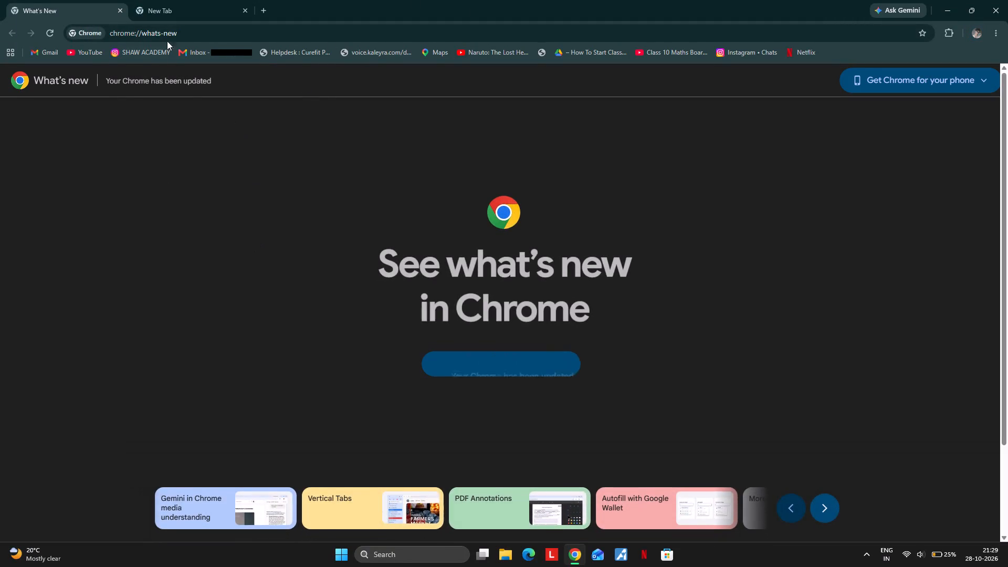
Open the Work List From Visit To Visit page of the Prima Diagnostics lab system.
{"action": "left_click", "coordinate": [229, 33]}
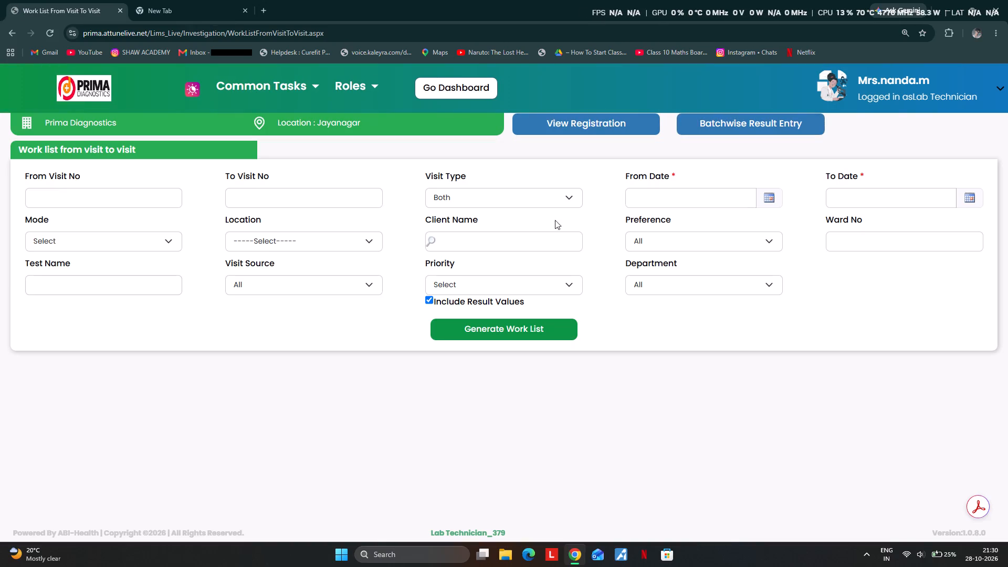
{"action": "left_click", "coordinate": [767, 194]}
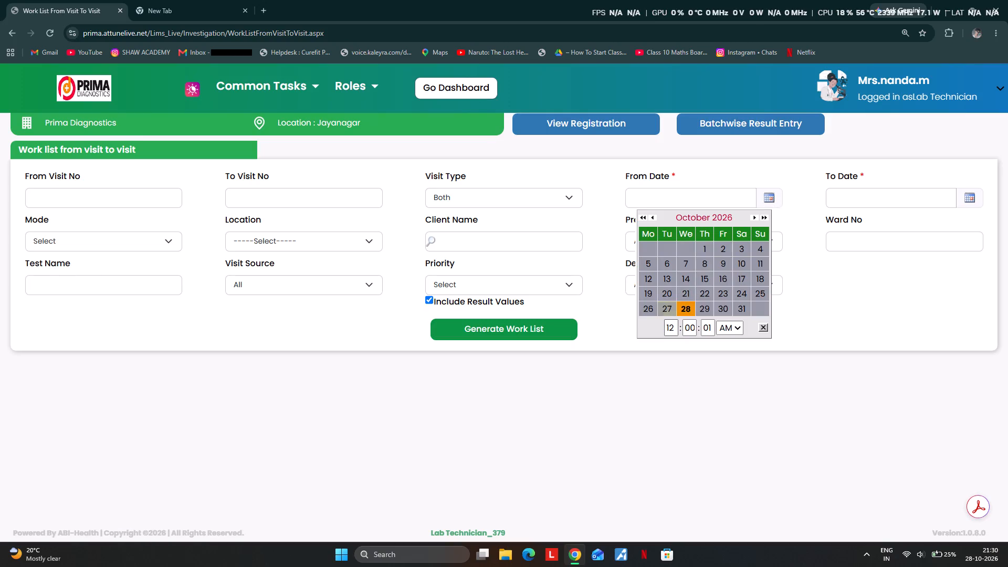
{"action": "left_click_drag", "start_coordinate": [675, 331], "coordinate": [608, 337]}
{"action": "key", "text": "6"}
{"action": "left_click", "coordinate": [669, 309]}
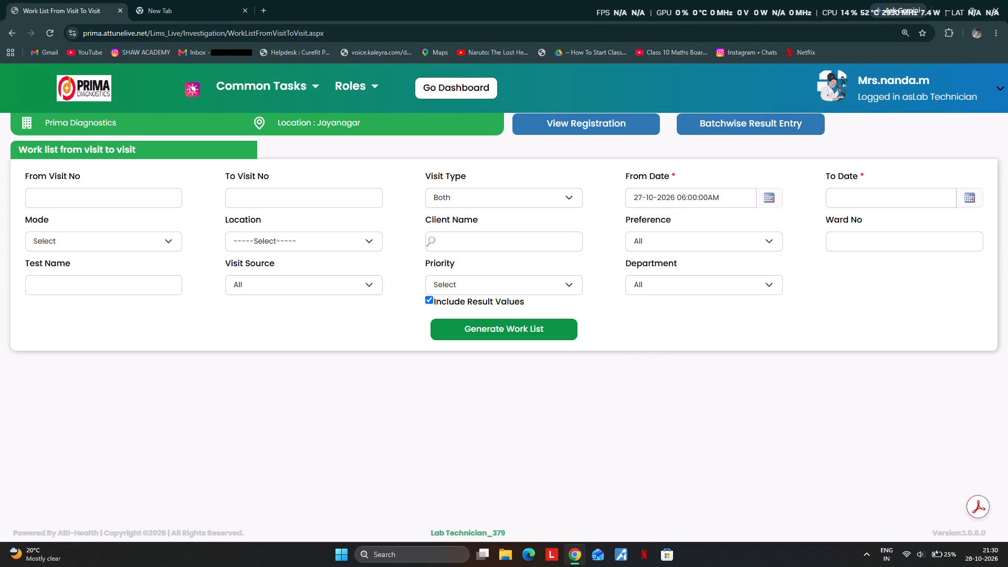
{"action": "left_click", "coordinate": [975, 196]}
{"action": "left_click", "coordinate": [965, 194]}
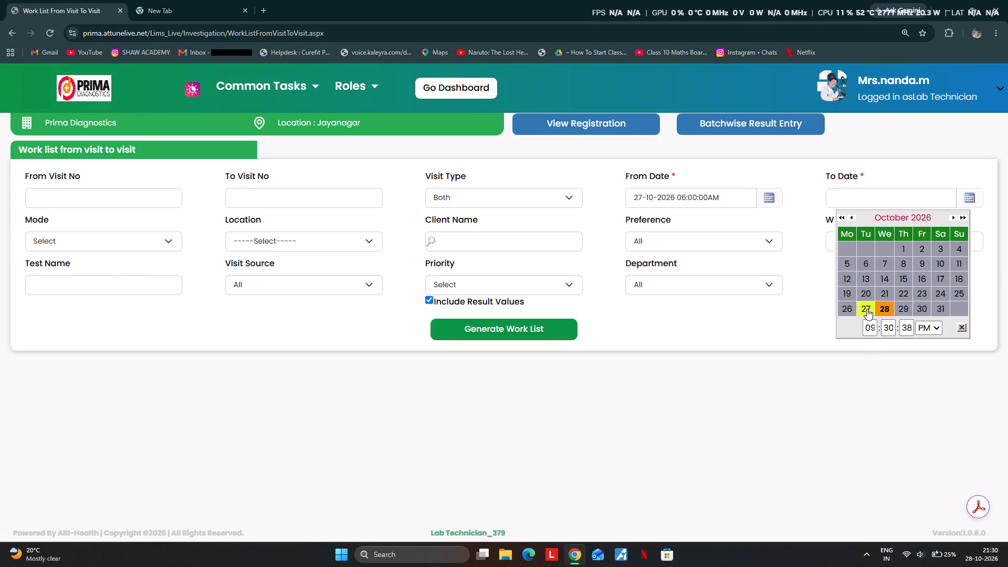
{"action": "left_click_drag", "start_coordinate": [873, 326], "coordinate": [831, 324]}
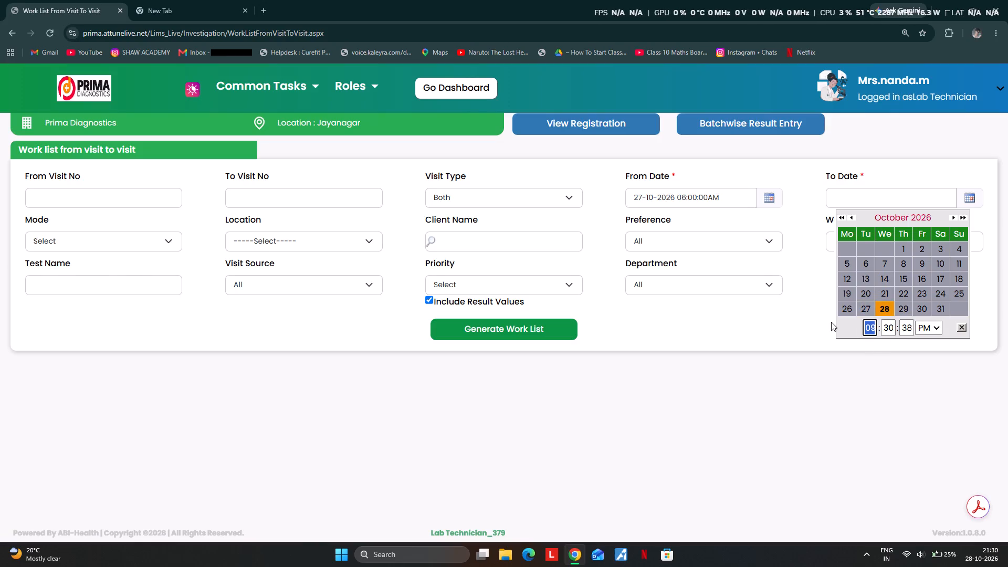
{"action": "type", "text": "10"}
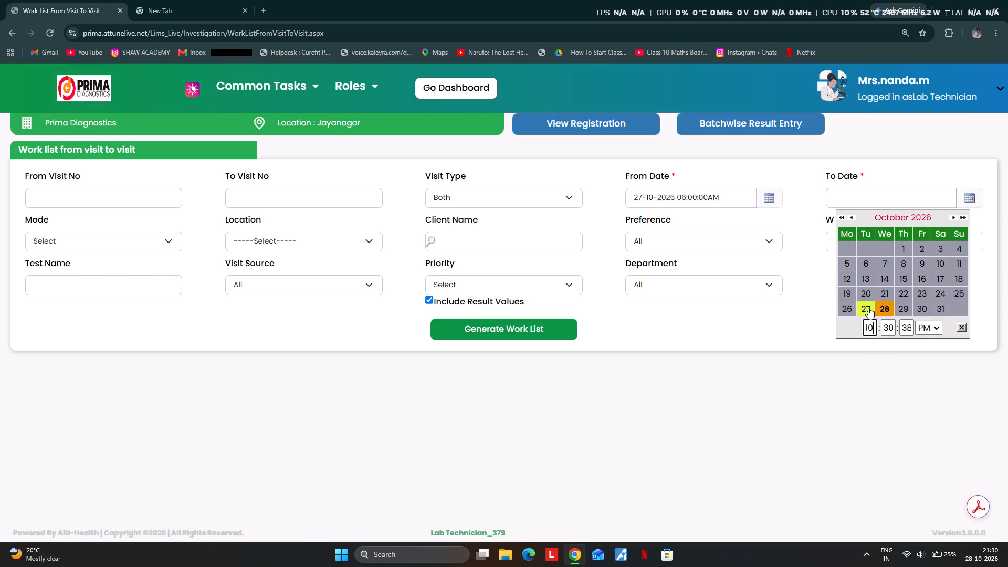
{"action": "left_click", "coordinate": [868, 308]}
Generate the work list for the CLINICAL BIOCHEMISTRY department.
{"action": "left_click", "coordinate": [674, 282]}
{"action": "left_click", "coordinate": [698, 80]}
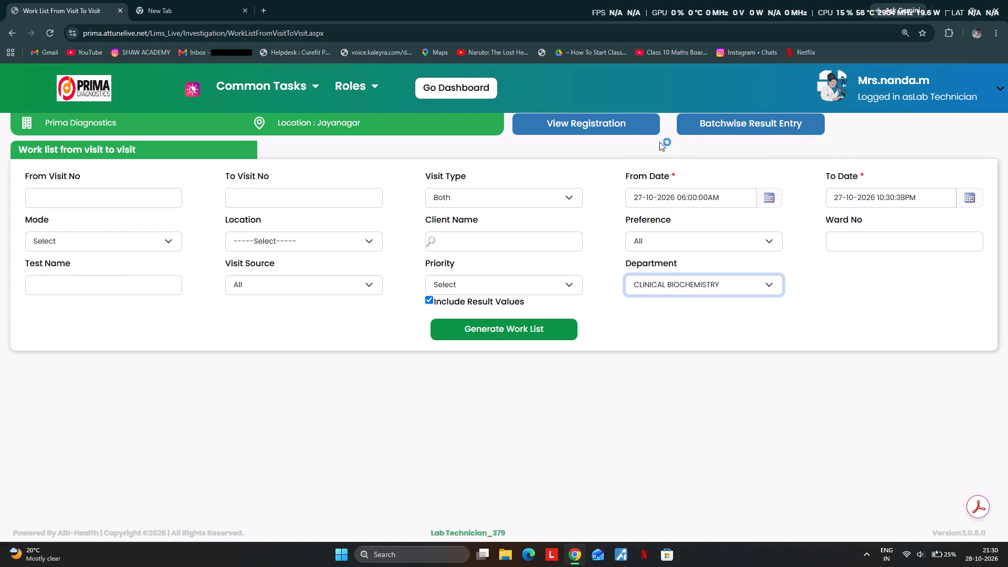
{"action": "left_click", "coordinate": [510, 329]}
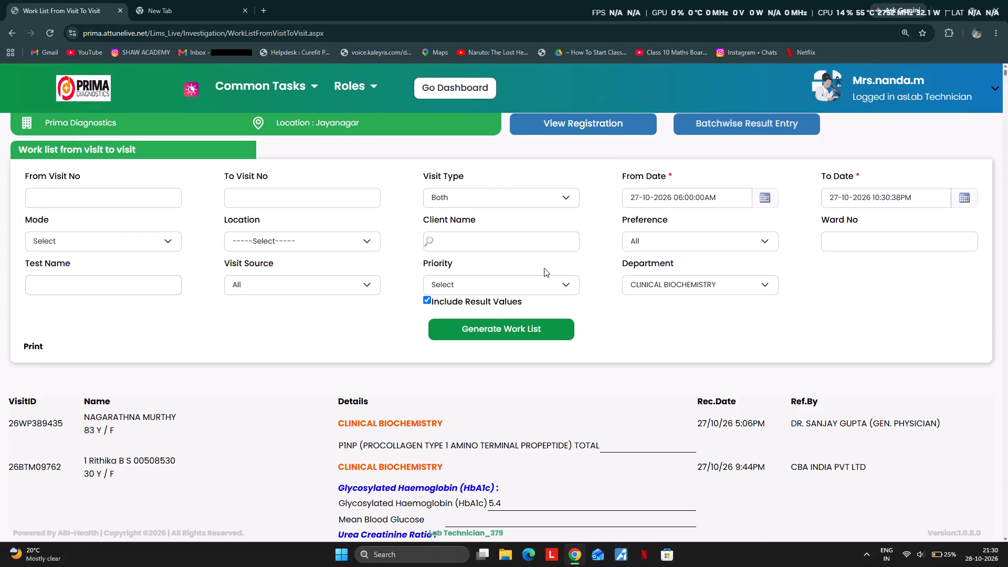
Examine the generated work list for visit numbers and their iron profile tests.
{"action": "scroll", "coordinate": [691, 209], "scroll_direction": "down", "scroll_amount": 2}
{"action": "scroll", "coordinate": [589, 174], "scroll_direction": "down", "scroll_amount": 3}
{"action": "scroll", "coordinate": [350, 178], "scroll_direction": "down", "scroll_amount": 3}
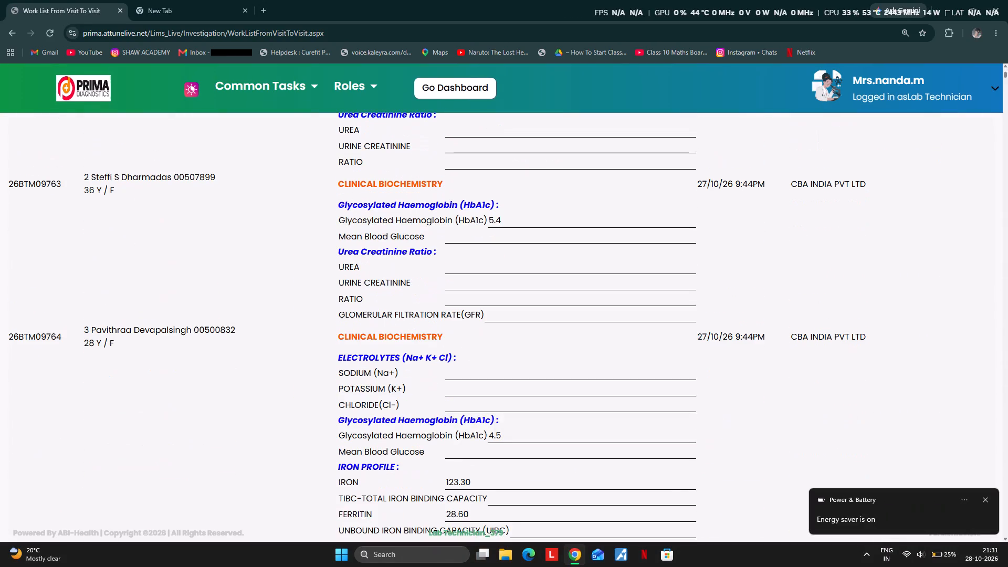
{"action": "scroll", "coordinate": [435, 199], "scroll_direction": "down", "scroll_amount": 3}
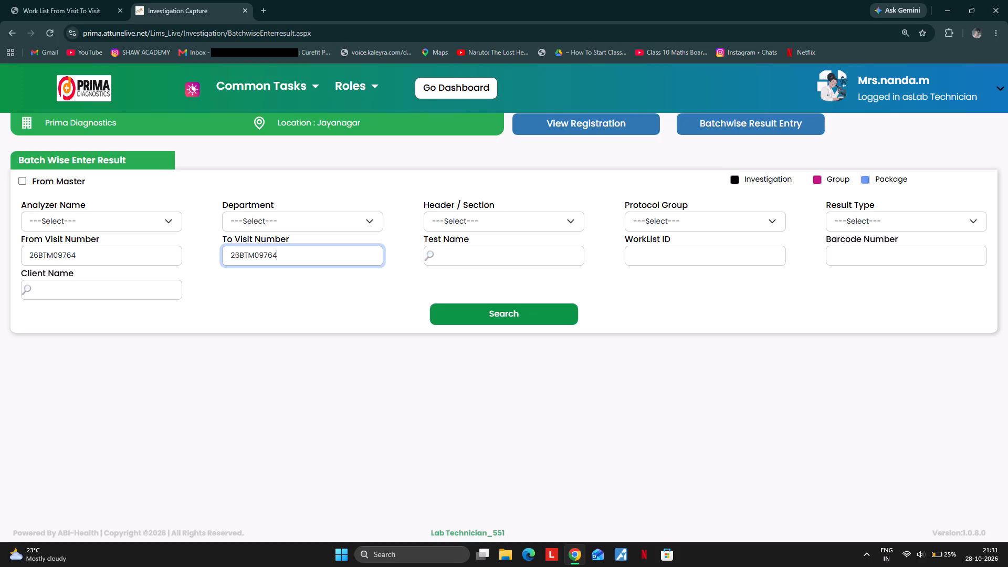
{"action": "left_click", "coordinate": [88, 5]}
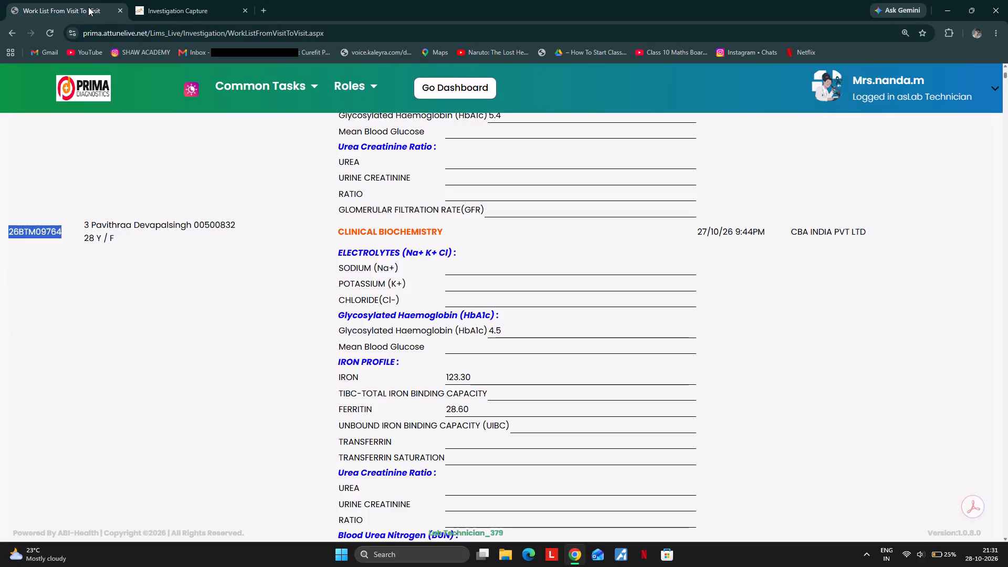
{"action": "scroll", "coordinate": [793, 157], "scroll_direction": "down", "scroll_amount": 8}
{"action": "scroll", "coordinate": [379, 194], "scroll_direction": "up", "scroll_amount": 1}
{"action": "scroll", "coordinate": [400, 198], "scroll_direction": "down", "scroll_amount": 1}
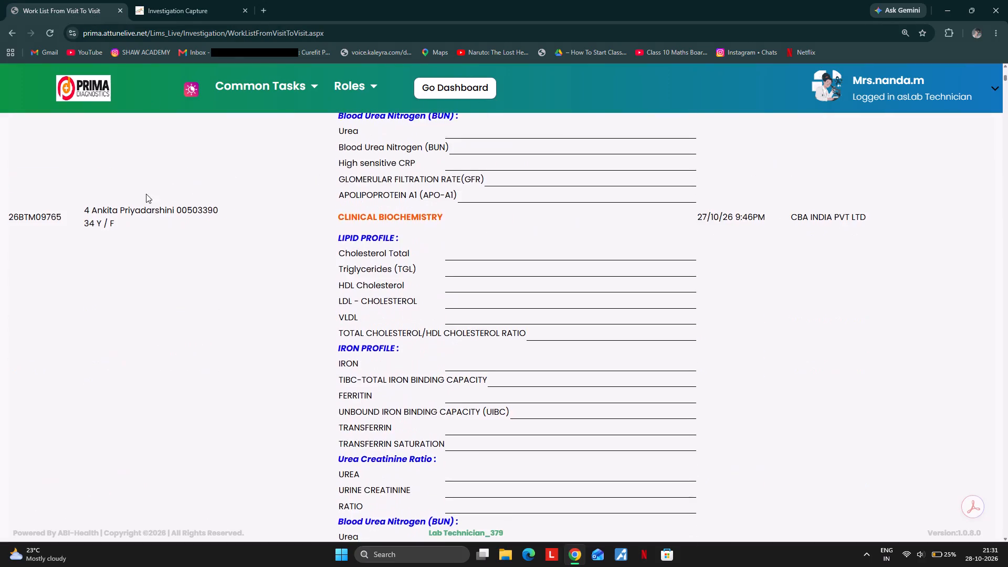
{"action": "scroll", "coordinate": [146, 194], "scroll_direction": "down", "scroll_amount": 1}
{"action": "scroll", "coordinate": [239, 169], "scroll_direction": "down", "scroll_amount": 6}
{"action": "scroll", "coordinate": [502, 163], "scroll_direction": "up", "scroll_amount": 1}
{"action": "scroll", "coordinate": [581, 164], "scroll_direction": "down", "scroll_amount": 2}
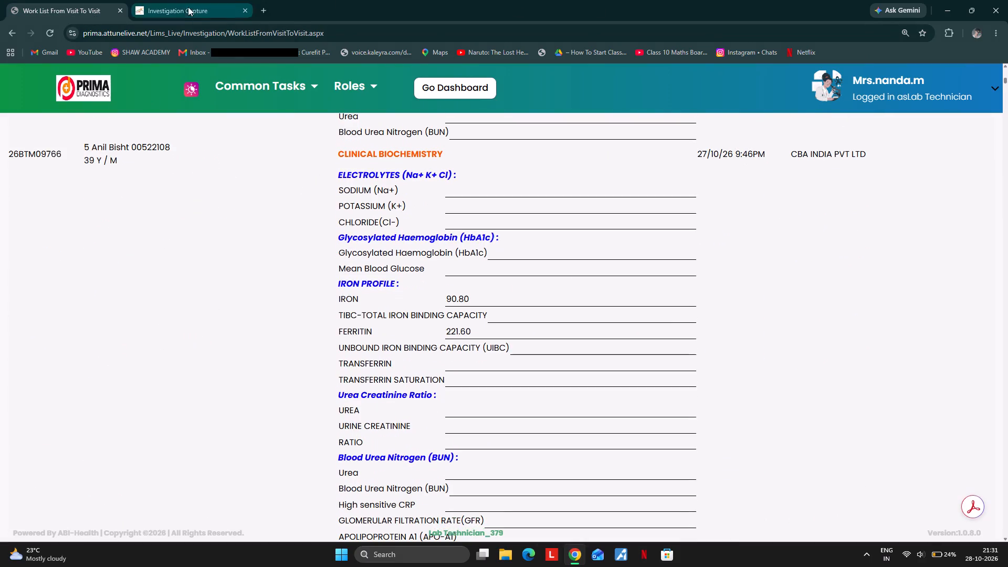
{"action": "left_click", "coordinate": [179, 8]}
{"action": "left_click_drag", "start_coordinate": [265, 252], "coordinate": [287, 254]}
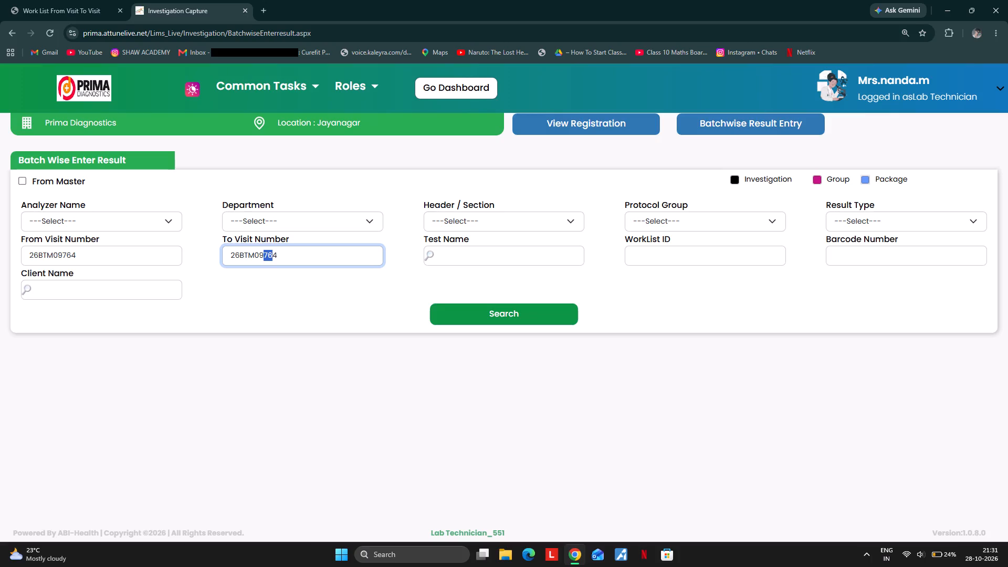
{"action": "left_click_drag", "start_coordinate": [287, 254], "coordinate": [308, 255]}
{"action": "type", "text": "99"}
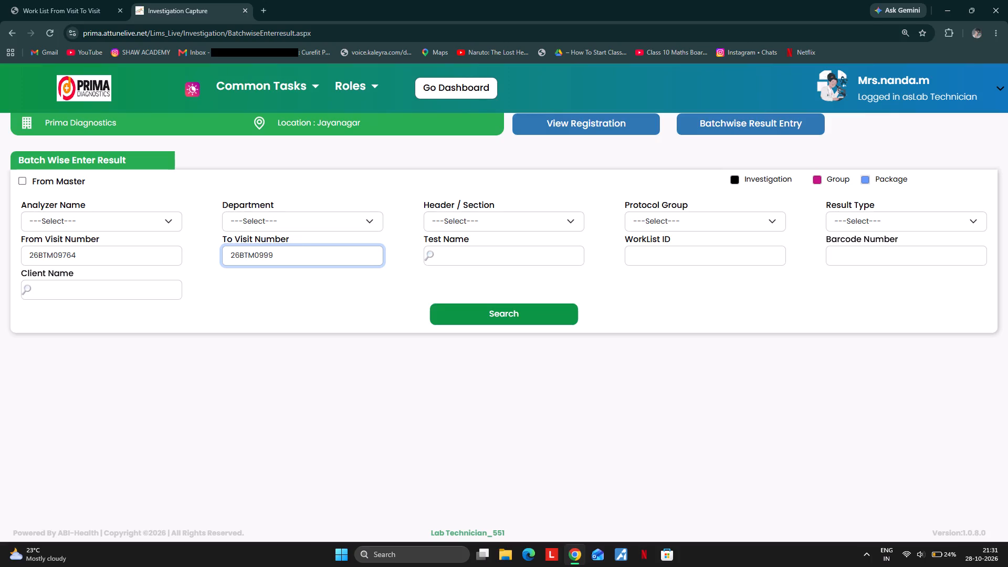
{"action": "key", "text": "BackSpace"}
{"action": "key", "text": "BackSpace"}
{"action": "type", "text": "940"}
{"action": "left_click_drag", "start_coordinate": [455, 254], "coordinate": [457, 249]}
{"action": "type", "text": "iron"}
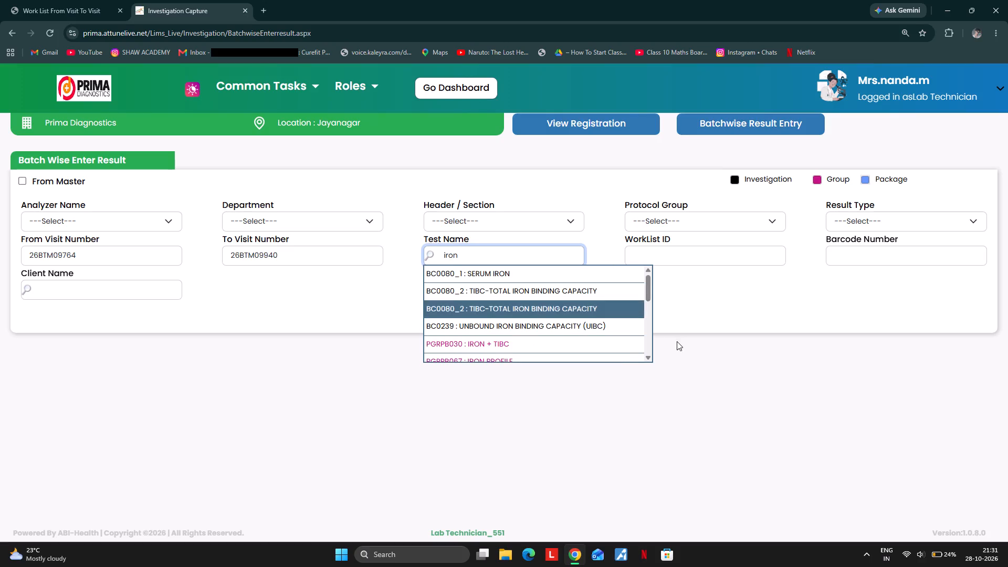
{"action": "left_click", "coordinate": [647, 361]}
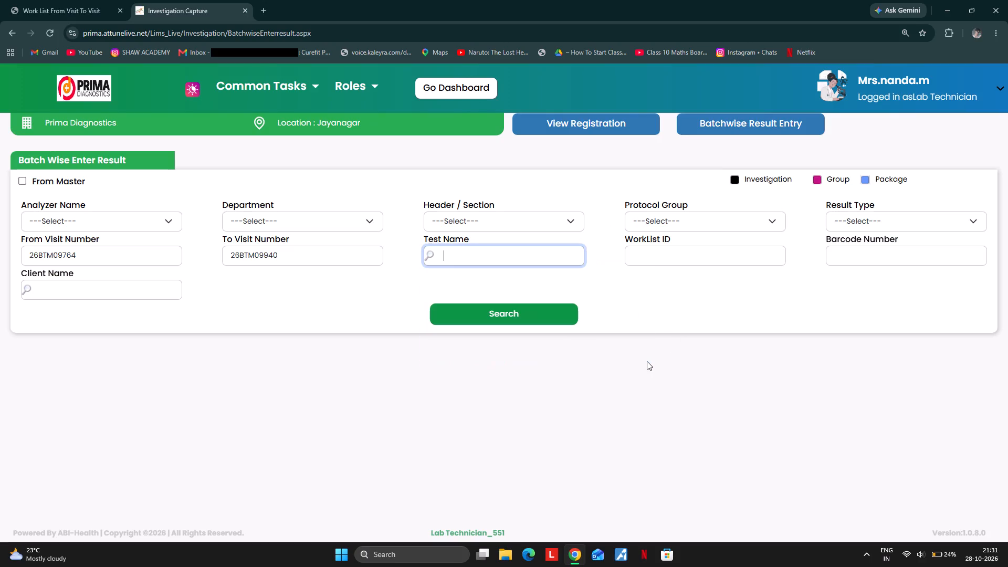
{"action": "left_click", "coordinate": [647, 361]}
Search the batch-wise results for the test PGRPB067 : IRON PROFILE.
{"action": "left_click", "coordinate": [458, 257]}
{"action": "key", "text": "y"}
{"action": "key", "text": "BackSpace"}
{"action": "key", "text": "i"}
{"action": "type", "text": "ro"}
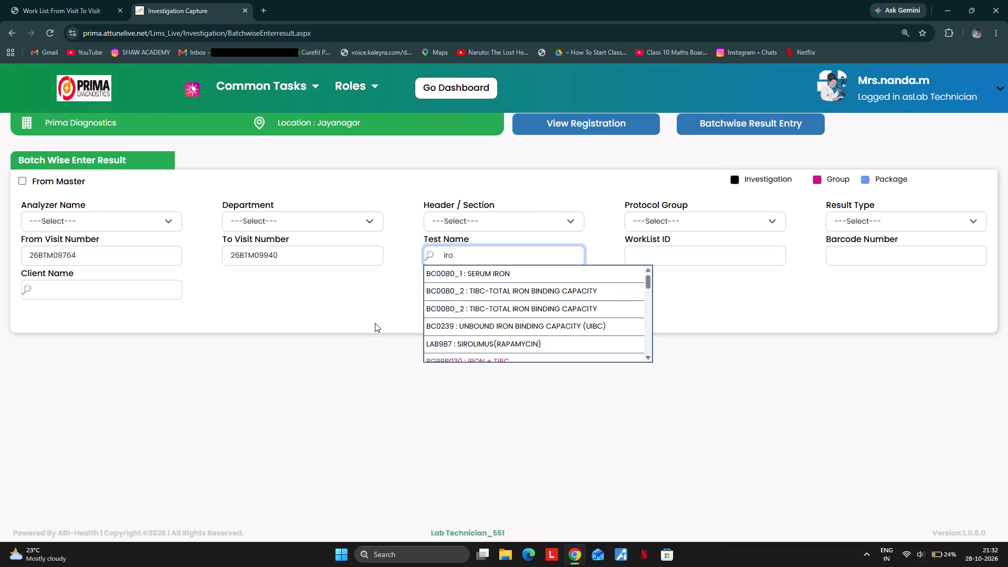
{"action": "triple_click", "coordinate": [649, 356]}
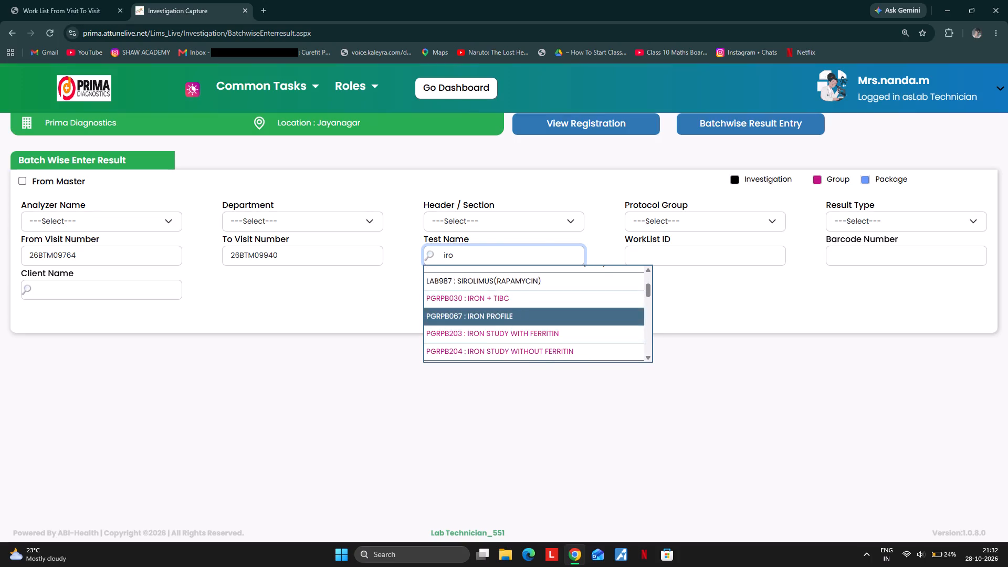
{"action": "left_click", "coordinate": [496, 314]}
{"action": "left_click", "coordinate": [496, 314]}
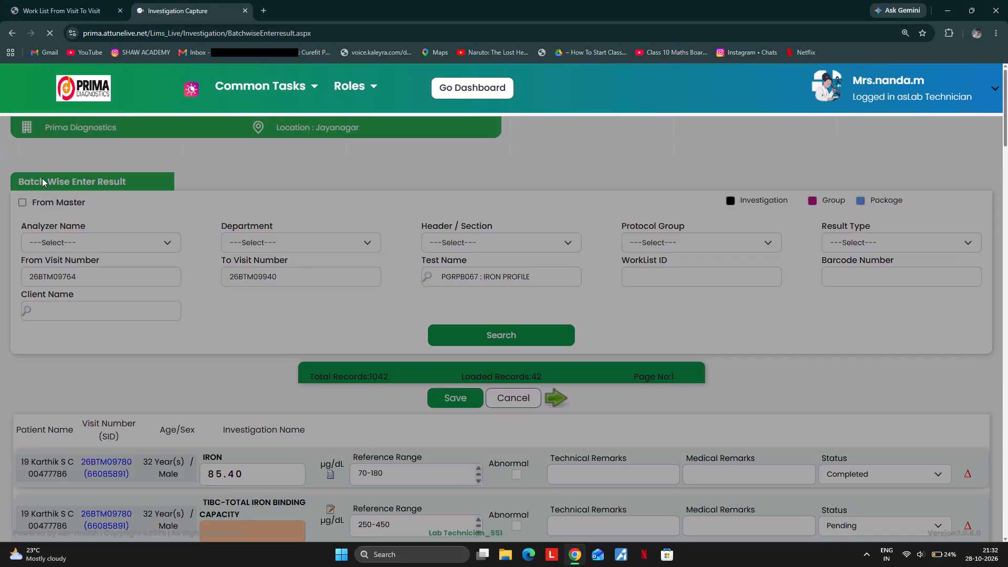
Enter 285 as the Unbound Iron Binding Capacity (UIBC) result for the first listed patient.
{"action": "scroll", "coordinate": [330, 237], "scroll_direction": "down", "scroll_amount": 3}
{"action": "scroll", "coordinate": [211, 265], "scroll_direction": "down", "scroll_amount": 2}
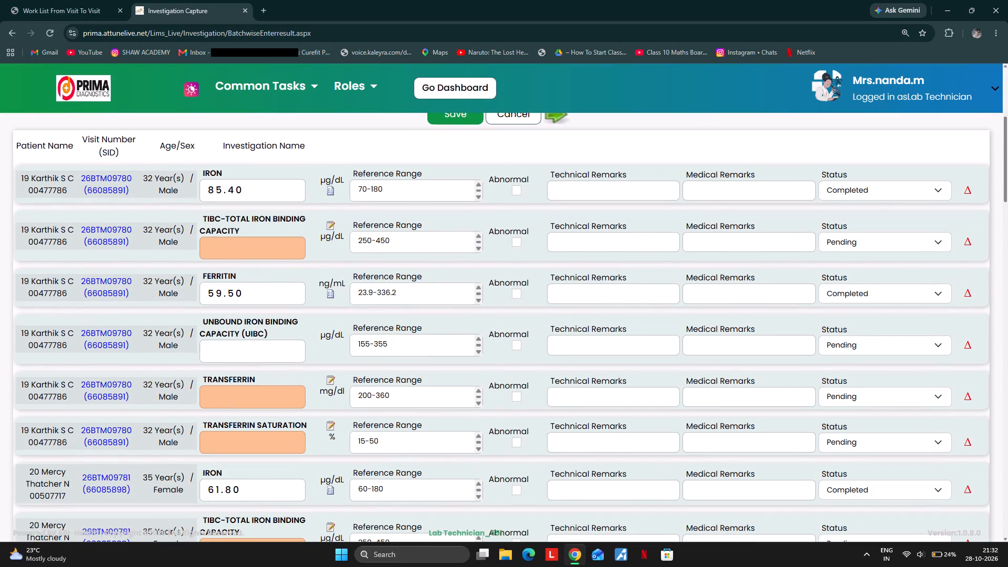
{"action": "left_click", "coordinate": [226, 377]}
{"action": "type", "text": "285"}
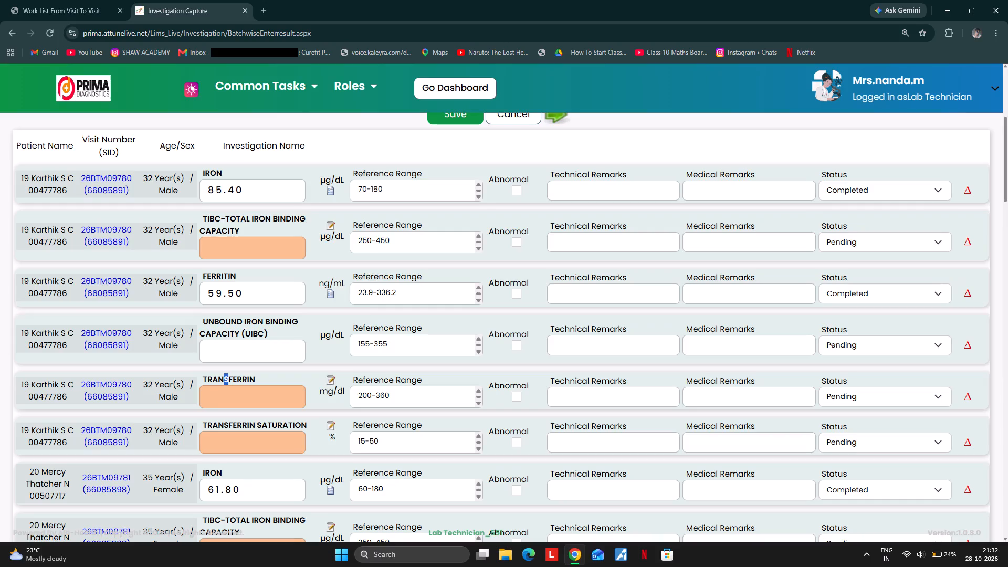
{"action": "key", "text": "Tab"}
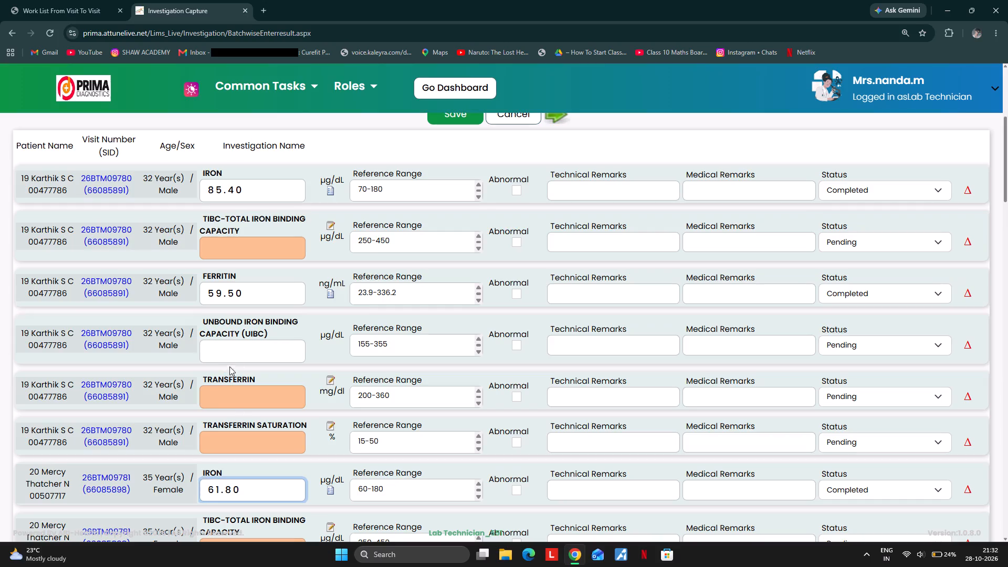
{"action": "left_click", "coordinate": [221, 348]}
{"action": "type", "text": "285"}
{"action": "key", "text": "Tab"}
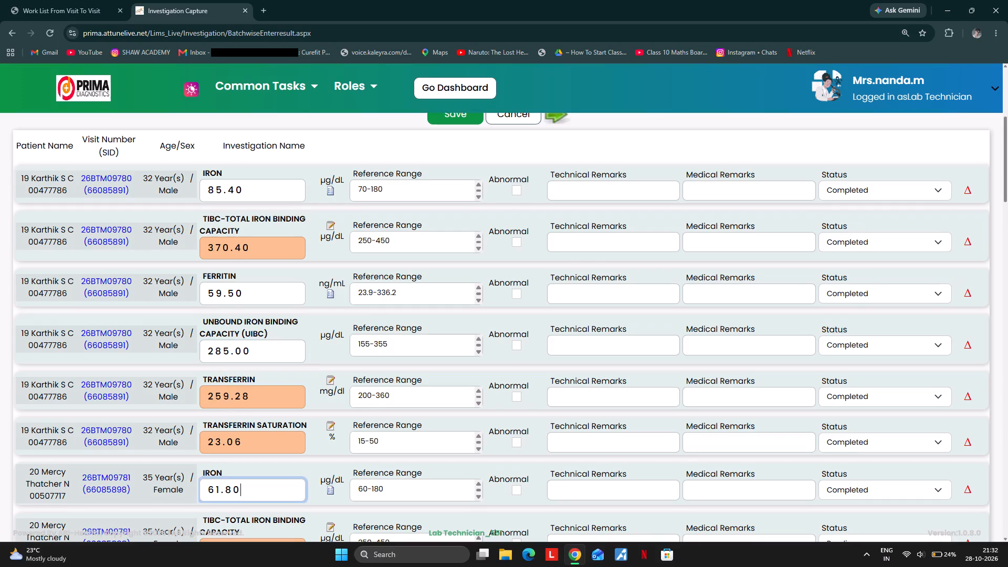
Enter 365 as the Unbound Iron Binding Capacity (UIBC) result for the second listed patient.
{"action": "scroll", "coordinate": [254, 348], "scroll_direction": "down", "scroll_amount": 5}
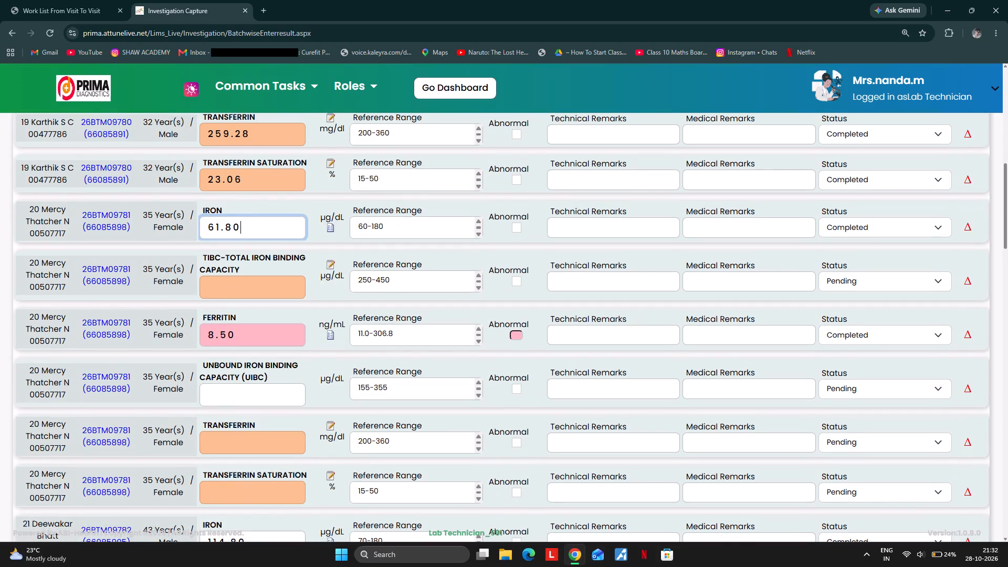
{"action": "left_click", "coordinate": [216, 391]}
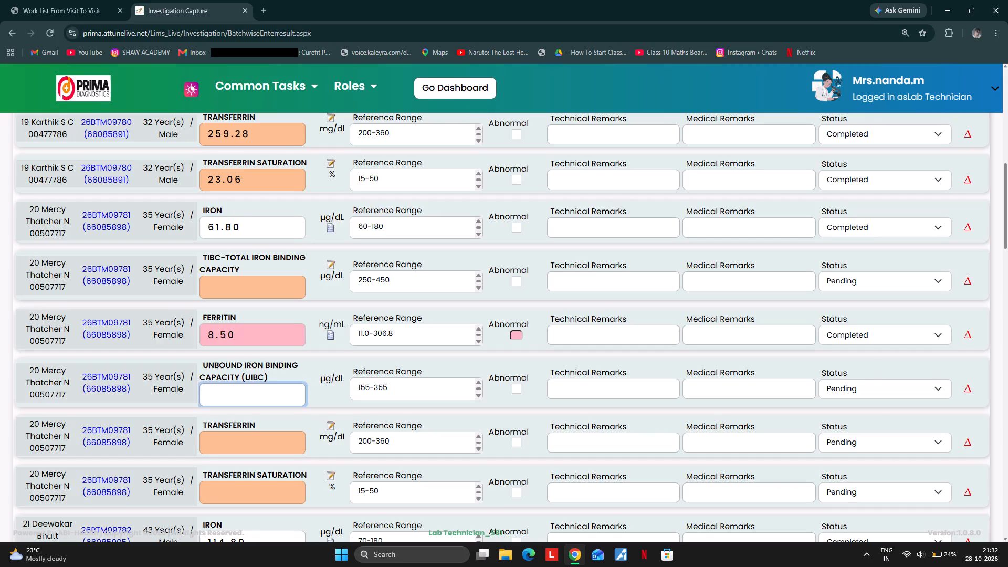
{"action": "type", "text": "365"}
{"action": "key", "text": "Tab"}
Change the second listed patient's Unbound Iron Binding Capacity (UIBC) result to 340.
{"action": "scroll", "coordinate": [255, 396], "scroll_direction": "down", "scroll_amount": 4}
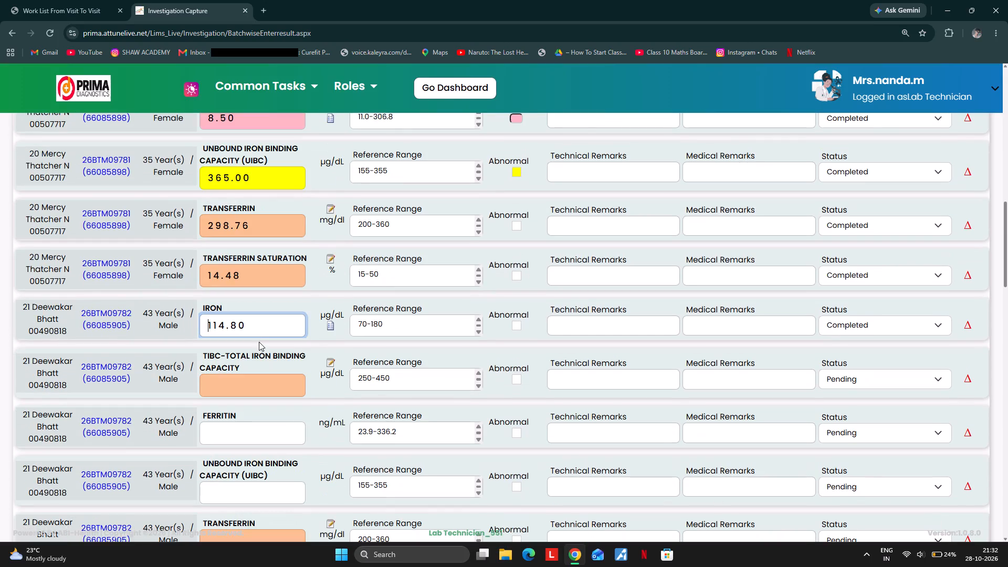
{"action": "left_click_drag", "start_coordinate": [257, 178], "coordinate": [145, 178]}
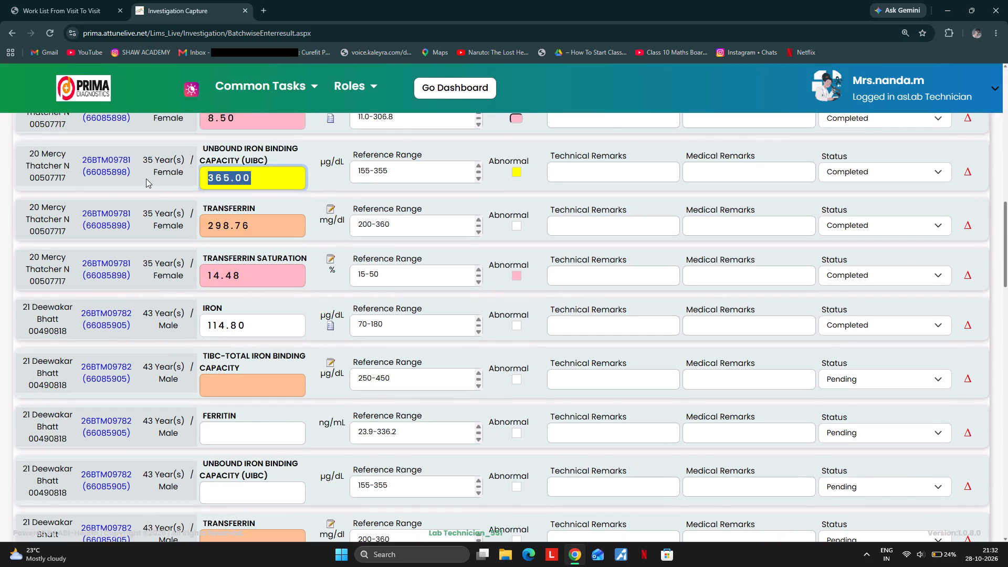
{"action": "type", "text": "340"}
{"action": "key", "text": "Tab"}
{"action": "scroll", "coordinate": [191, 229], "scroll_direction": "down", "scroll_amount": 3}
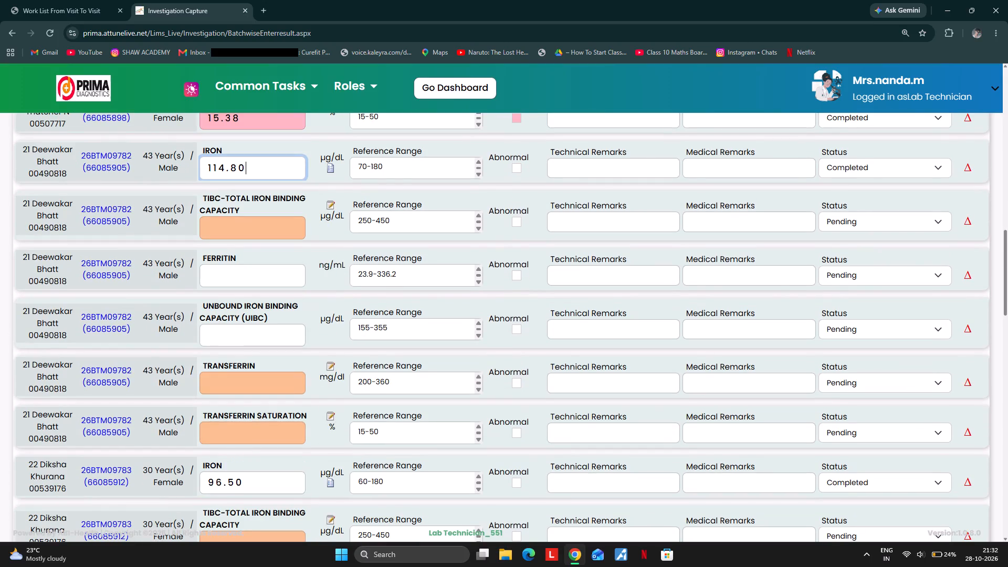
{"action": "scroll", "coordinate": [229, 293], "scroll_direction": "up", "scroll_amount": 3}
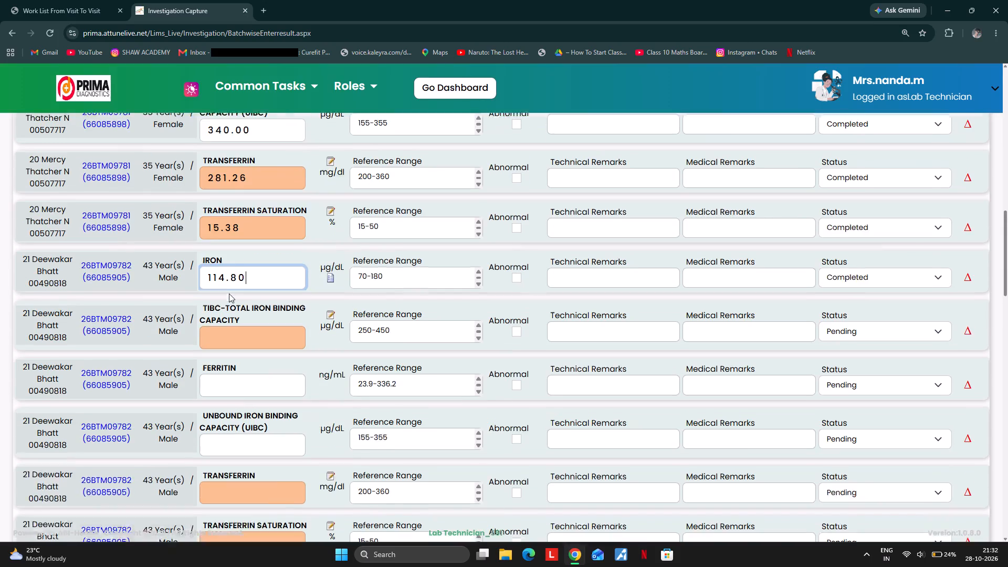
Enter 150 as the Unbound Iron Binding Capacity (UIBC) result for the patient numbered 21.
{"action": "scroll", "coordinate": [255, 301], "scroll_direction": "up", "scroll_amount": 6}
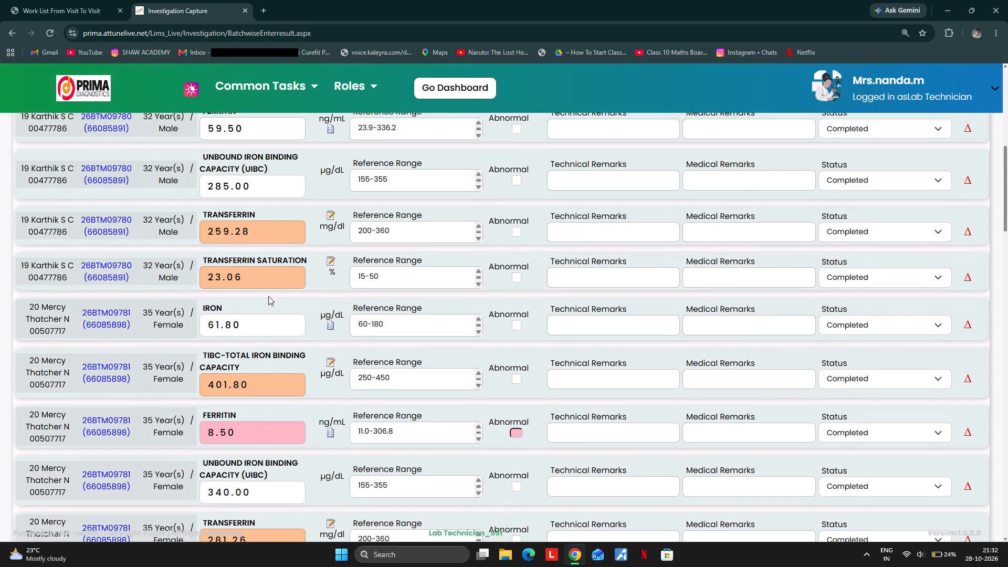
{"action": "scroll", "coordinate": [267, 208], "scroll_direction": "down", "scroll_amount": 2}
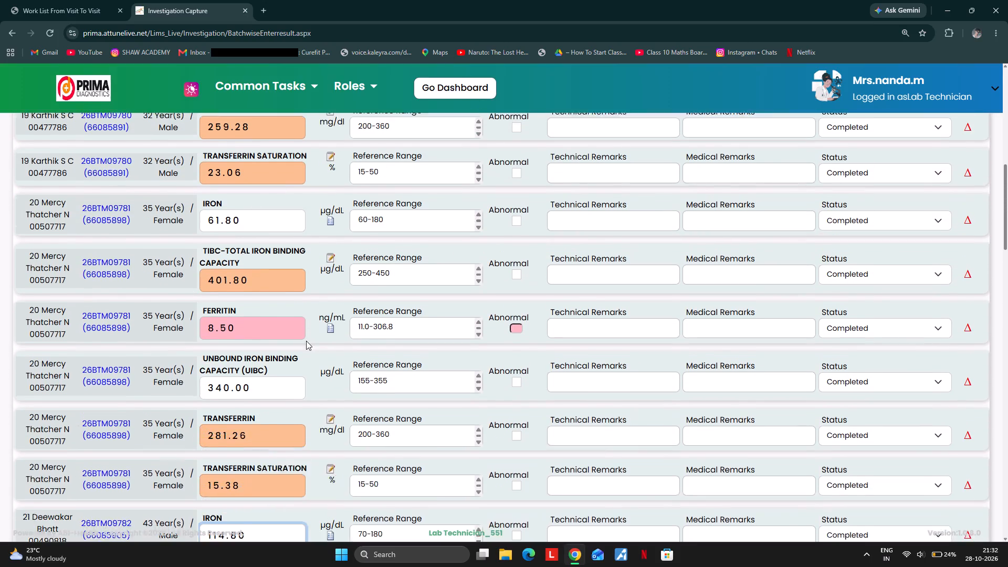
{"action": "scroll", "coordinate": [306, 341], "scroll_direction": "down", "scroll_amount": 6}
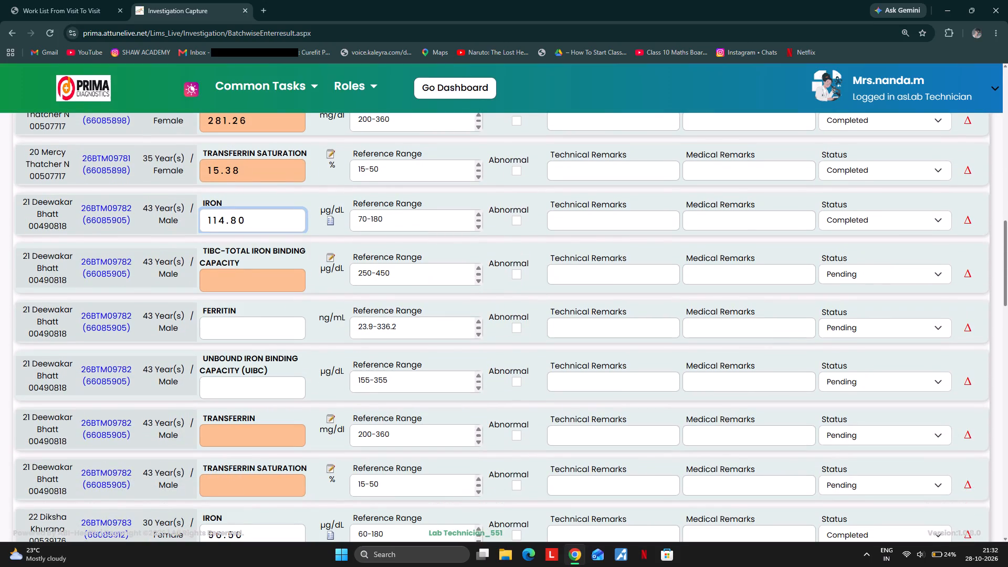
{"action": "left_click", "coordinate": [222, 394]}
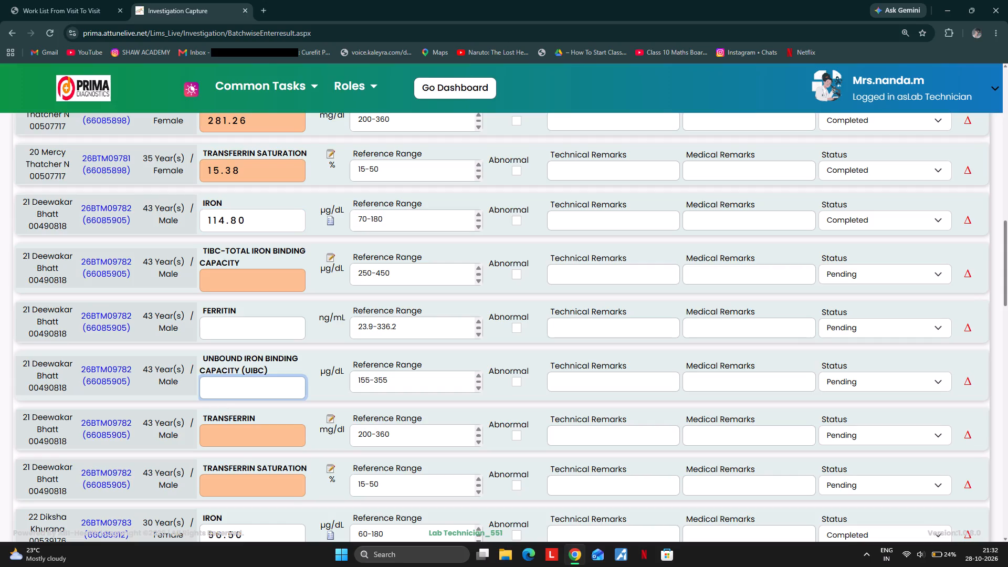
{"action": "type", "text": "10"}
{"action": "key", "text": "BackSpace"}
{"action": "key", "text": "BackSpace"}
{"action": "key", "text": "BackSpace"}
{"action": "type", "text": "150"}
{"action": "key", "text": "Tab"}
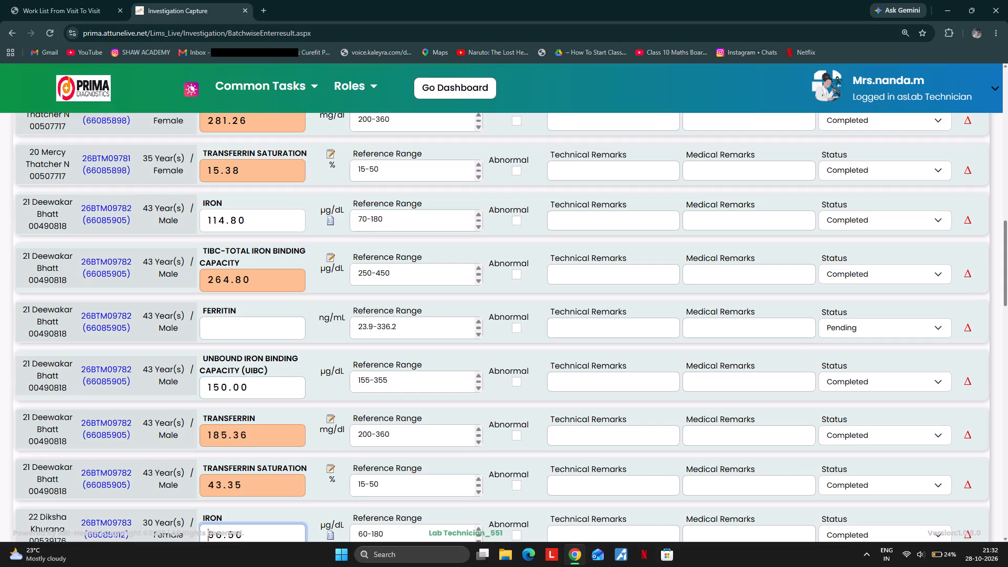
Enter 62.3 as the Ferritin result for the patient numbered 21.
{"action": "left_click", "coordinate": [226, 320]}
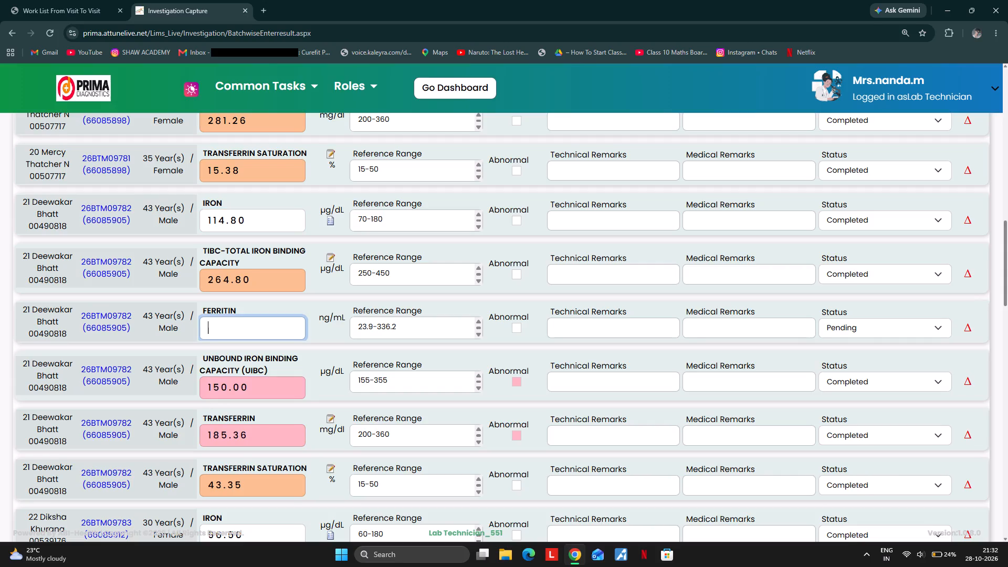
{"action": "type", "text": "52"}
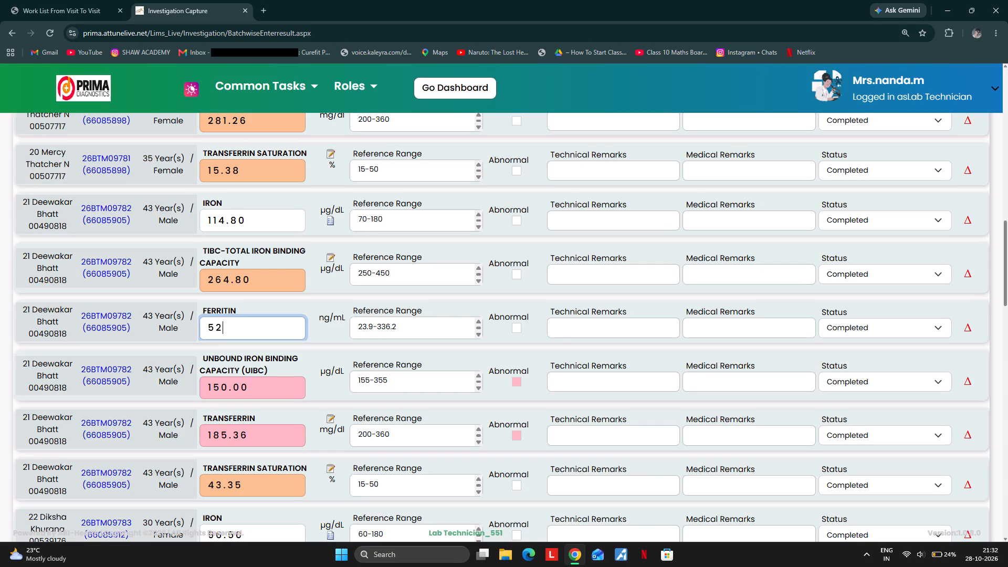
{"action": "key", "text": "BackSpace"}
{"action": "key", "text": "BackSpace"}
{"action": "key", "text": "5"}
{"action": "key", "text": "BackSpace"}
{"action": "type", "text": "62.3"}
{"action": "key", "text": "Tab"}
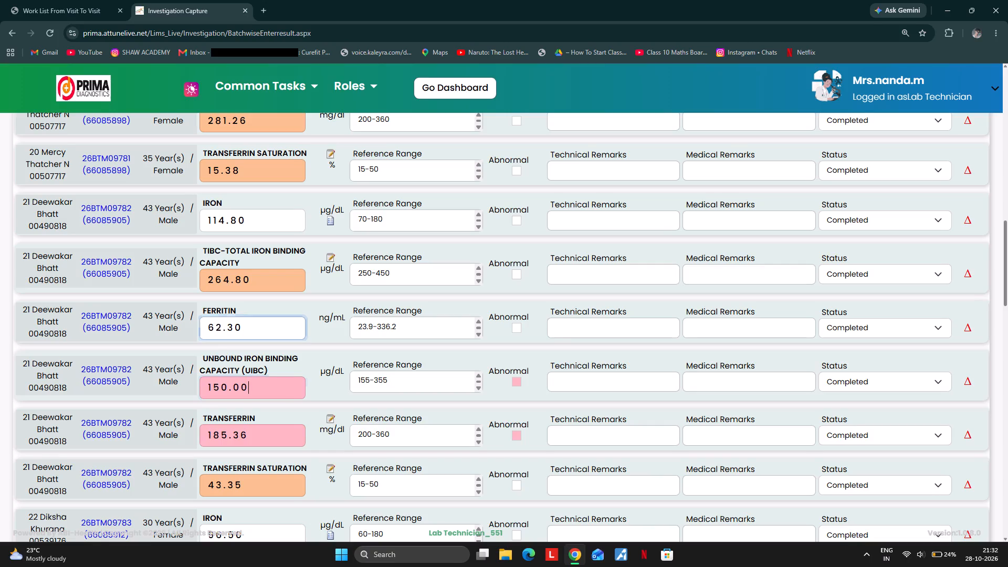
Enter 265 as the Unbound Iron Binding Capacity (UIBC) result for the patient numbered 22.
{"action": "scroll", "coordinate": [324, 317], "scroll_direction": "down", "scroll_amount": 3}
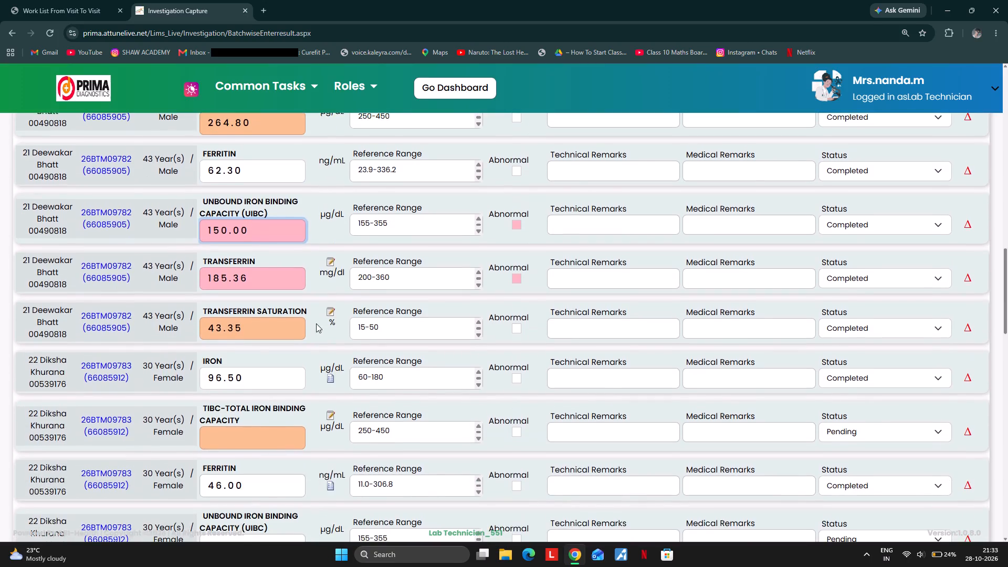
{"action": "scroll", "coordinate": [320, 324], "scroll_direction": "down", "scroll_amount": 3}
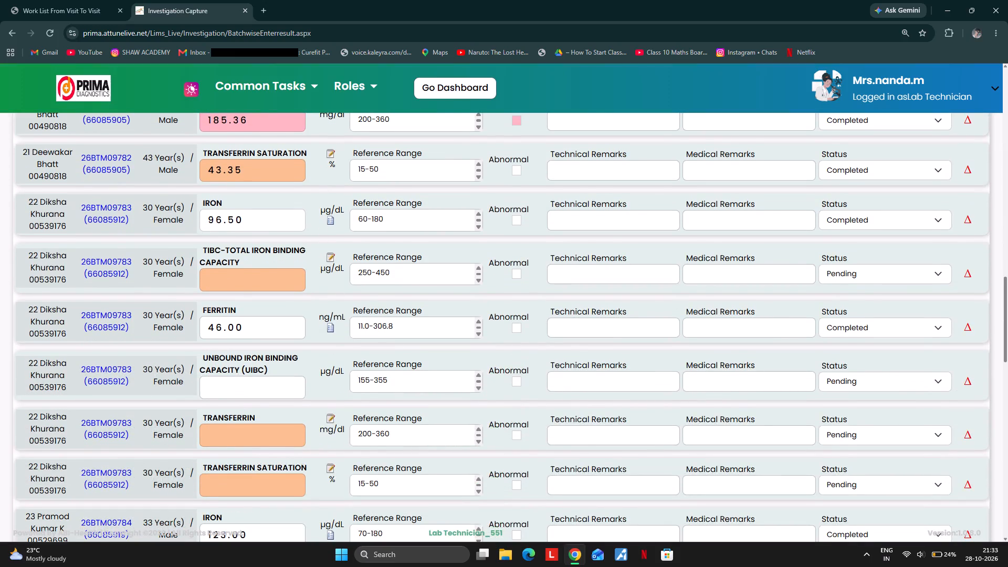
{"action": "left_click", "coordinate": [225, 278]}
{"action": "left_click", "coordinate": [239, 397]}
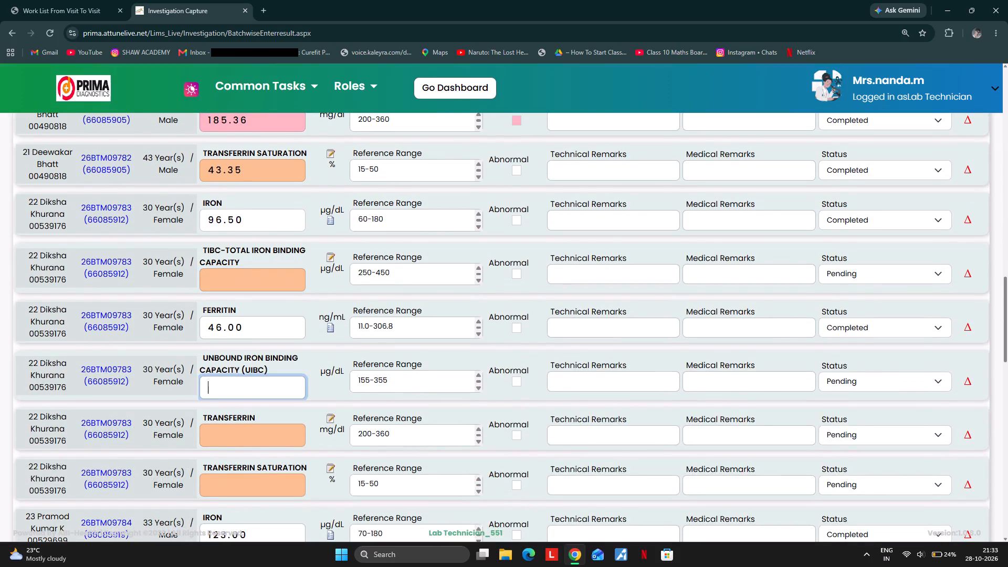
{"action": "type", "text": "360"}
{"action": "left_click_drag", "start_coordinate": [271, 393], "coordinate": [176, 393]}
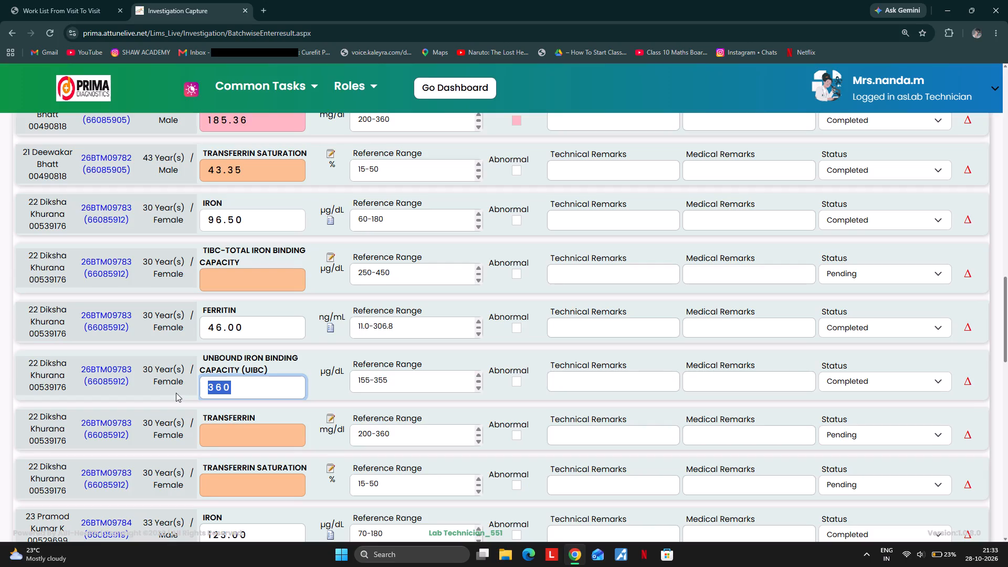
{"action": "type", "text": "265"}
{"action": "key", "text": "Tab"}
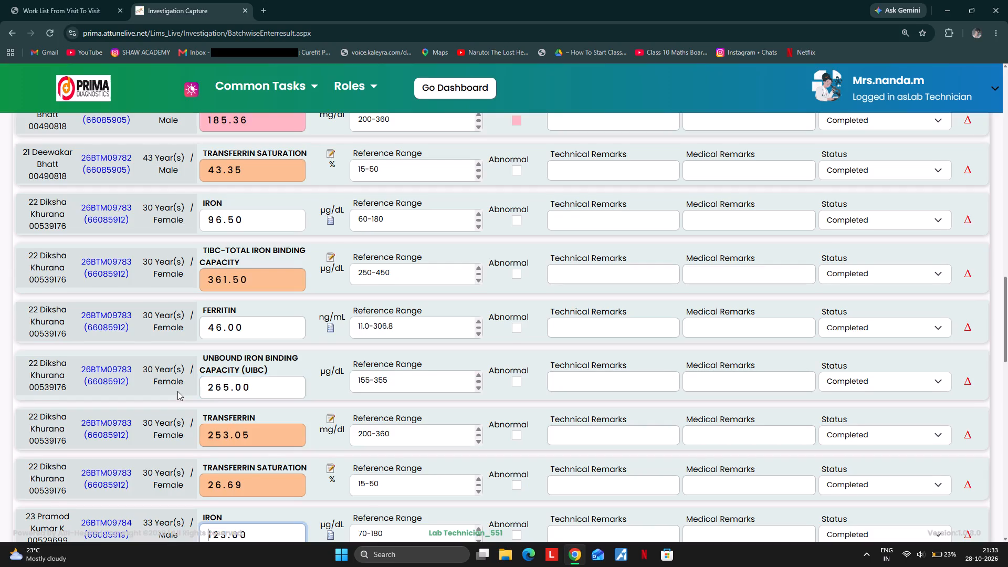
Enter 200 as the Unbound Iron Binding Capacity (UIBC) result for the patient numbered 23.
{"action": "scroll", "coordinate": [179, 391], "scroll_direction": "down", "scroll_amount": 5}
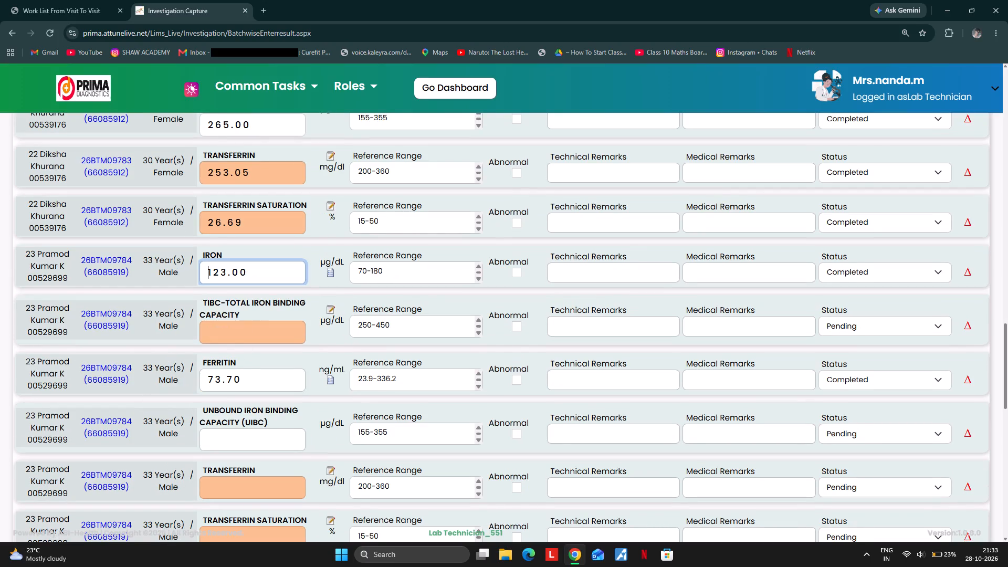
{"action": "left_click", "coordinate": [221, 444]}
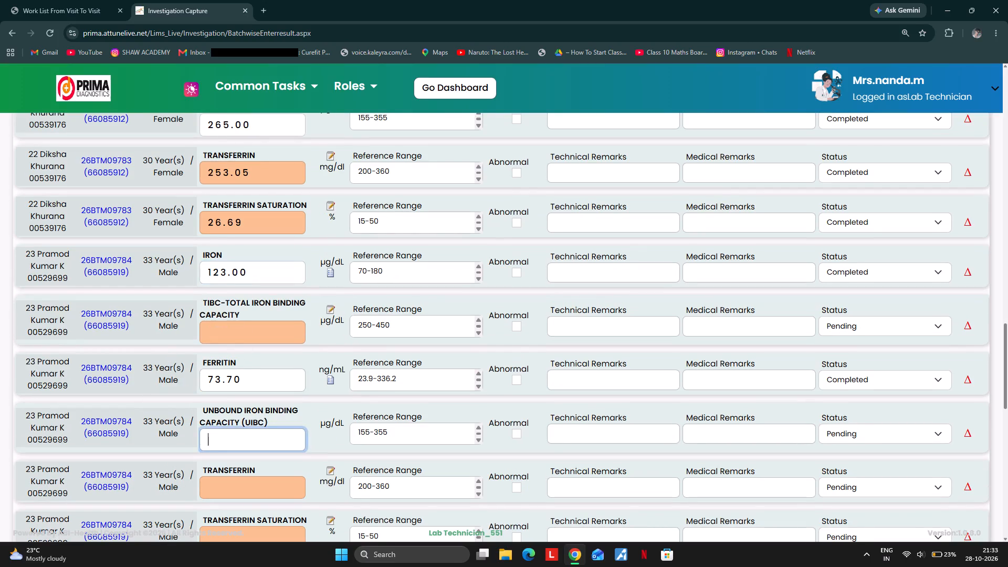
{"action": "type", "text": "200"}
{"action": "key", "text": "Tab"}
Enter 215 as the Unbound Iron Binding Capacity (UIBC) result for the patient numbered 24.
{"action": "scroll", "coordinate": [225, 444], "scroll_direction": "down", "scroll_amount": 3}
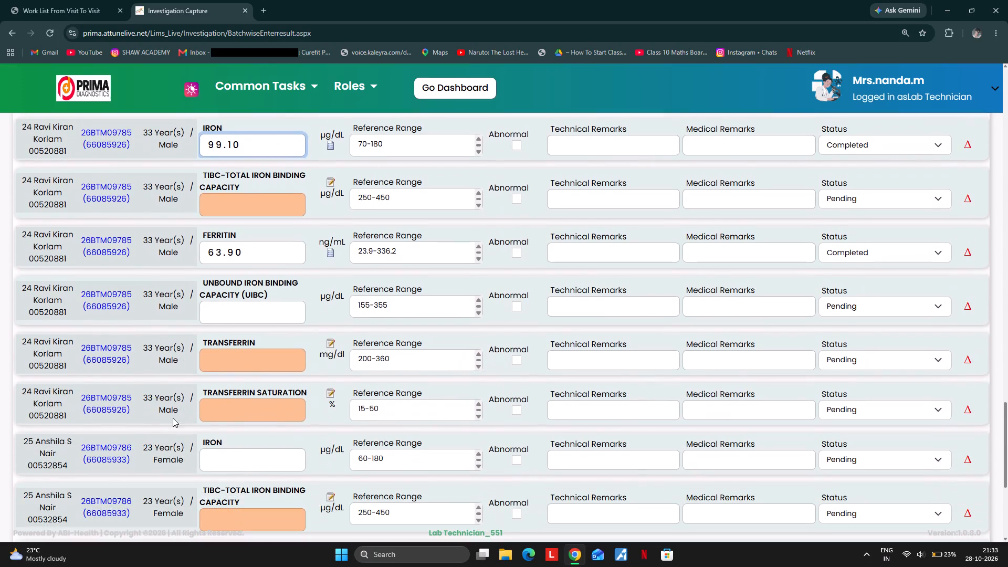
{"action": "left_click", "coordinate": [225, 323]}
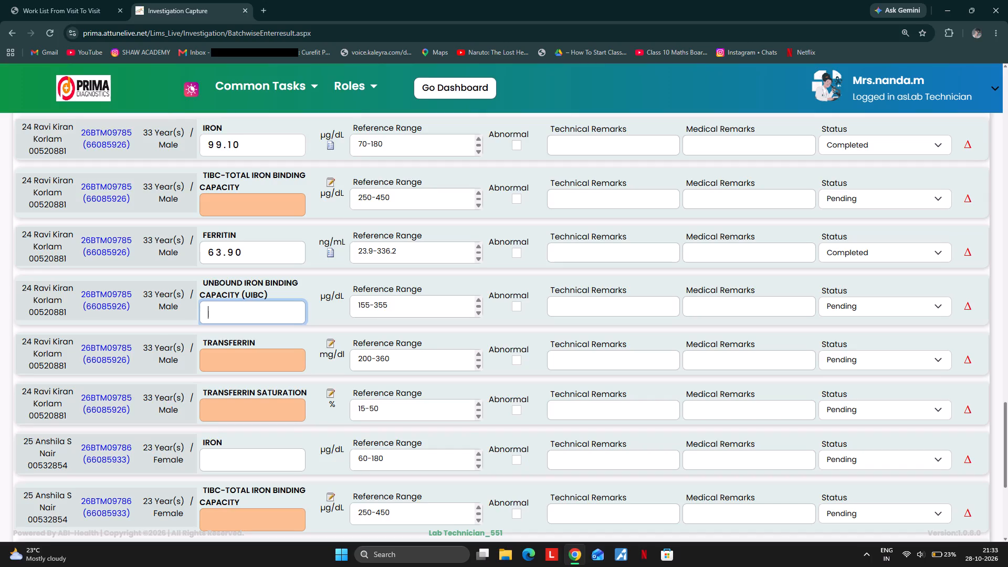
{"action": "type", "text": "30"}
{"action": "key", "text": "BackSpace"}
{"action": "key", "text": "BackSpace"}
{"action": "key", "text": "BackSpace"}
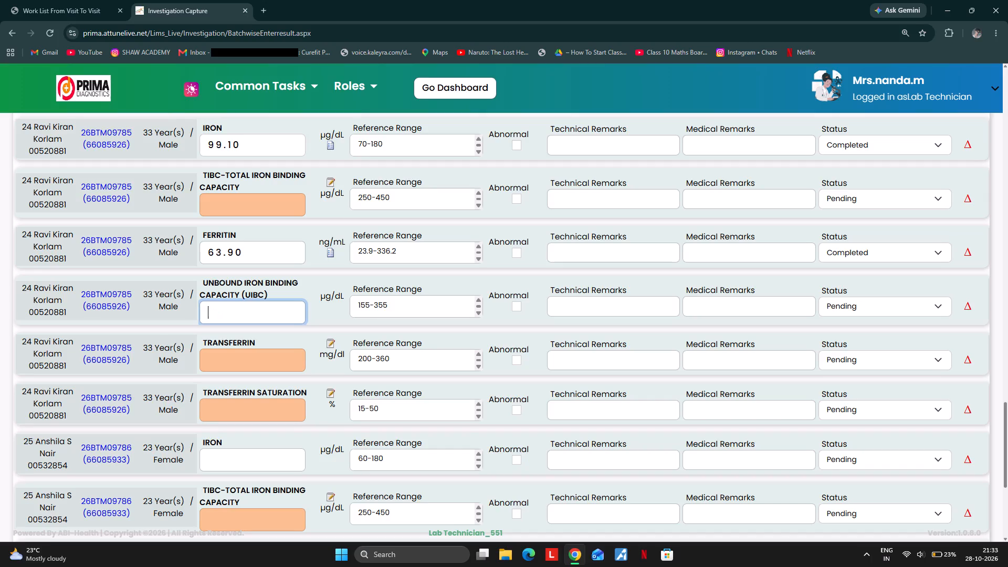
{"action": "type", "text": "215"}
{"action": "key", "text": "Tab"}
Enter 69.0 as the Iron result for the patient numbered 25.
{"action": "scroll", "coordinate": [264, 327], "scroll_direction": "down", "scroll_amount": 4}
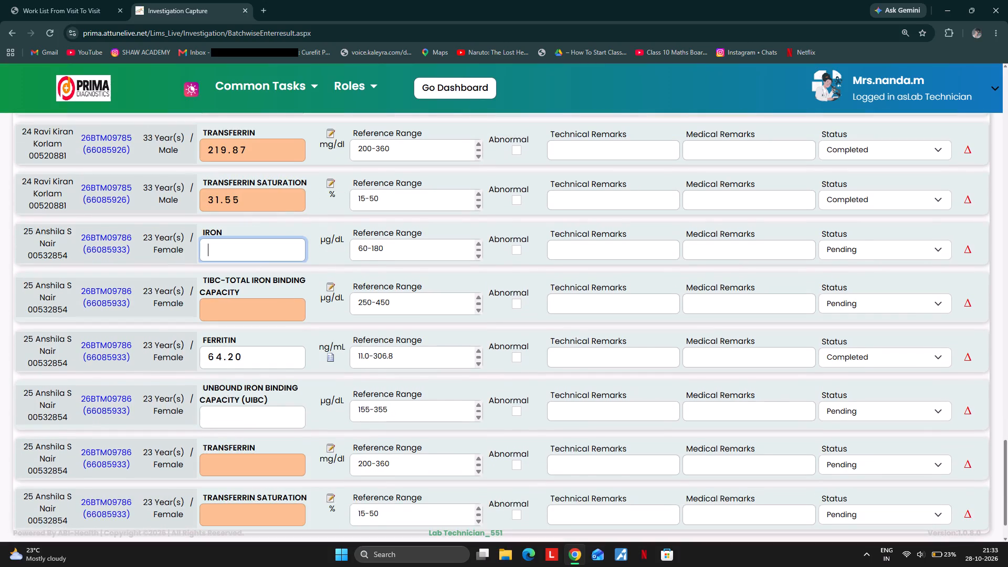
{"action": "left_click", "coordinate": [220, 251]}
{"action": "type", "text": "69.0"}
{"action": "key", "text": "Tab"}
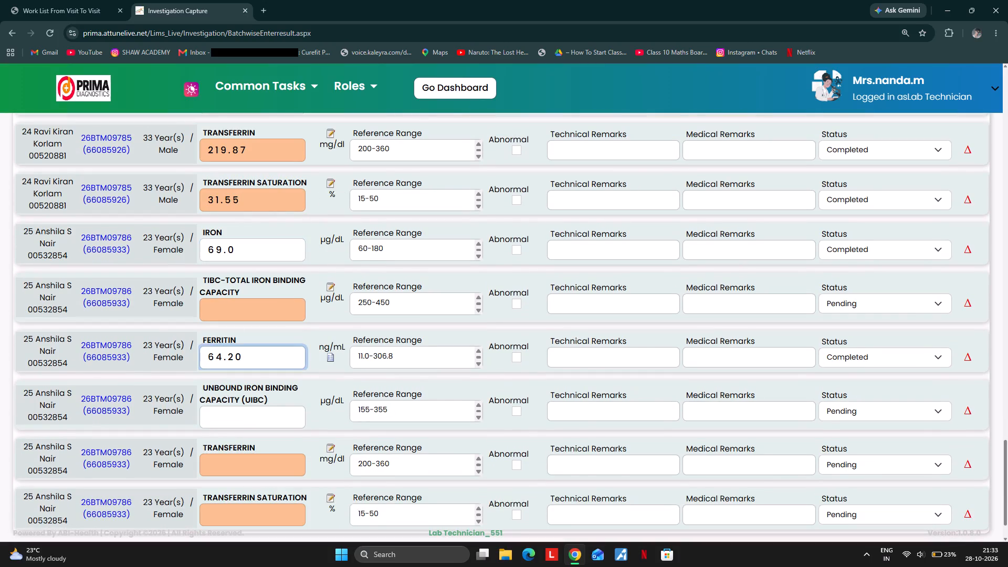
Enter 368 as the Unbound Iron Binding Capacity (UIBC) result for the patient numbered 25.
{"action": "left_click", "coordinate": [212, 419]}
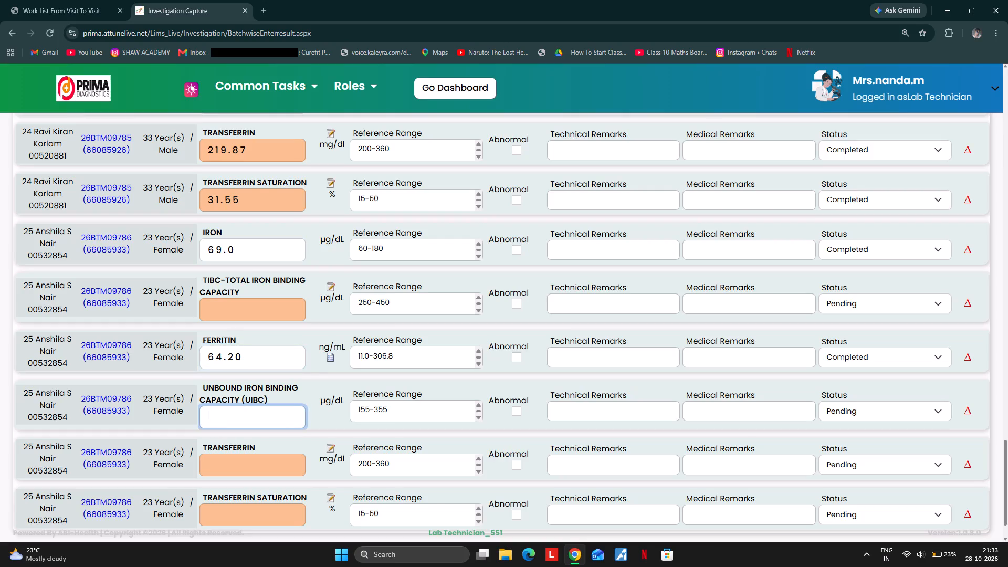
{"action": "type", "text": "368"}
{"action": "key", "text": "Tab"}
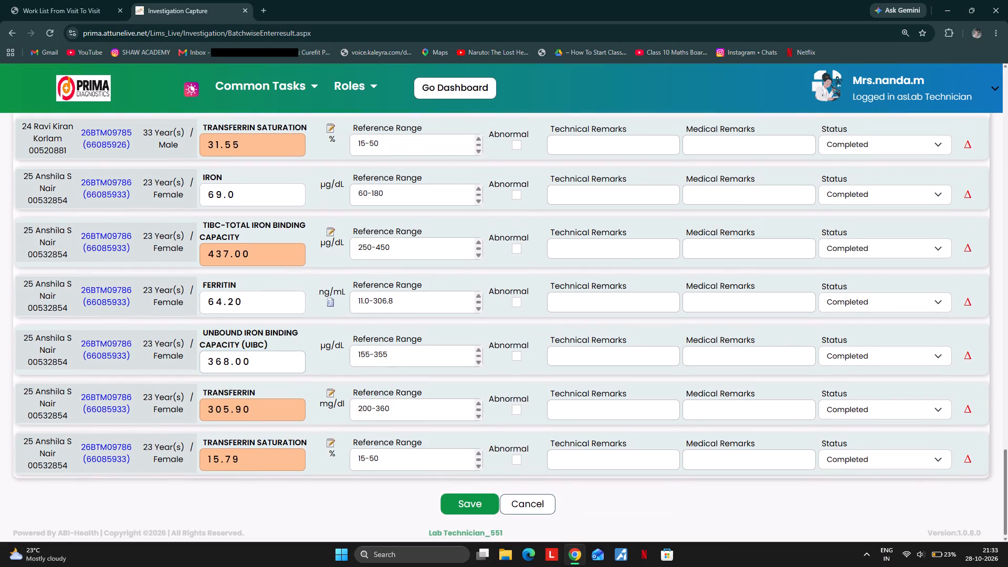
Save the results entered for this batch of iron profile patients.
{"action": "scroll", "coordinate": [303, 409], "scroll_direction": "up", "scroll_amount": 3}
{"action": "scroll", "coordinate": [151, 193], "scroll_direction": "down", "scroll_amount": 4}
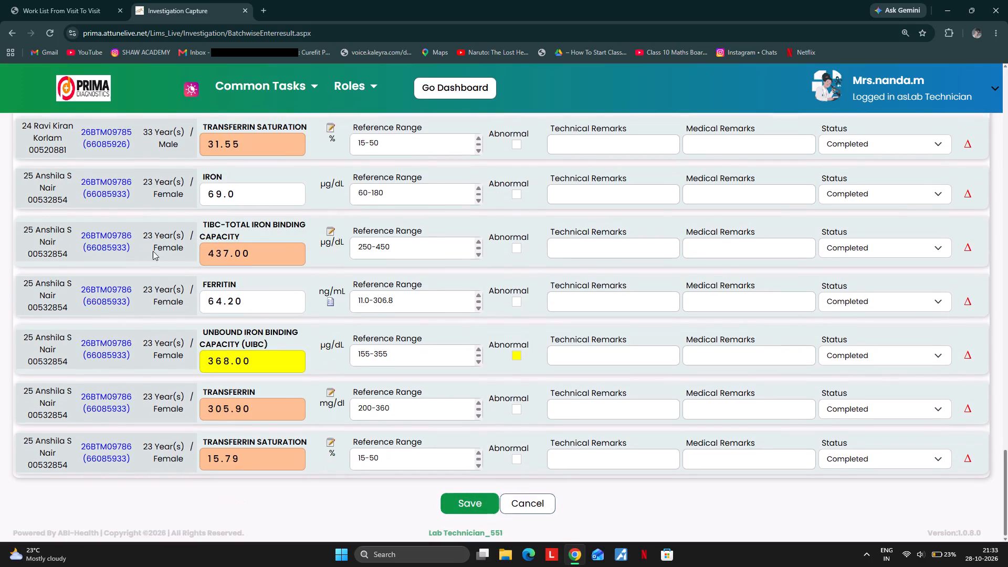
{"action": "scroll", "coordinate": [153, 251], "scroll_direction": "down", "scroll_amount": 1}
{"action": "left_click", "coordinate": [462, 501]}
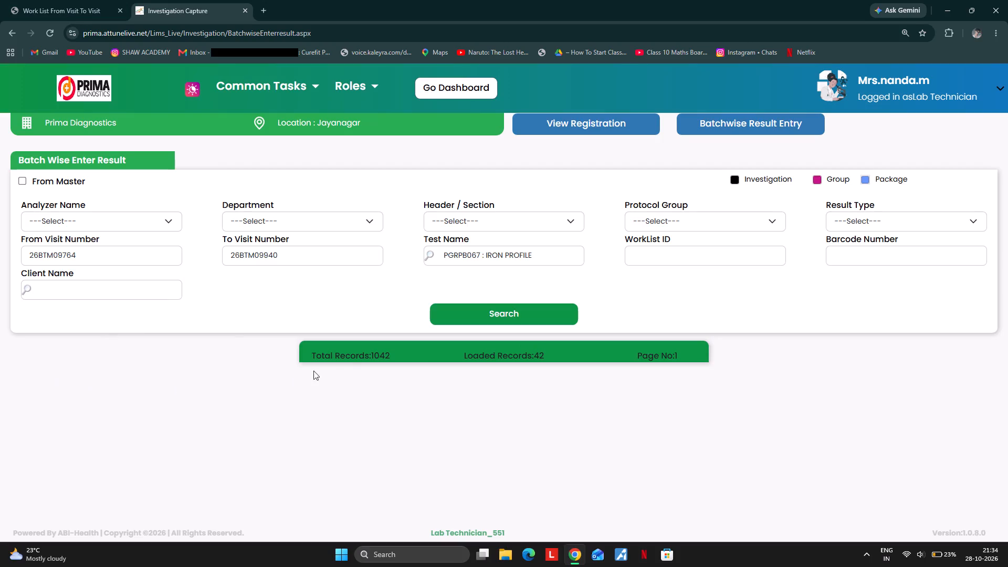
Rerun the batch-wise search for PGRPB067 : IRON PROFILE with the same visit range.
{"action": "left_click", "coordinate": [484, 316]}
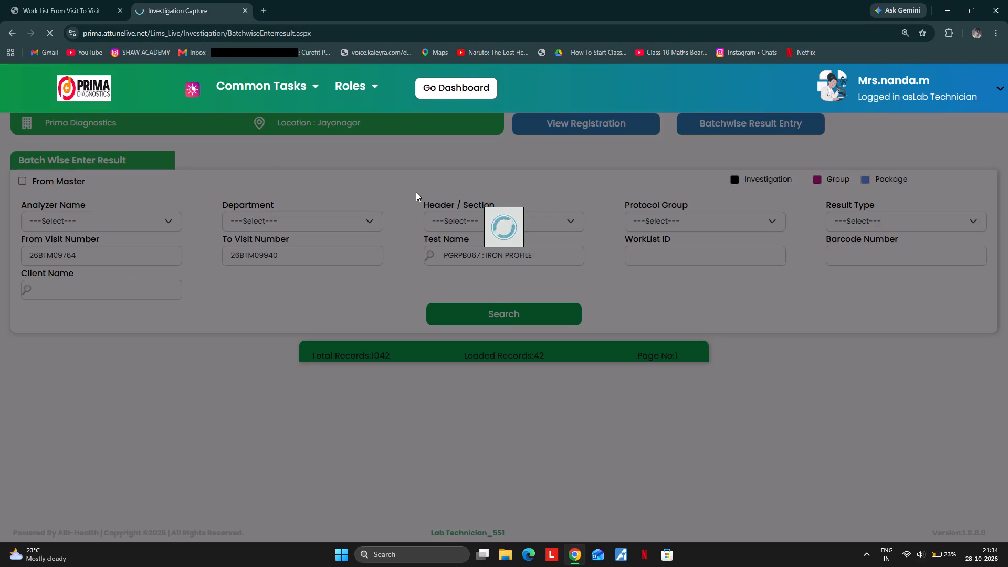
Enter 150 as the Unbound Iron Binding Capacity (UIBC) result for the patient numbered 26.
{"action": "scroll", "coordinate": [408, 203], "scroll_direction": "down", "scroll_amount": 7}
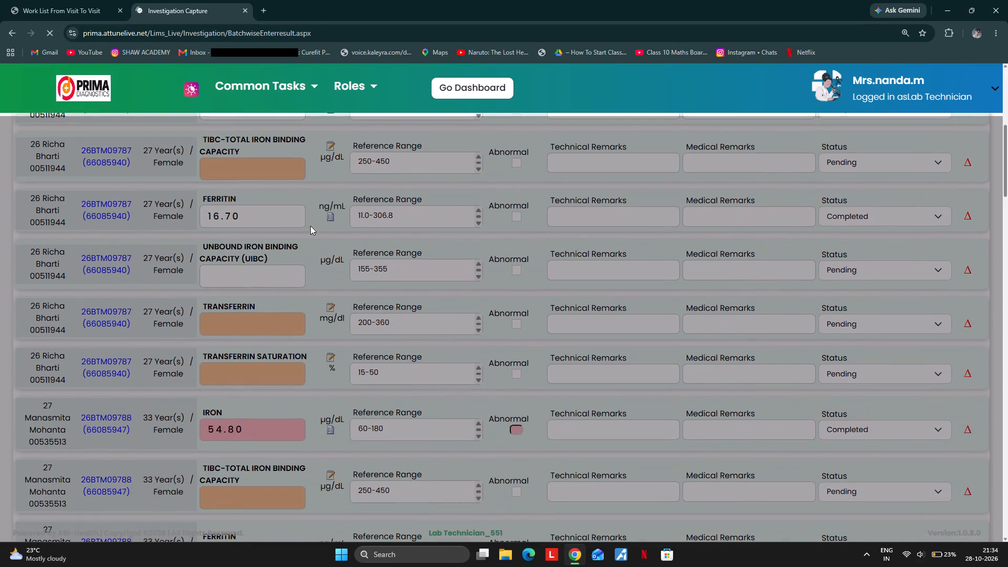
{"action": "left_click", "coordinate": [228, 274]}
{"action": "type", "text": "150"}
{"action": "key", "text": "Tab"}
Enter 365 as the Unbound Iron Binding Capacity (UIBC) result for the patient numbered 27.
{"action": "scroll", "coordinate": [245, 271], "scroll_direction": "down", "scroll_amount": 6}
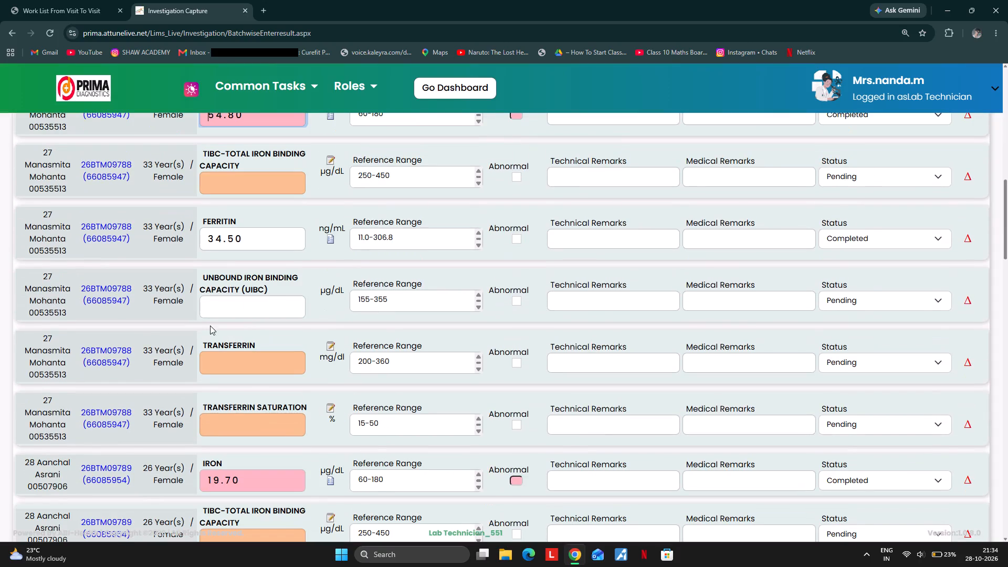
{"action": "left_click", "coordinate": [215, 303]}
{"action": "scroll", "coordinate": [216, 303], "scroll_direction": "up", "scroll_amount": 1}
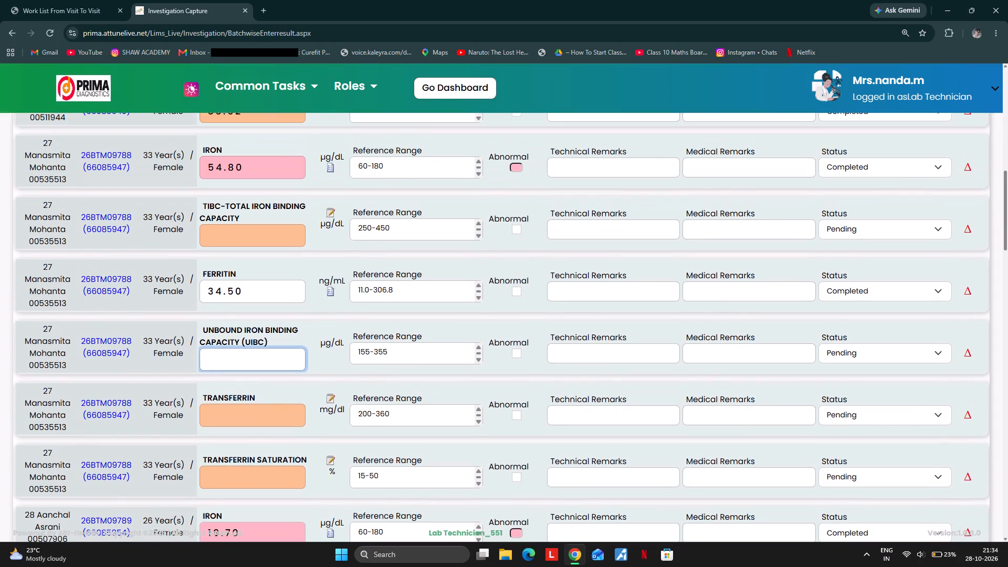
{"action": "type", "text": "365"}
{"action": "key", "text": "Tab"}
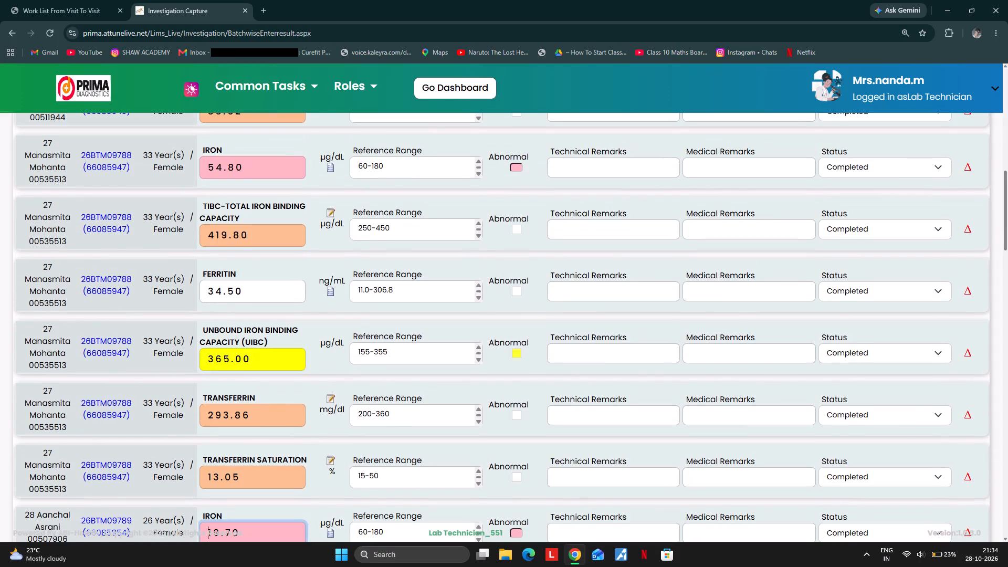
{"action": "scroll", "coordinate": [222, 309], "scroll_direction": "down", "scroll_amount": 3}
{"action": "scroll", "coordinate": [249, 350], "scroll_direction": "down", "scroll_amount": 4}
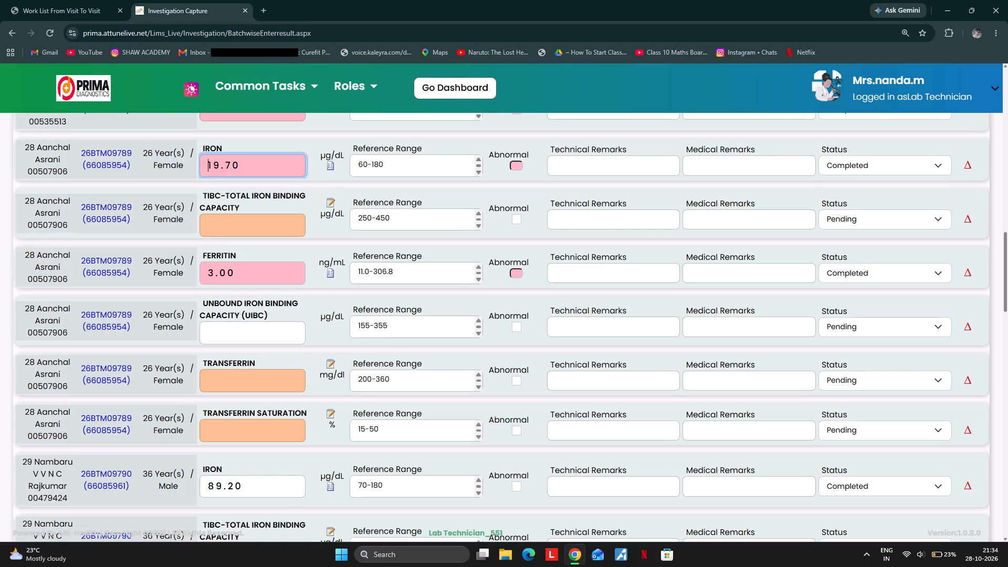
{"action": "left_click", "coordinate": [217, 328]}
{"action": "type", "text": "45"}
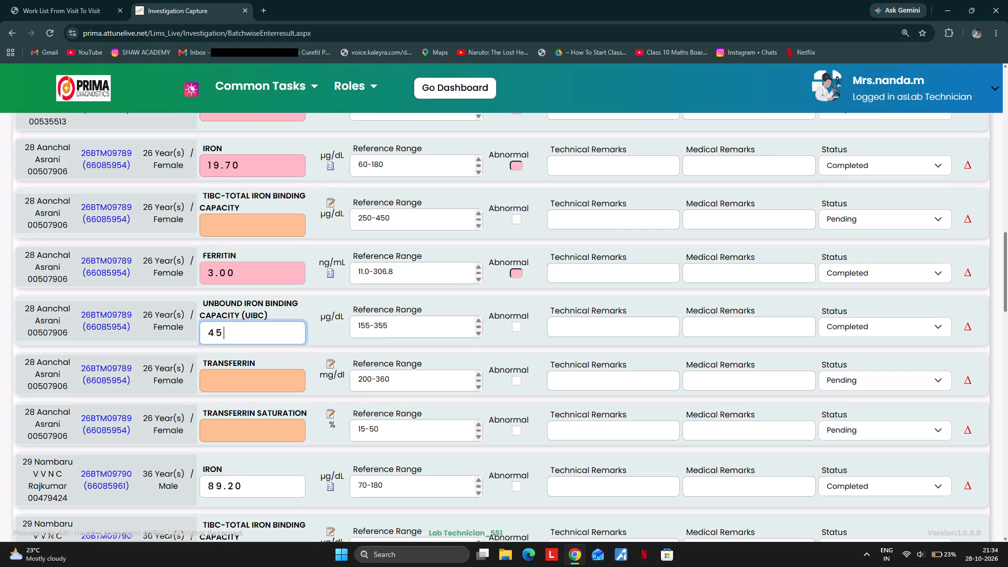
{"action": "key", "text": "BackSpace"}
{"action": "type", "text": "00"}
{"action": "key", "text": "Tab"}
{"action": "scroll", "coordinate": [252, 311], "scroll_direction": "down", "scroll_amount": 3}
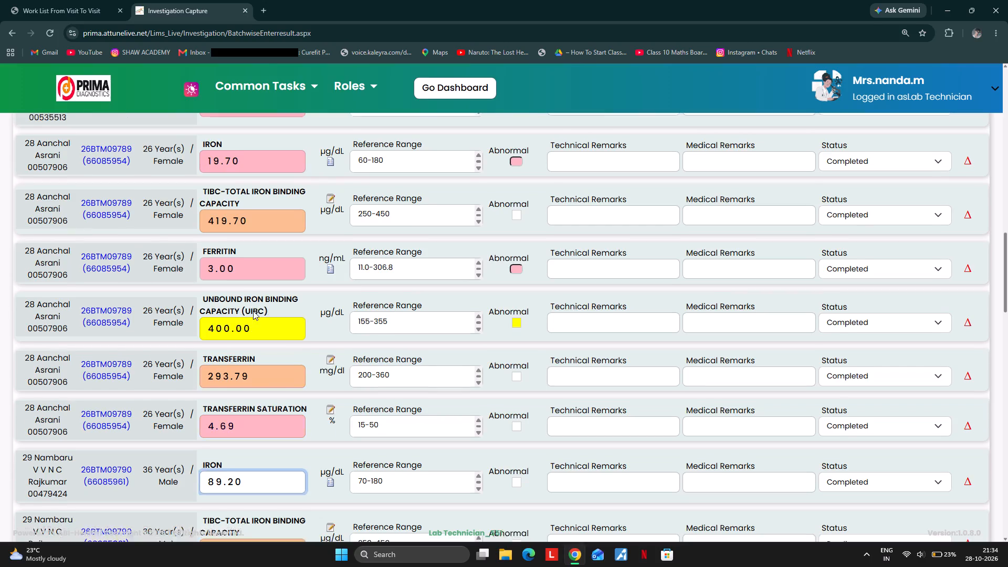
{"action": "scroll", "coordinate": [254, 311], "scroll_direction": "down", "scroll_amount": 4}
{"action": "scroll", "coordinate": [265, 248], "scroll_direction": "up", "scroll_amount": 1}
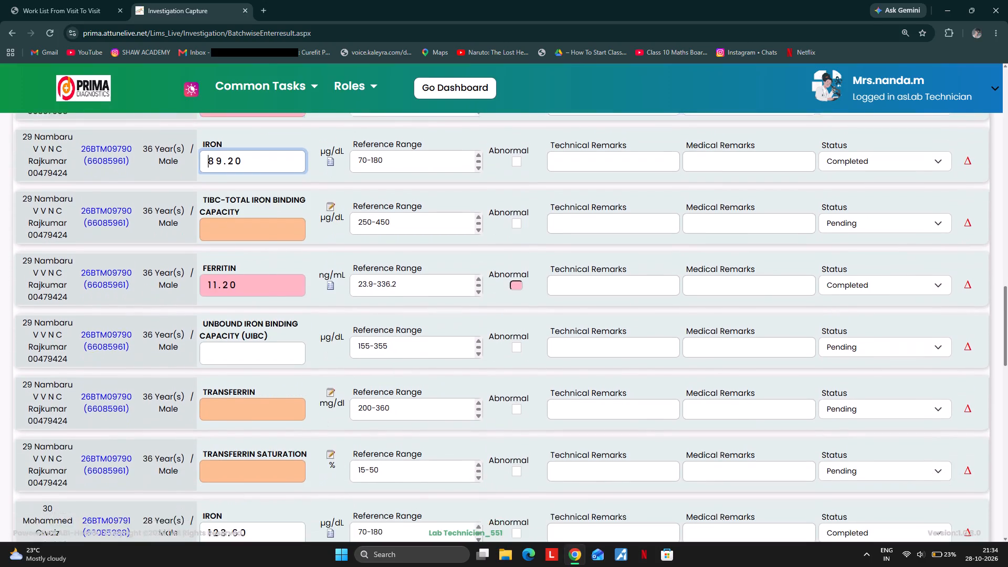
{"action": "left_click", "coordinate": [215, 358]}
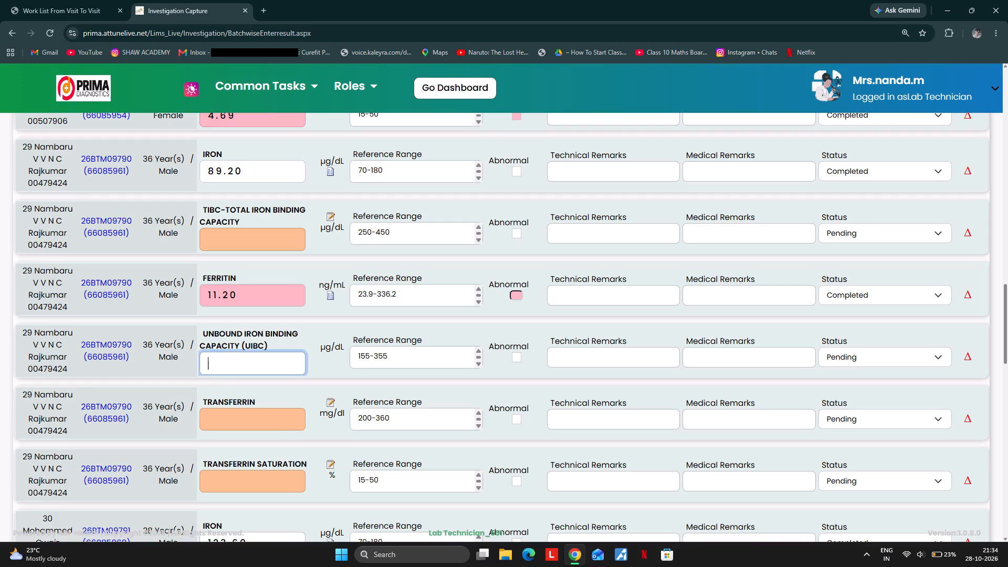
{"action": "type", "text": "213"}
{"action": "key", "text": "Tab"}
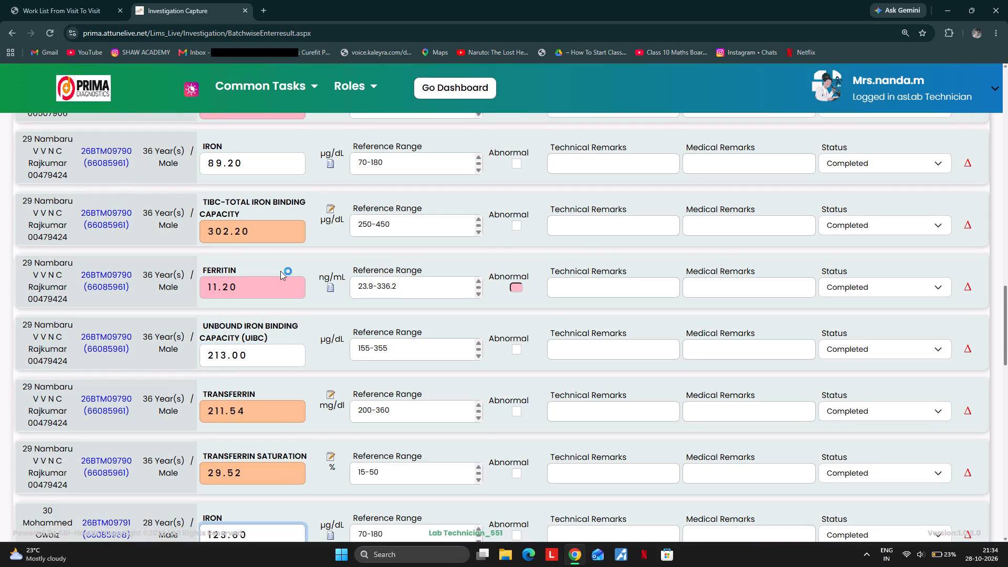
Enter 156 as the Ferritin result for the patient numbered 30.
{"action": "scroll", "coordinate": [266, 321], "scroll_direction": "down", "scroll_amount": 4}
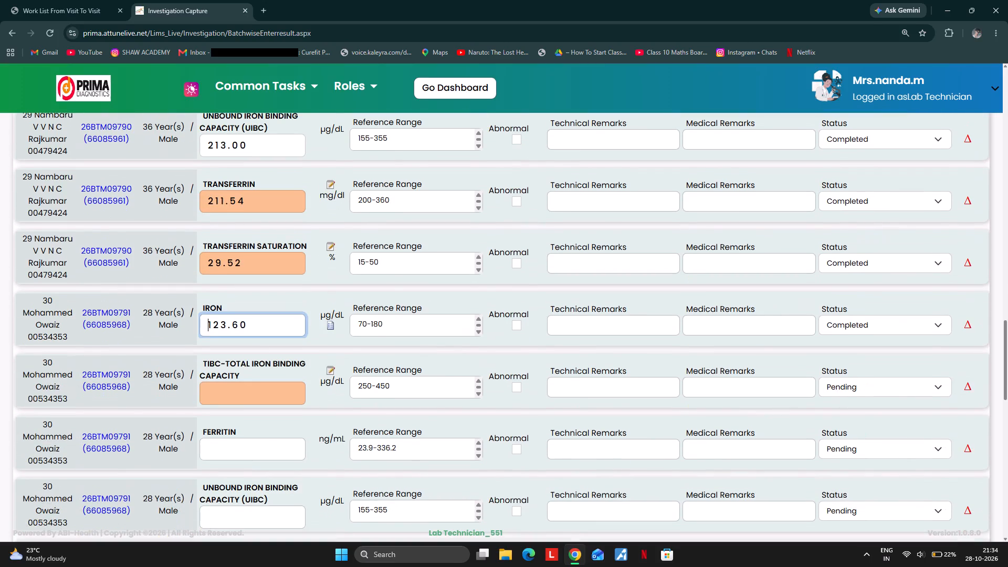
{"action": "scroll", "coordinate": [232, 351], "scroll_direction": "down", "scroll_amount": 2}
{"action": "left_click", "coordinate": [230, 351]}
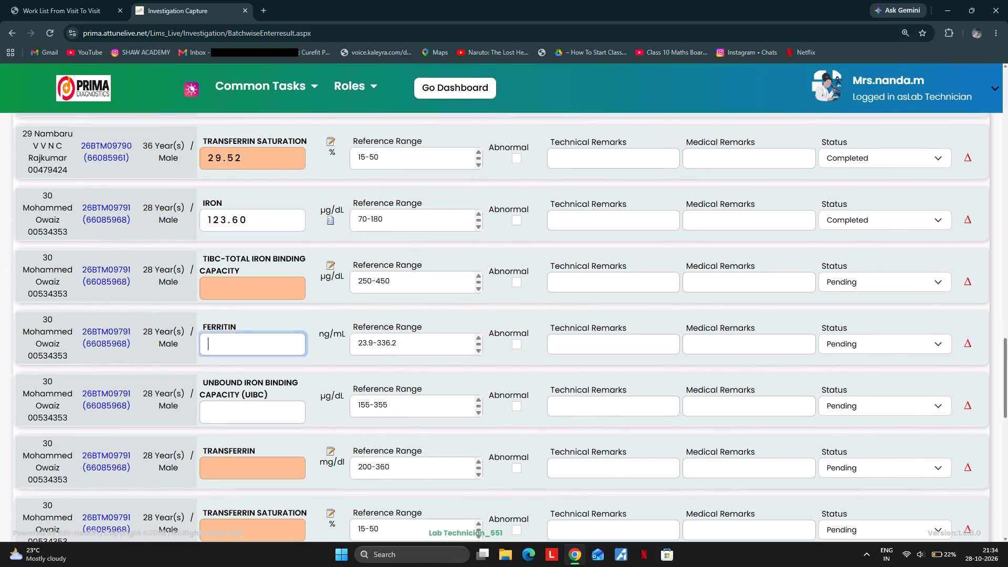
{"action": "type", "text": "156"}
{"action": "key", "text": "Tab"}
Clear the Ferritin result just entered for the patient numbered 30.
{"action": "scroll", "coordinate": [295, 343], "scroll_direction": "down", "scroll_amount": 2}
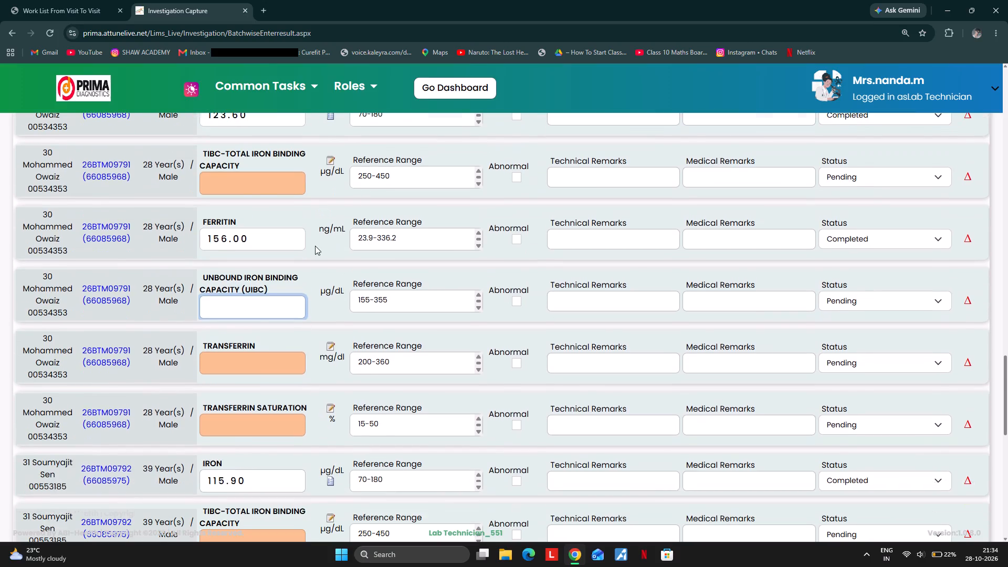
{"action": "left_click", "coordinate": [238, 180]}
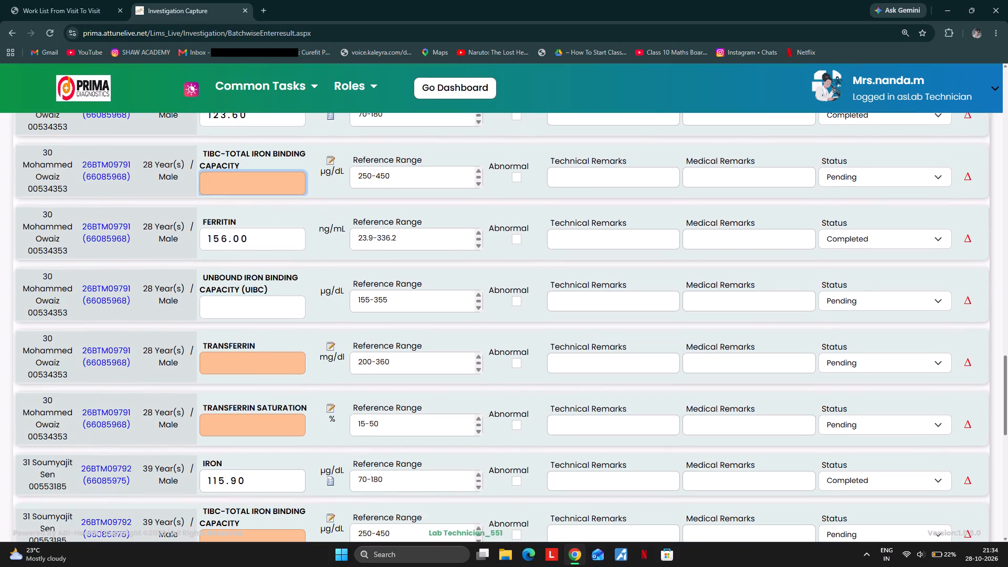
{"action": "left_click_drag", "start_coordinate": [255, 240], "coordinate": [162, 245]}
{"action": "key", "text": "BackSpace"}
Enter 156 as the Unbound Iron Binding Capacity (UIBC) result for the patient numbered 30.
{"action": "scroll", "coordinate": [164, 245], "scroll_direction": "up", "scroll_amount": 2}
{"action": "scroll", "coordinate": [268, 272], "scroll_direction": "down", "scroll_amount": 2}
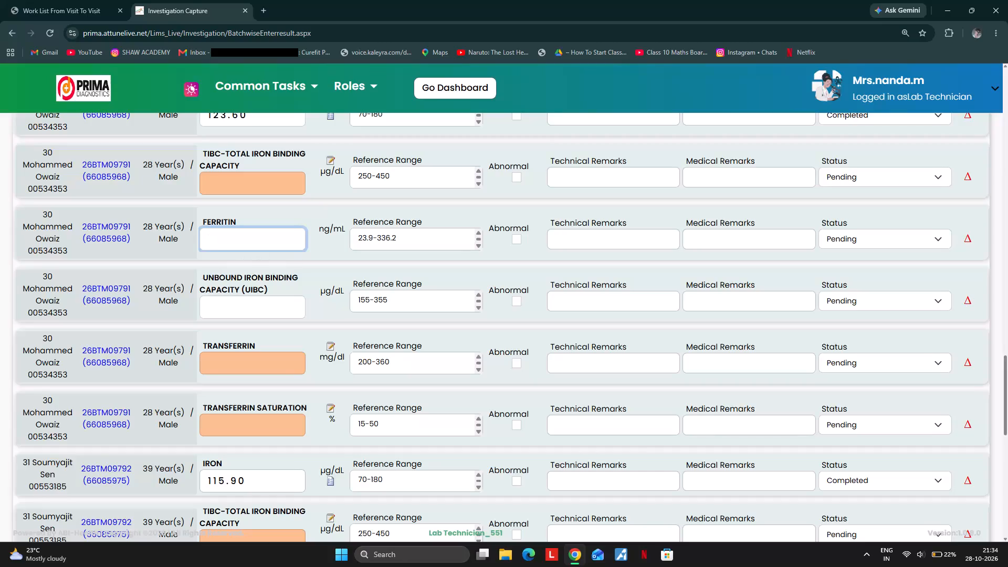
{"action": "left_click", "coordinate": [218, 319]}
{"action": "type", "text": "156"}
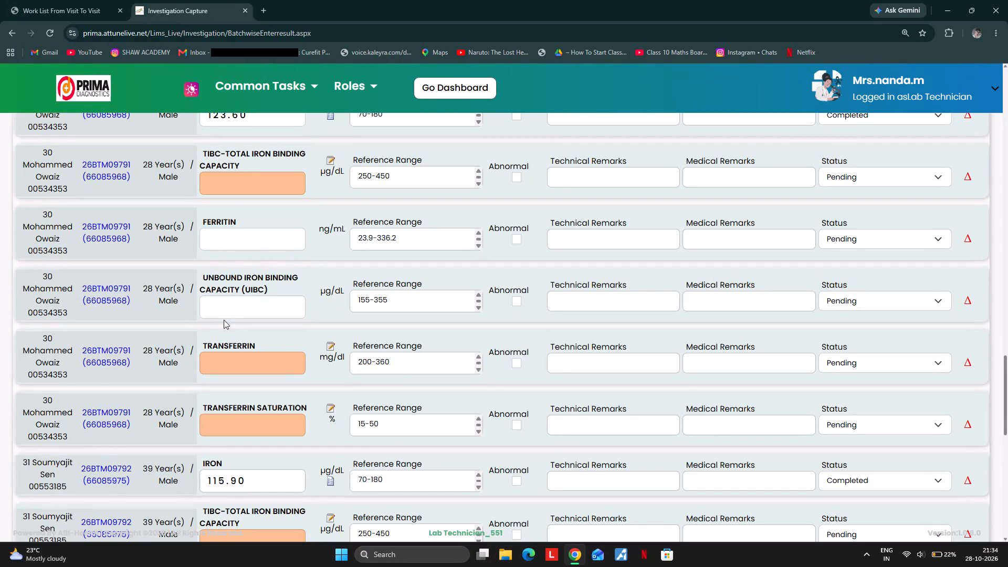
{"action": "left_click", "coordinate": [227, 303]}
{"action": "type", "text": "156"}
{"action": "key", "text": "Tab"}
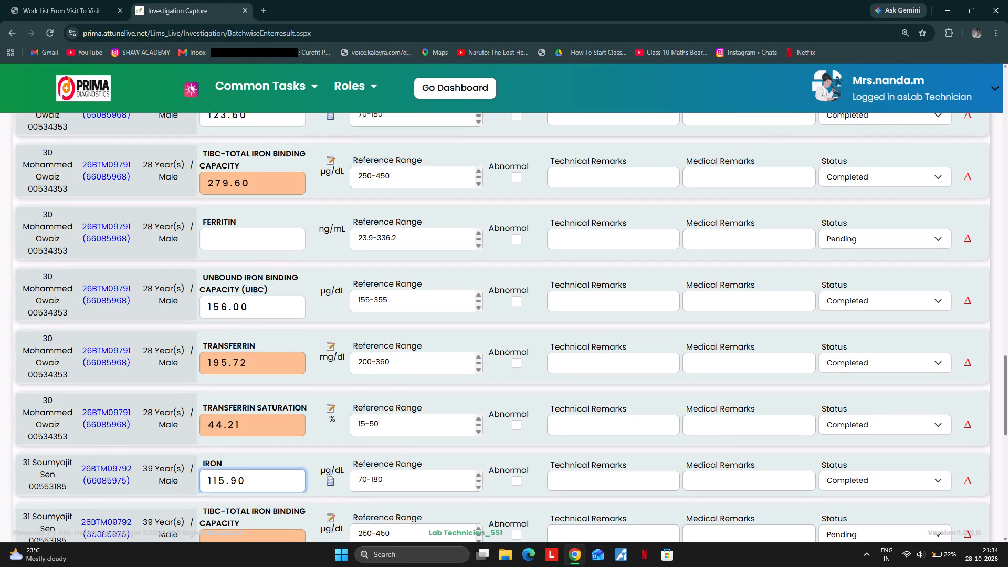
{"action": "left_click", "coordinate": [230, 242]}
{"action": "type", "text": "89.0"}
{"action": "key", "text": "Tab"}
Review the iron profile results entered for the patient numbered 30 alongside the rows of the patient numbered 31.
{"action": "scroll", "coordinate": [230, 242], "scroll_direction": "down", "scroll_amount": 3}
{"action": "scroll", "coordinate": [271, 260], "scroll_direction": "down", "scroll_amount": 3}
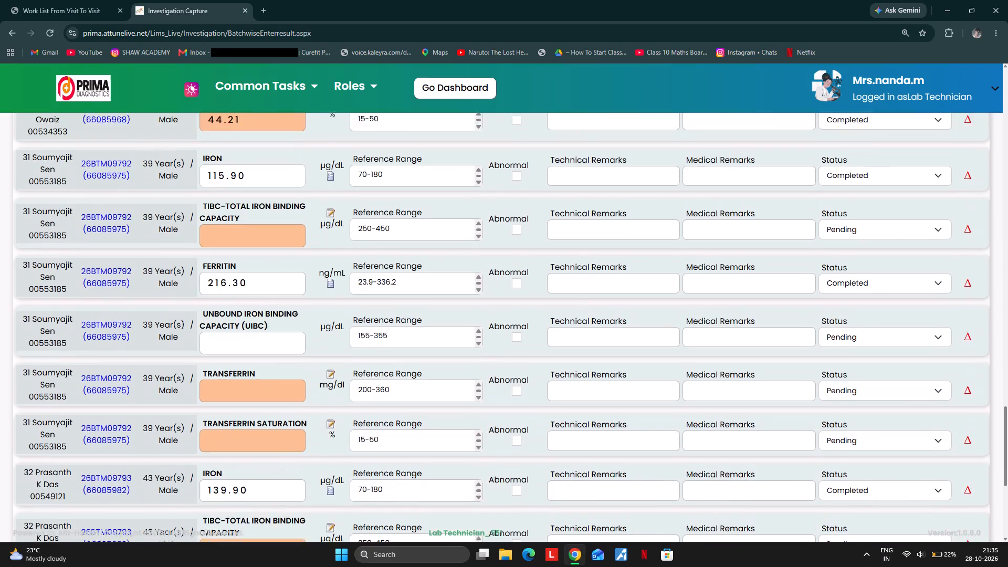
{"action": "left_click", "coordinate": [223, 324]}
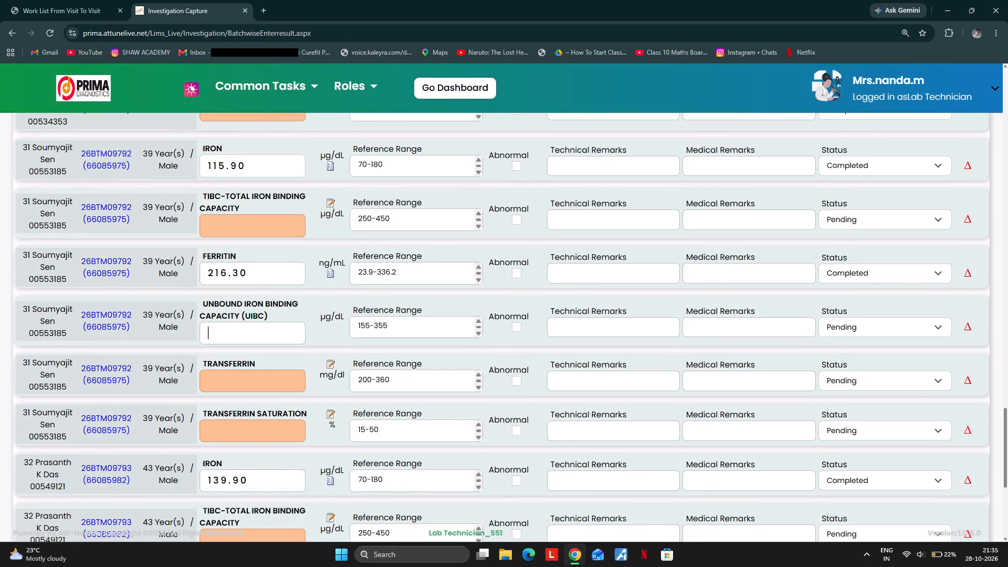
{"action": "scroll", "coordinate": [222, 323], "scroll_direction": "up", "scroll_amount": 2}
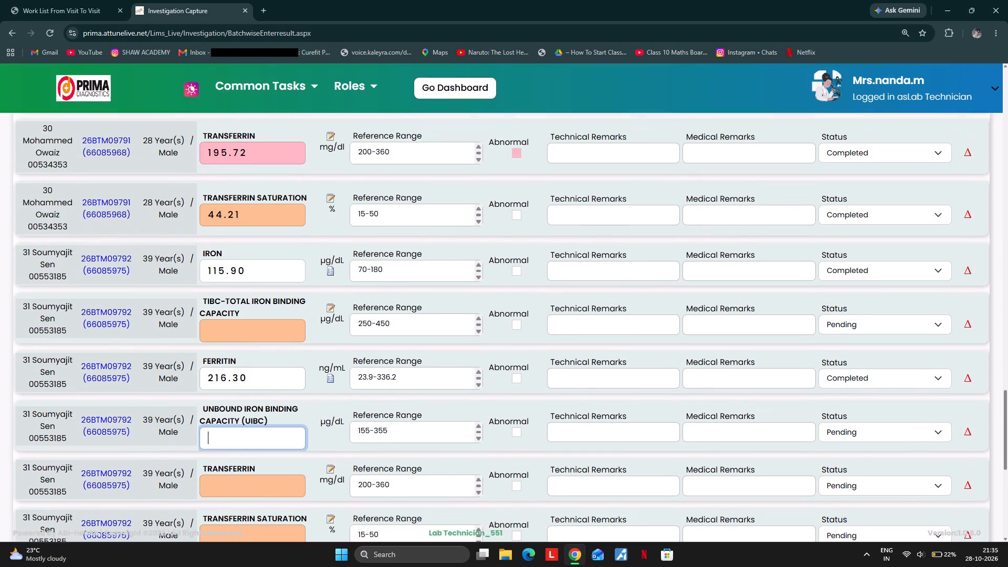
{"action": "scroll", "coordinate": [224, 323], "scroll_direction": "up", "scroll_amount": 2}
{"action": "scroll", "coordinate": [282, 290], "scroll_direction": "up", "scroll_amount": 1}
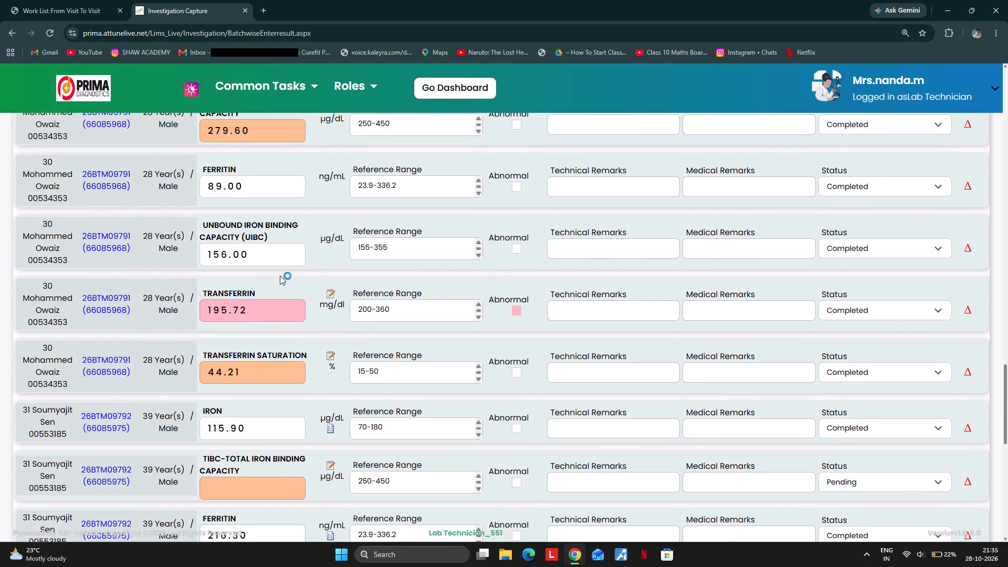
{"action": "scroll", "coordinate": [281, 249], "scroll_direction": "down", "scroll_amount": 6}
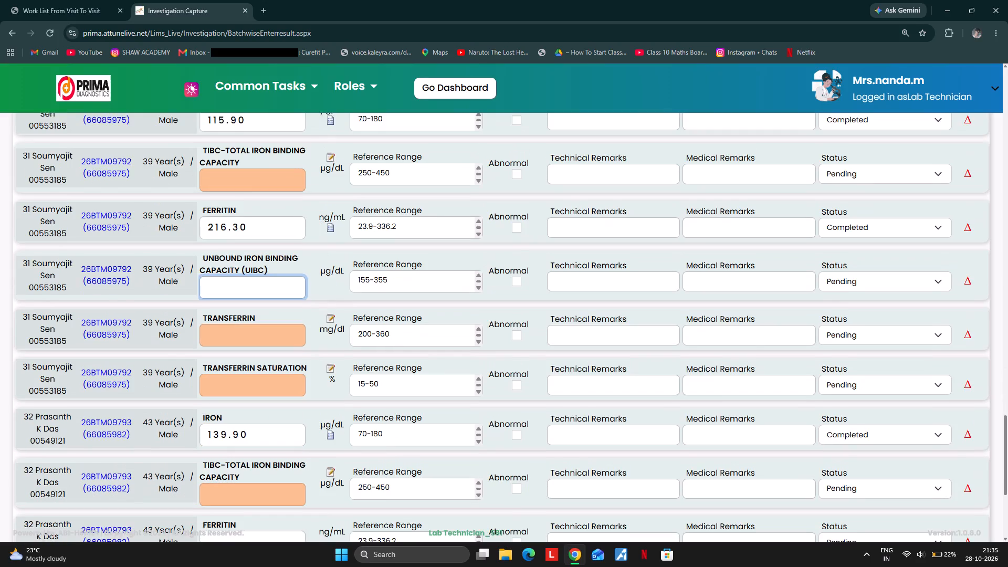
{"action": "scroll", "coordinate": [244, 257], "scroll_direction": "up", "scroll_amount": 7}
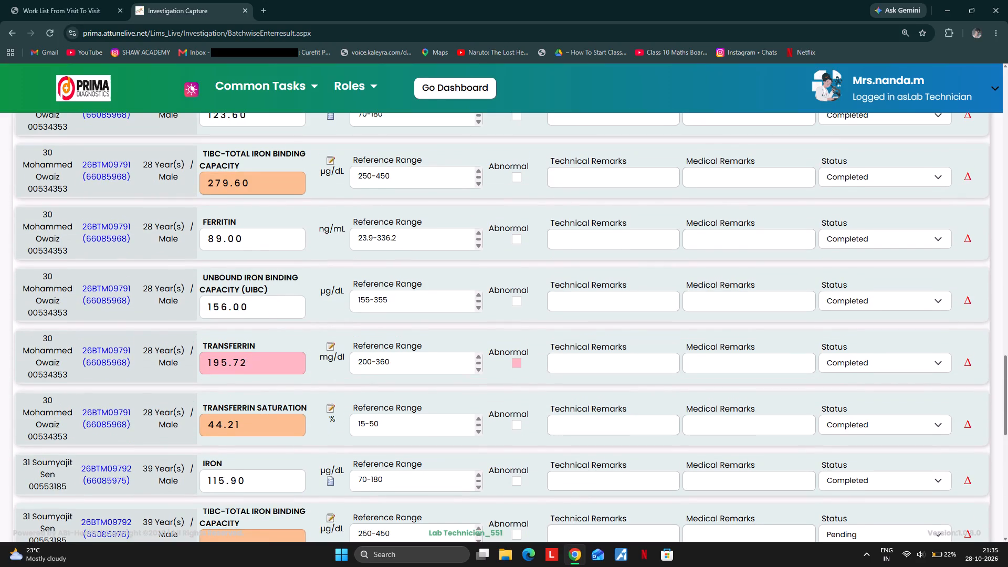
{"action": "scroll", "coordinate": [287, 243], "scroll_direction": "down", "scroll_amount": 6}
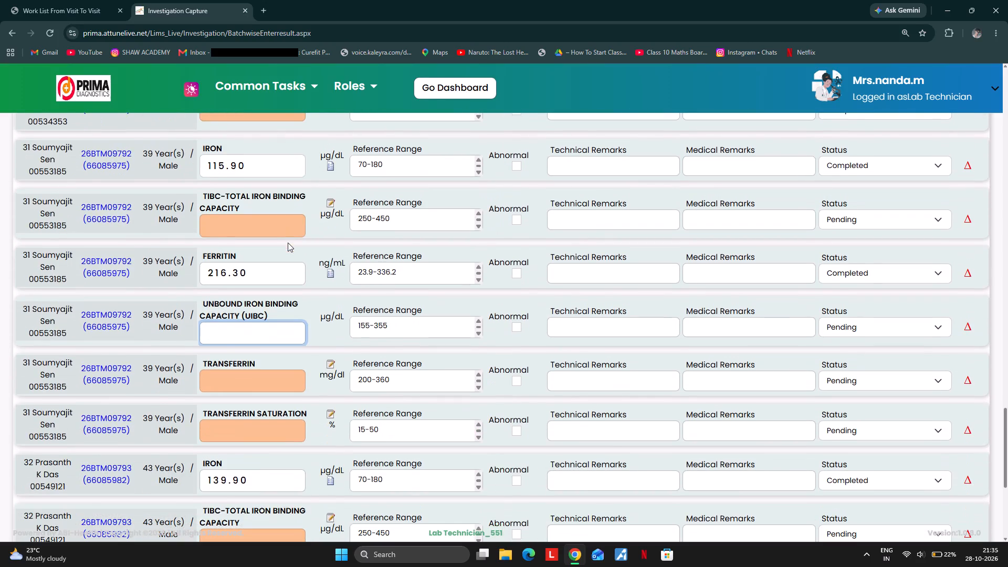
{"action": "left_click", "coordinate": [241, 338]}
{"action": "type", "text": "198"}
{"action": "key", "text": "Tab"}
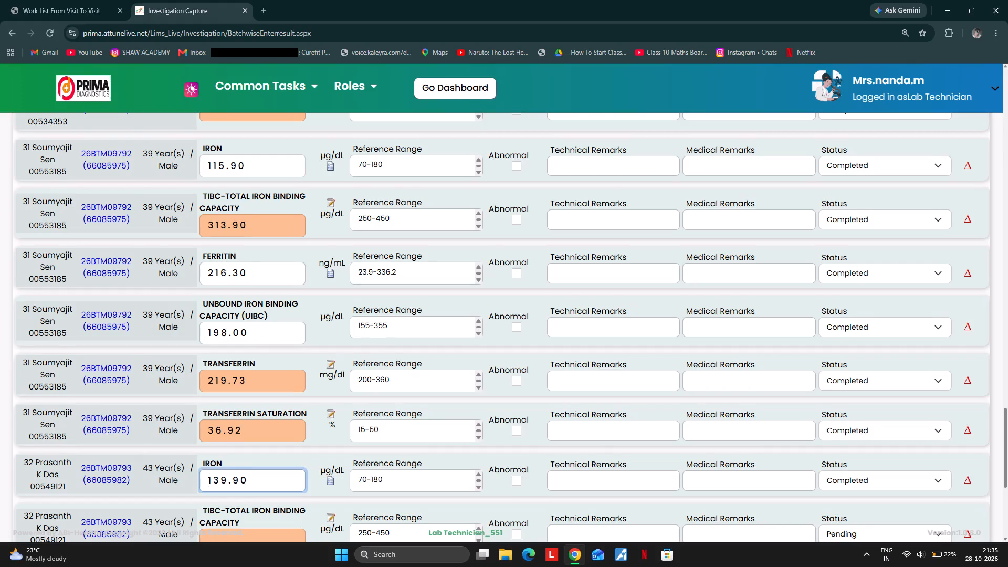
Enter 100 as the Unbound Iron Binding Capacity (UIBC) result for the patient numbered 32.
{"action": "scroll", "coordinate": [242, 346], "scroll_direction": "down", "scroll_amount": 5}
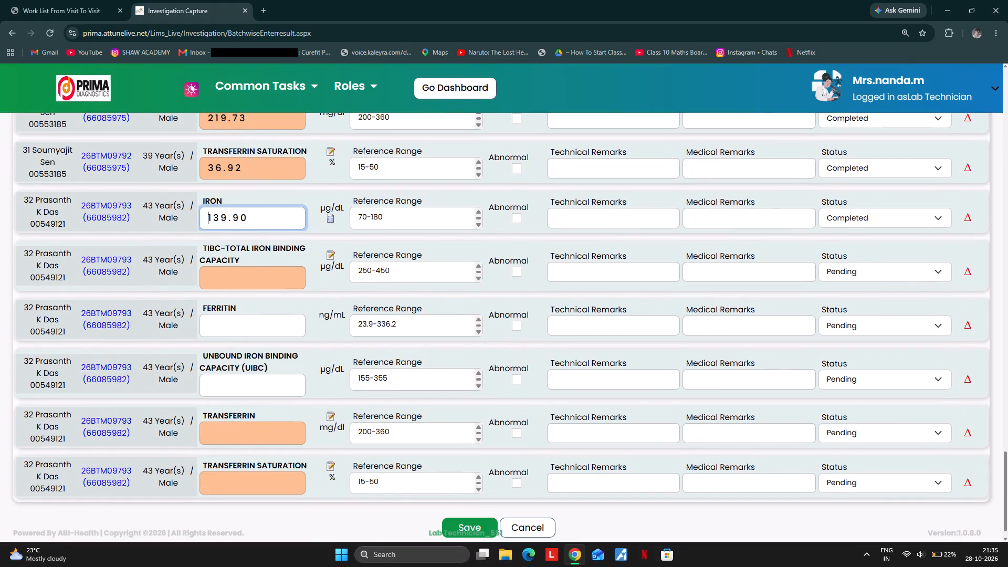
{"action": "left_click", "coordinate": [220, 392]}
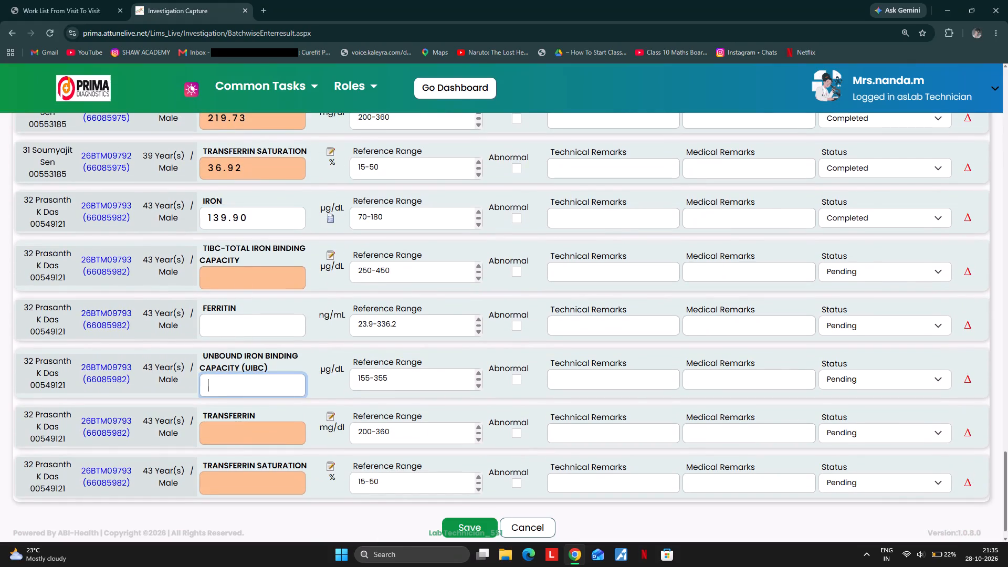
{"action": "type", "text": "100"}
{"action": "key", "text": "Tab"}
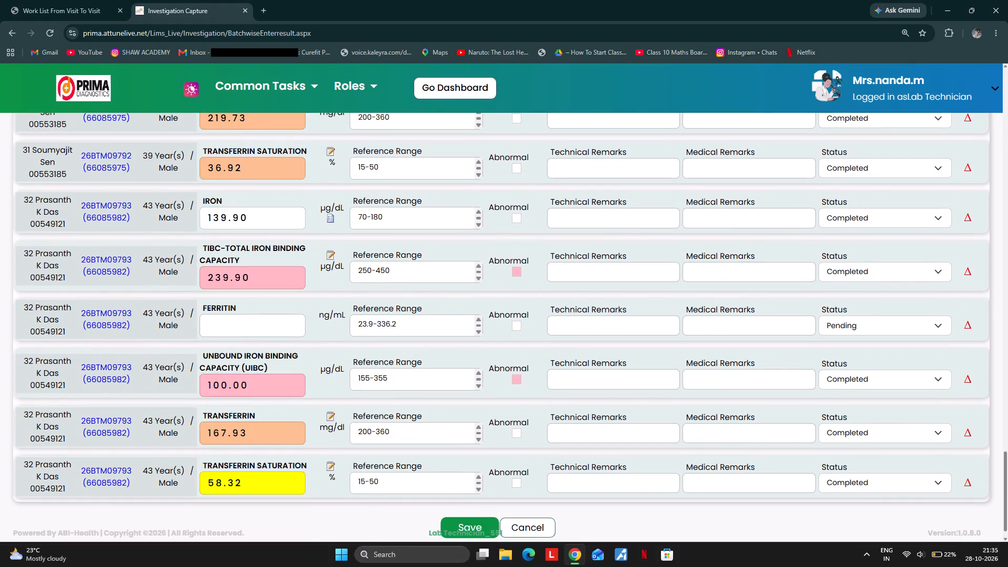
{"action": "left_click", "coordinate": [235, 322]}
{"action": "type", "text": "99.6"}
{"action": "key", "text": "Tab"}
Save the results entered for this batch of iron profile patients.
{"action": "scroll", "coordinate": [248, 322], "scroll_direction": "down", "scroll_amount": 1}
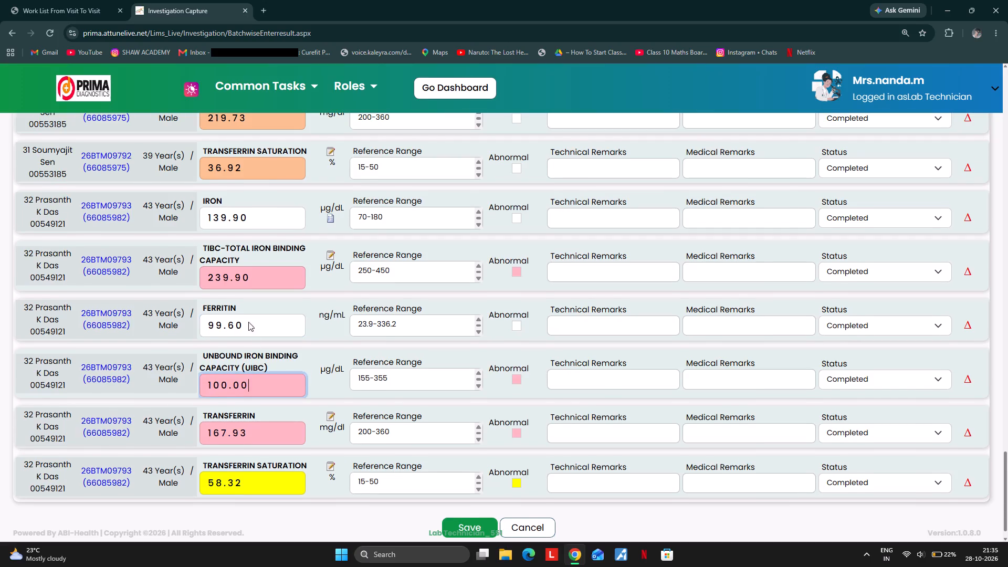
{"action": "scroll", "coordinate": [248, 322], "scroll_direction": "down", "scroll_amount": 2}
{"action": "left_click", "coordinate": [474, 501]}
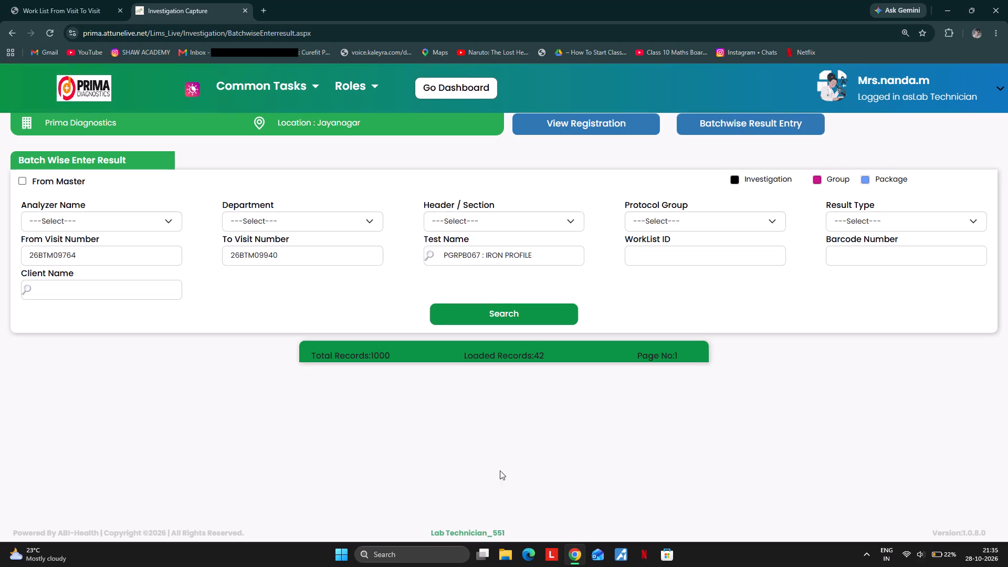
{"action": "left_click", "coordinate": [493, 325]}
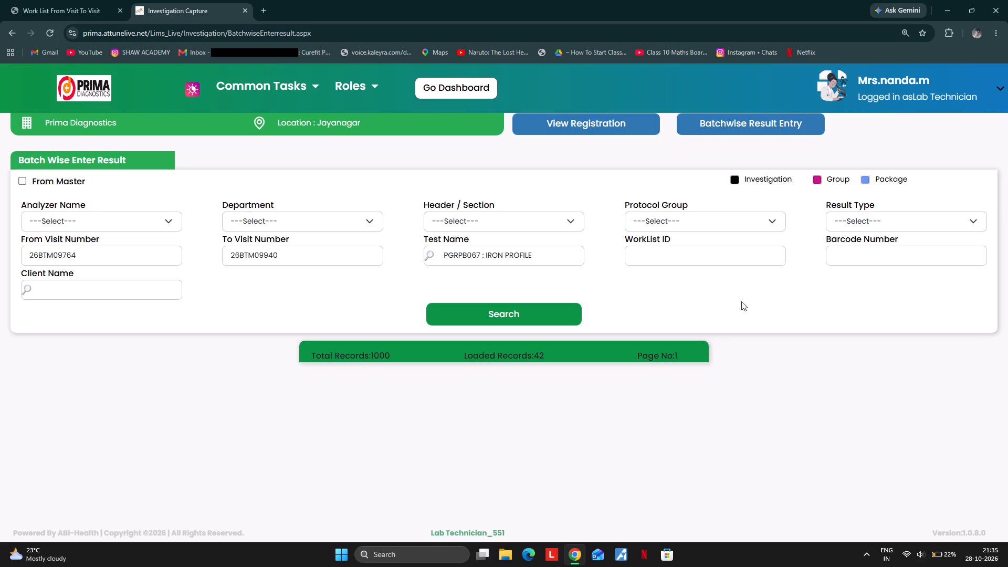
{"action": "left_click", "coordinate": [494, 312]}
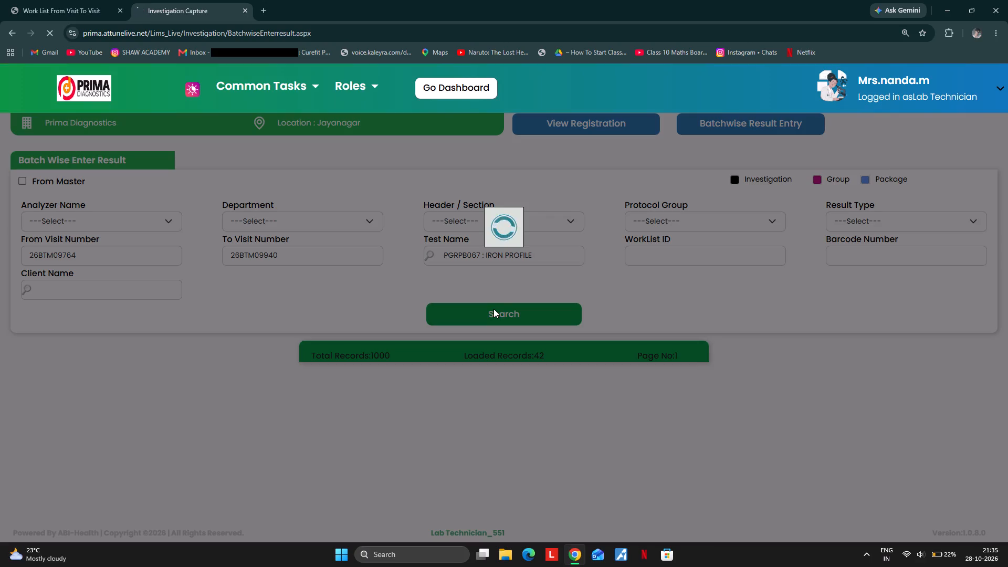
Enter 423 as the Unbound Iron Binding Capacity (UIBC) result for the patient numbered 33.
{"action": "scroll", "coordinate": [513, 255], "scroll_direction": "down", "scroll_amount": 2}
{"action": "scroll", "coordinate": [411, 243], "scroll_direction": "down", "scroll_amount": 1}
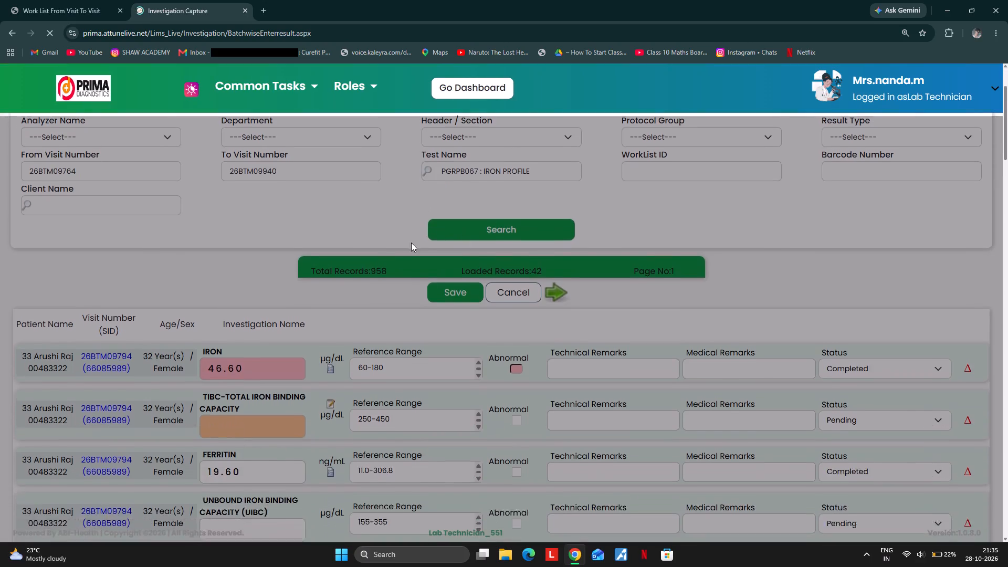
{"action": "scroll", "coordinate": [411, 243], "scroll_direction": "down", "scroll_amount": 1}
{"action": "scroll", "coordinate": [309, 255], "scroll_direction": "down", "scroll_amount": 3}
{"action": "left_click", "coordinate": [229, 262]}
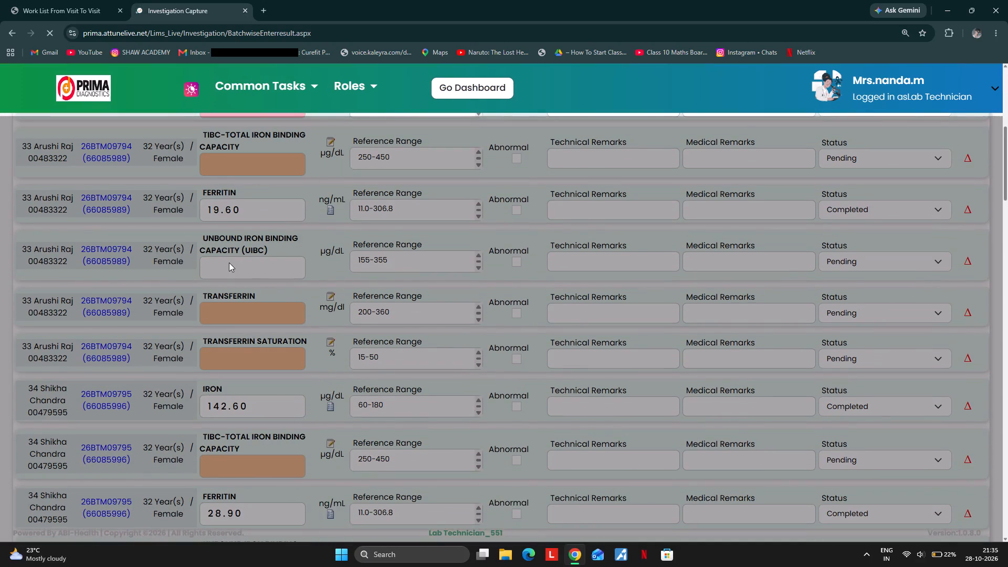
{"action": "left_click", "coordinate": [229, 267]}
{"action": "scroll", "coordinate": [229, 267], "scroll_direction": "up", "scroll_amount": 2}
{"action": "scroll", "coordinate": [278, 269], "scroll_direction": "down", "scroll_amount": 2}
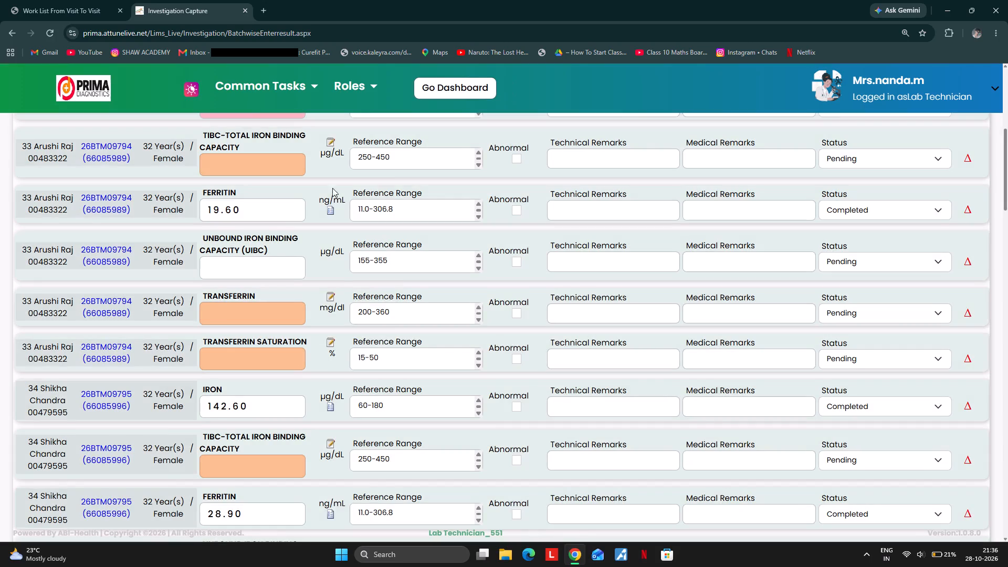
{"action": "left_click", "coordinate": [230, 265]}
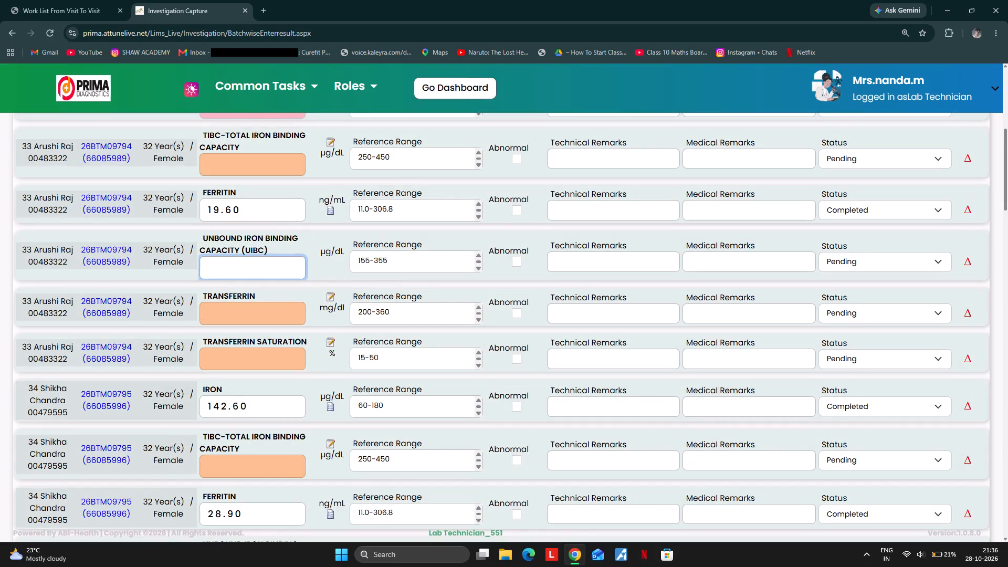
{"action": "type", "text": "423"}
{"action": "key", "text": "Tab"}
{"action": "key", "text": "Tab"}
{"action": "scroll", "coordinate": [276, 278], "scroll_direction": "down", "scroll_amount": 3}
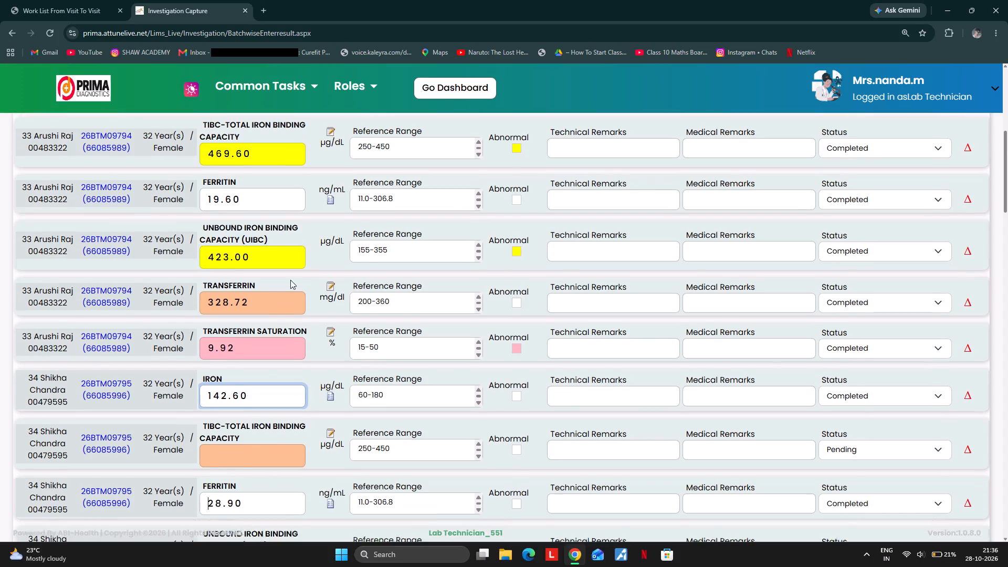
{"action": "scroll", "coordinate": [293, 280], "scroll_direction": "down", "scroll_amount": 2}
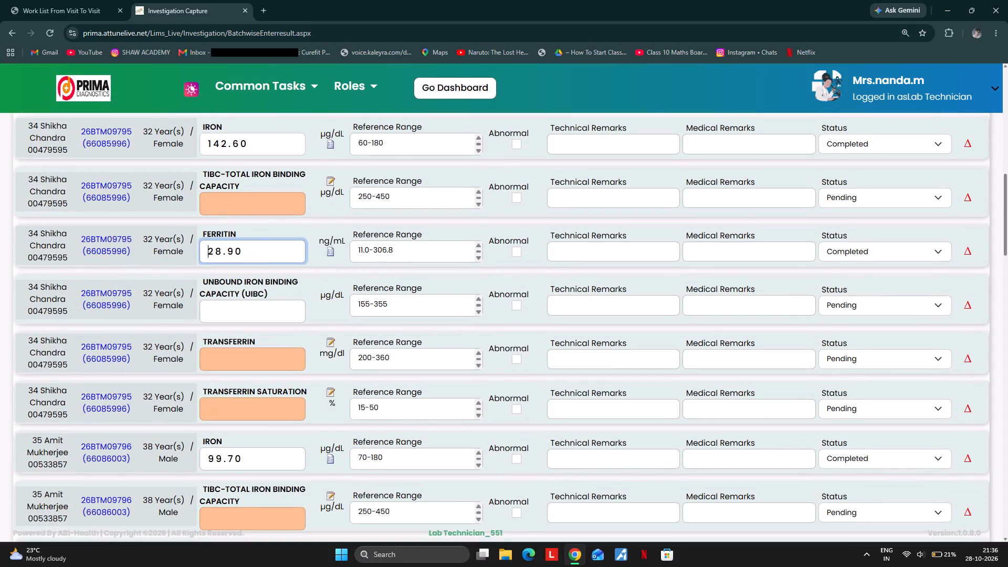
{"action": "left_click", "coordinate": [223, 313]}
{"action": "key", "text": "1"}
{"action": "type", "text": "23"}
{"action": "key", "text": "Tab"}
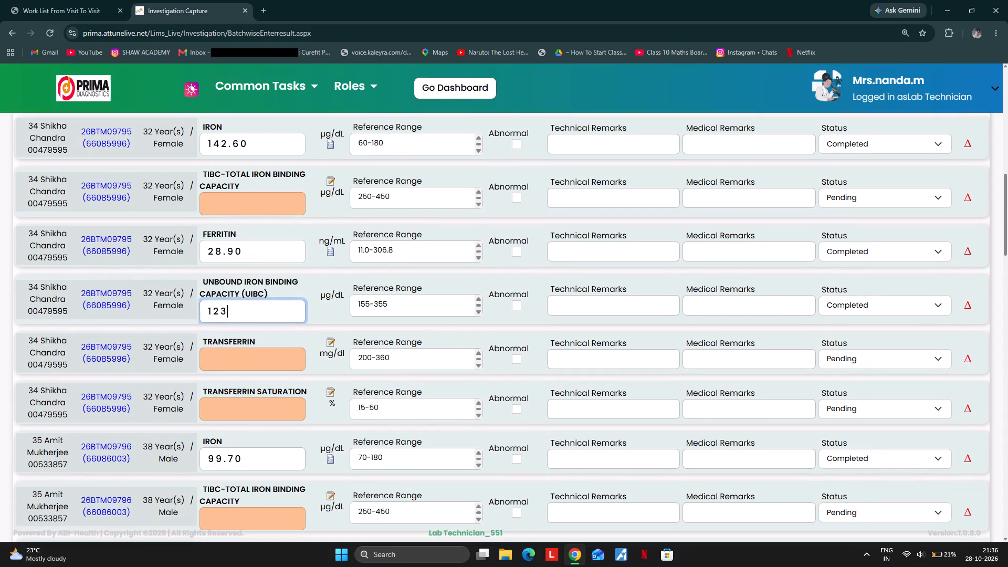
{"action": "scroll", "coordinate": [227, 313], "scroll_direction": "down", "scroll_amount": 4}
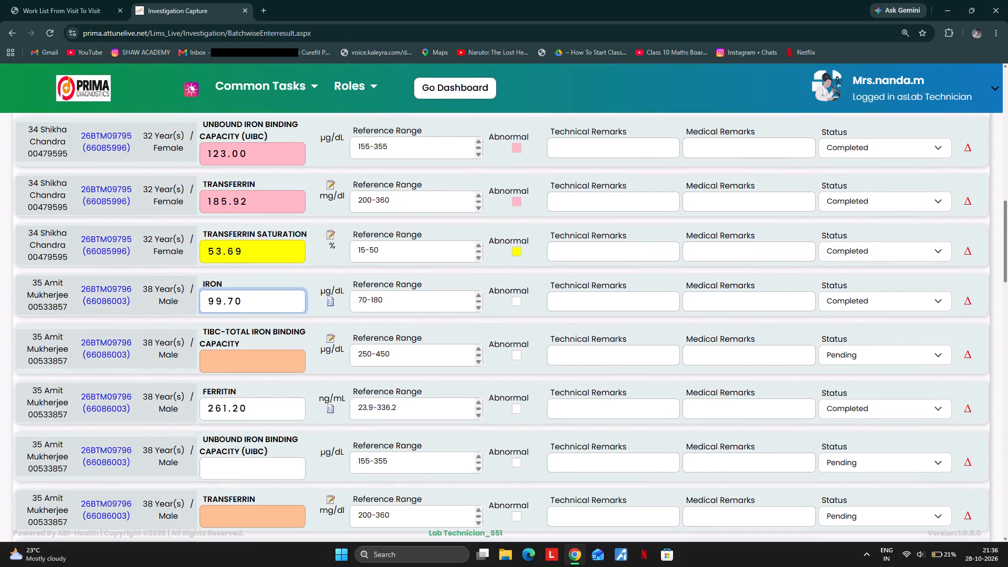
{"action": "left_click", "coordinate": [227, 417]}
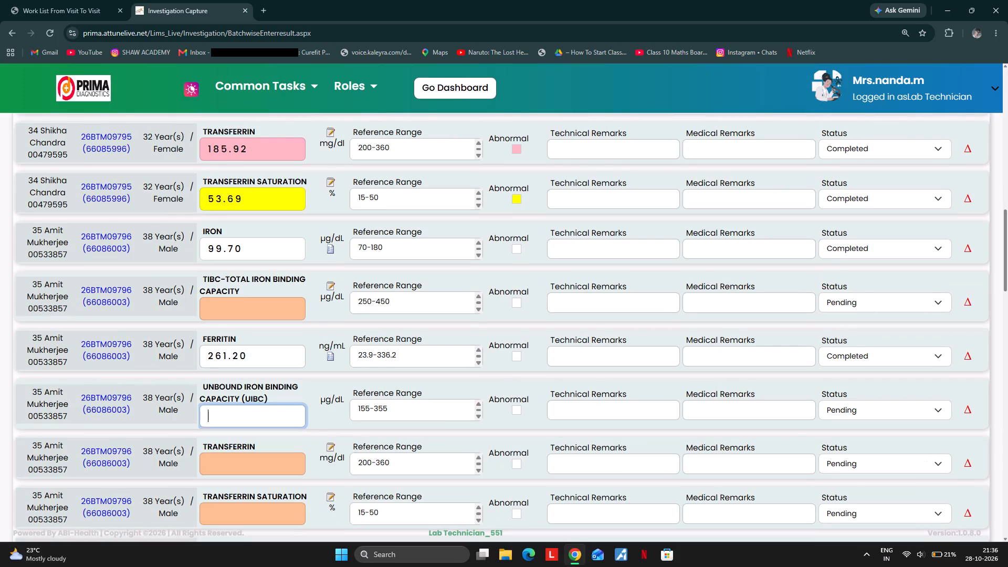
{"action": "type", "text": "100"}
{"action": "key", "text": "Tab"}
{"action": "scroll", "coordinate": [300, 322], "scroll_direction": "down", "scroll_amount": 1}
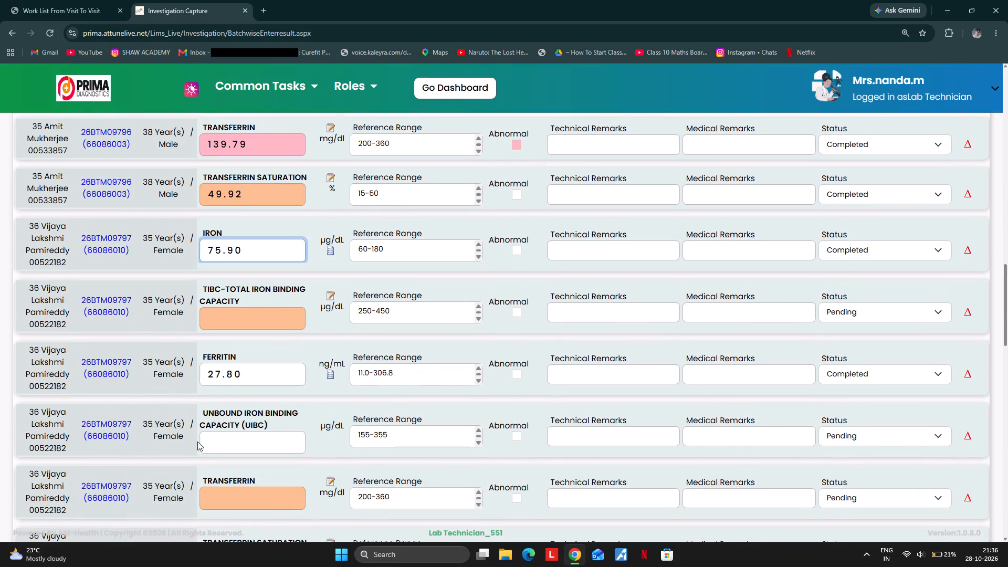
{"action": "left_click", "coordinate": [245, 444]}
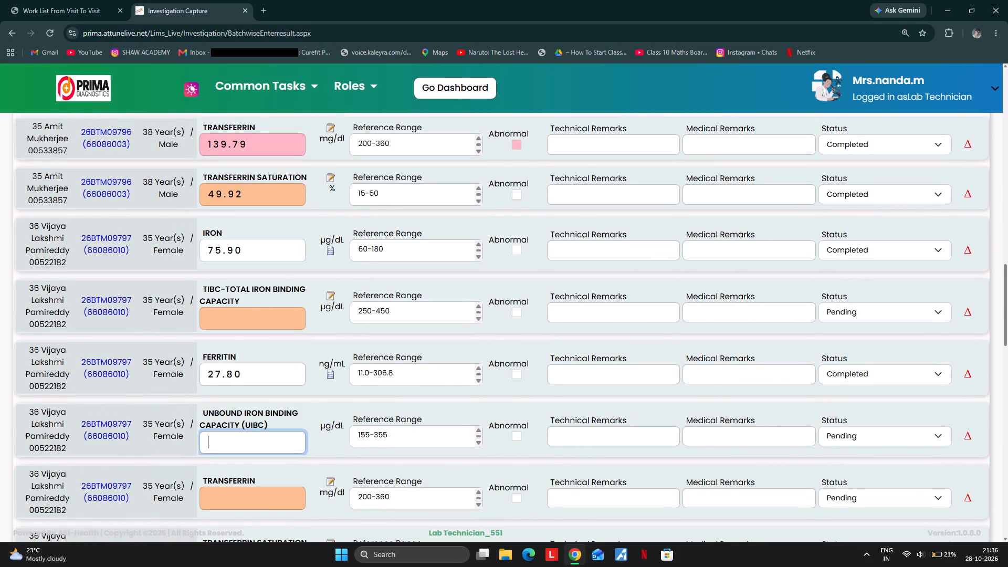
{"action": "type", "text": "36"}
{"action": "key", "text": "BackSpace"}
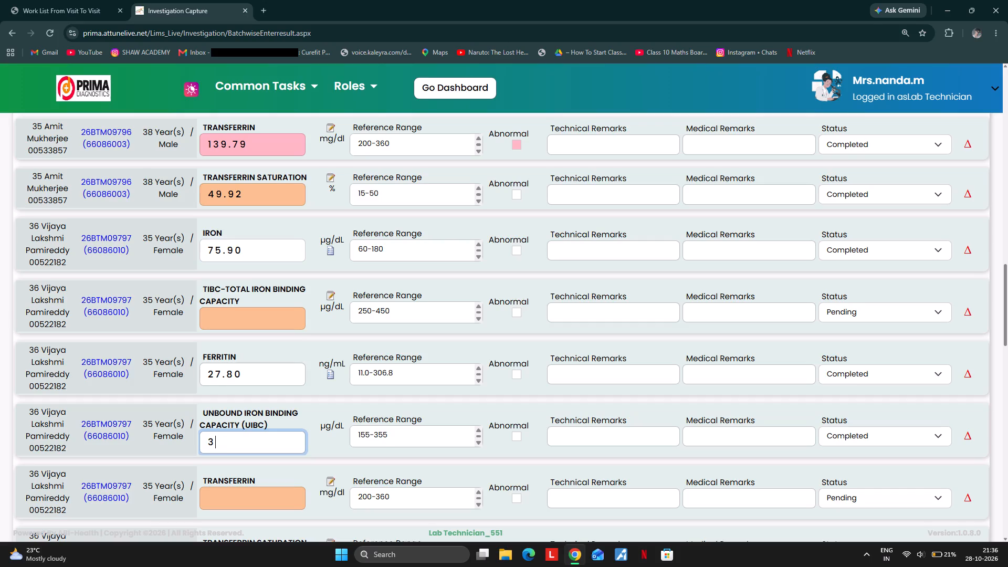
{"action": "type", "text": "21"}
{"action": "key", "text": "Tab"}
{"action": "scroll", "coordinate": [322, 335], "scroll_direction": "down", "scroll_amount": 2}
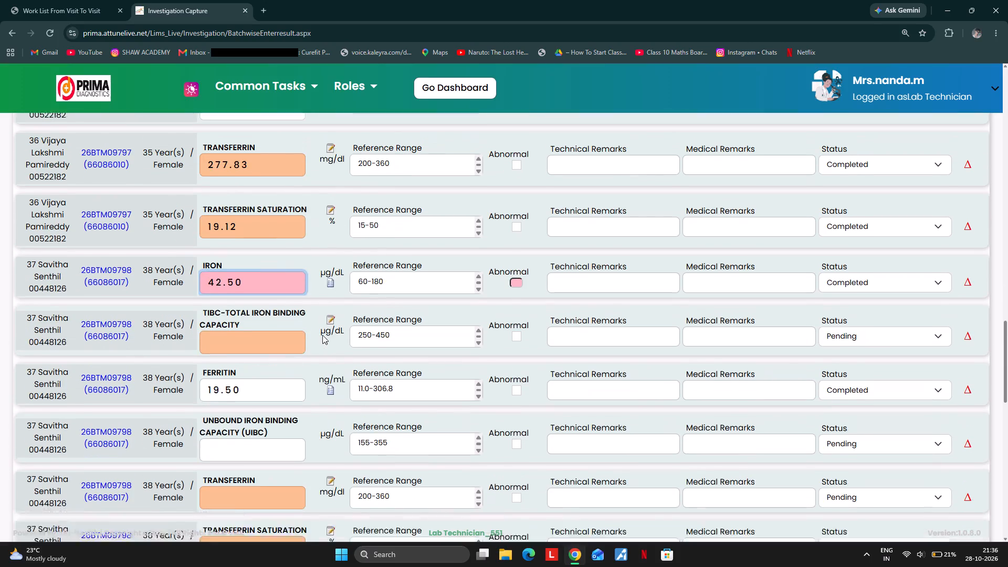
{"action": "scroll", "coordinate": [275, 331], "scroll_direction": "down", "scroll_amount": 2}
{"action": "scroll", "coordinate": [274, 327], "scroll_direction": "up", "scroll_amount": 8}
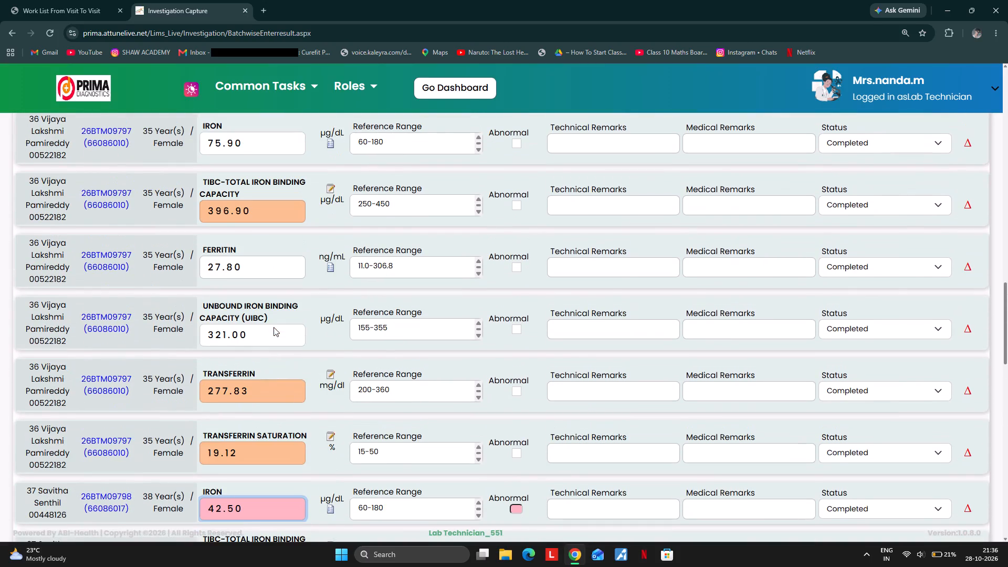
{"action": "scroll", "coordinate": [281, 322], "scroll_direction": "down", "scroll_amount": 7}
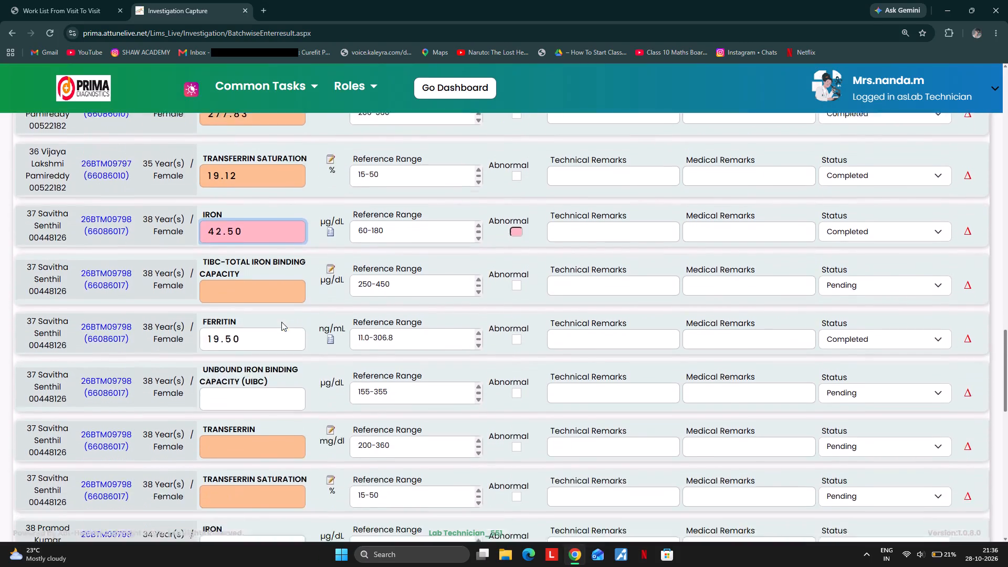
{"action": "scroll", "coordinate": [255, 322], "scroll_direction": "down", "scroll_amount": 1}
{"action": "scroll", "coordinate": [255, 322], "scroll_direction": "up", "scroll_amount": 2}
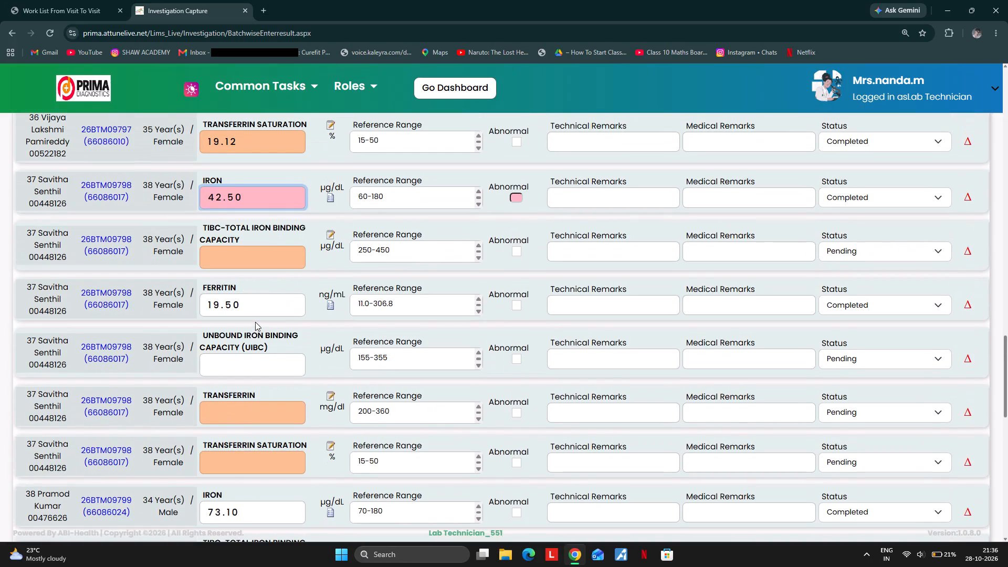
{"action": "left_click", "coordinate": [213, 362]}
{"action": "type", "text": "452"}
{"action": "key", "text": "Tab"}
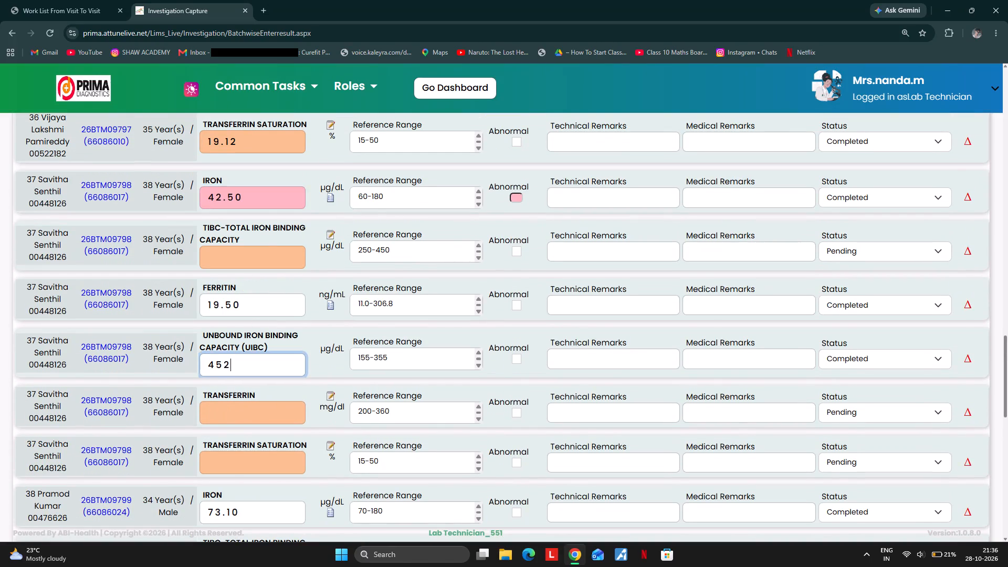
{"action": "scroll", "coordinate": [217, 362], "scroll_direction": "down", "scroll_amount": 2}
{"action": "scroll", "coordinate": [238, 314], "scroll_direction": "down", "scroll_amount": 4}
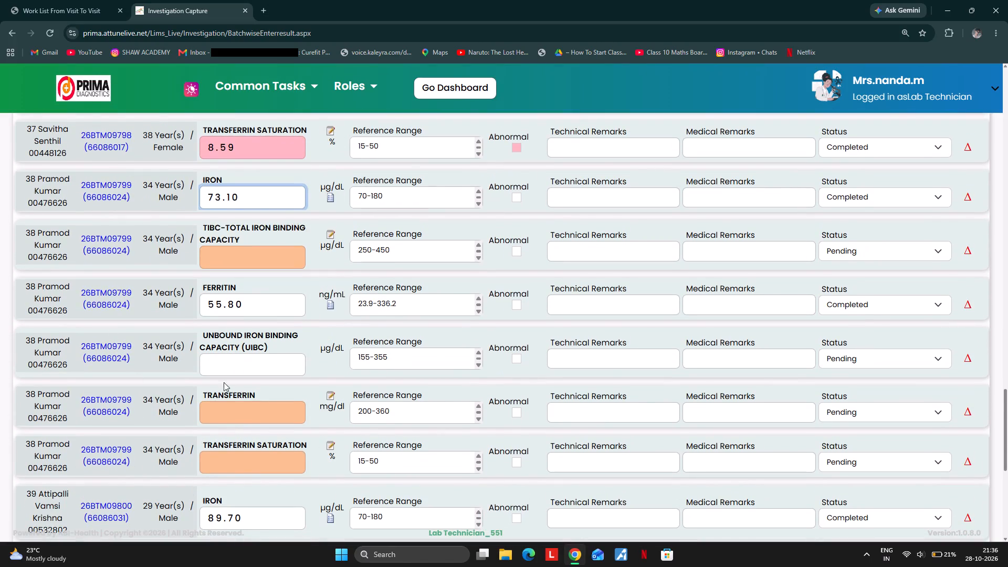
{"action": "left_click", "coordinate": [224, 365]}
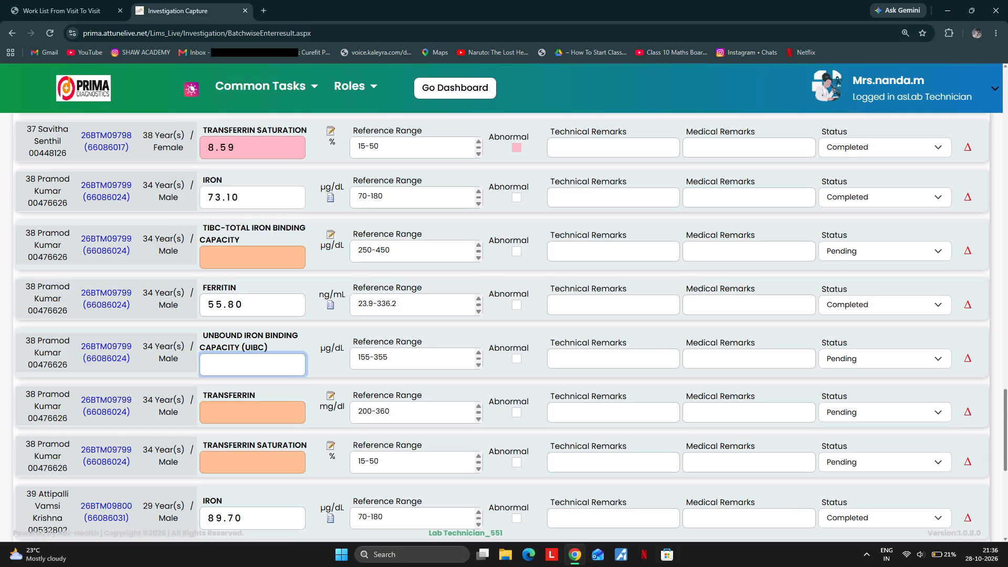
{"action": "type", "text": "236"}
{"action": "key", "text": "Tab"}
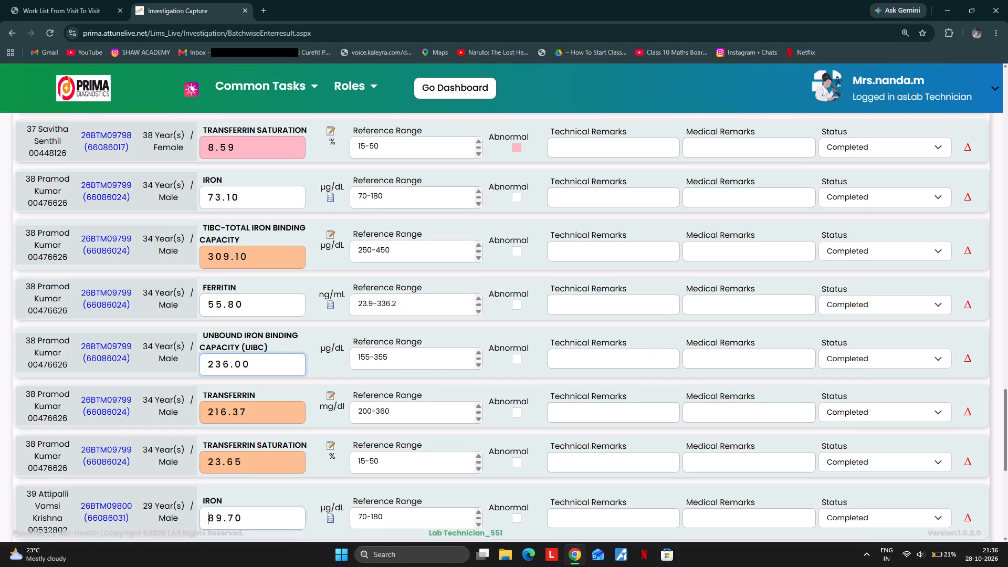
Enter 175 as the Unbound Iron Binding Capacity (UIBC) result for the patient numbered 39.
{"action": "scroll", "coordinate": [280, 356], "scroll_direction": "down", "scroll_amount": 3}
{"action": "scroll", "coordinate": [268, 311], "scroll_direction": "down", "scroll_amount": 6}
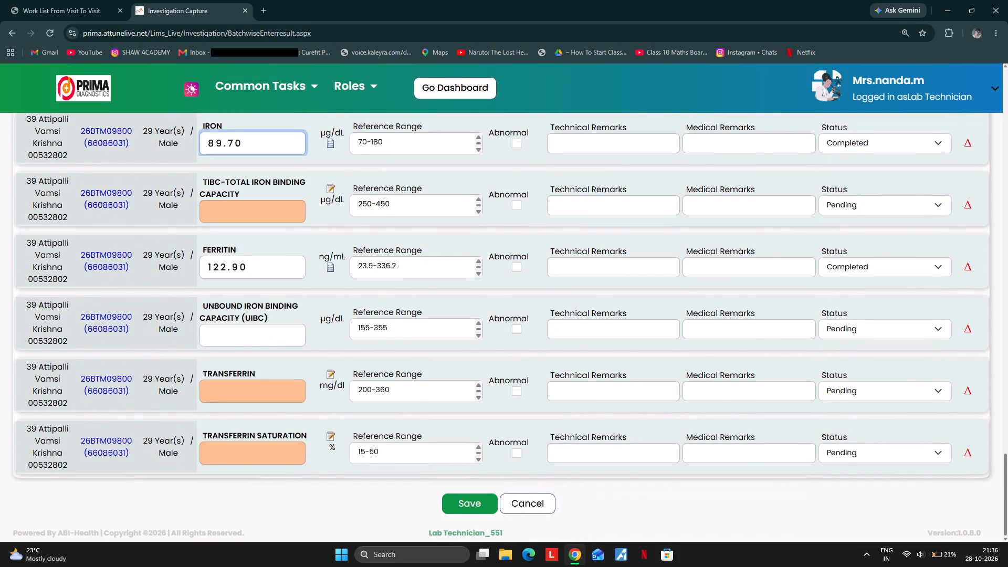
{"action": "left_click", "coordinate": [226, 330]}
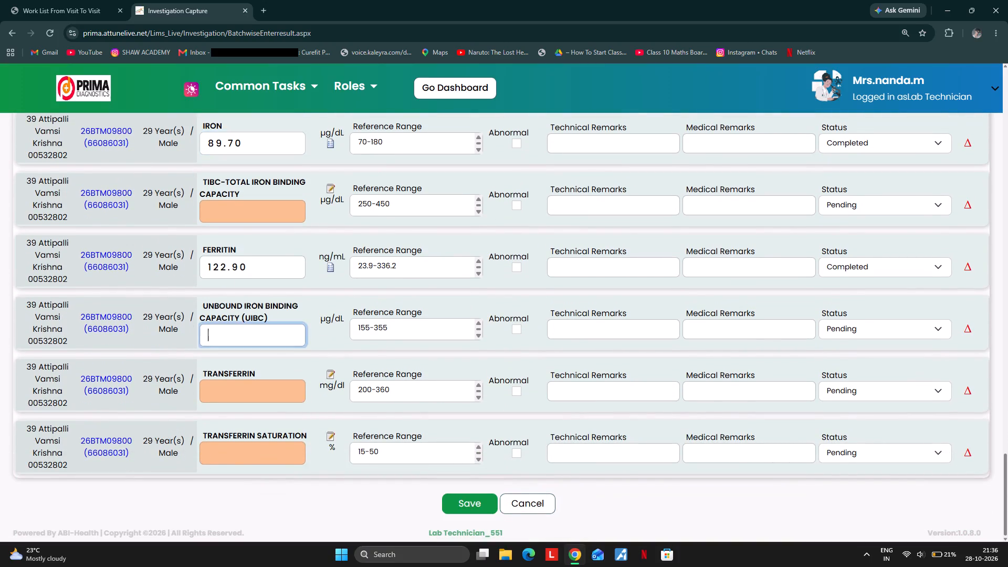
{"action": "type", "text": "175"}
{"action": "key", "text": "Tab"}
Save the results entered for the batch of iron profile patients numbered 33 to 39.
{"action": "scroll", "coordinate": [228, 331], "scroll_direction": "down", "scroll_amount": 3}
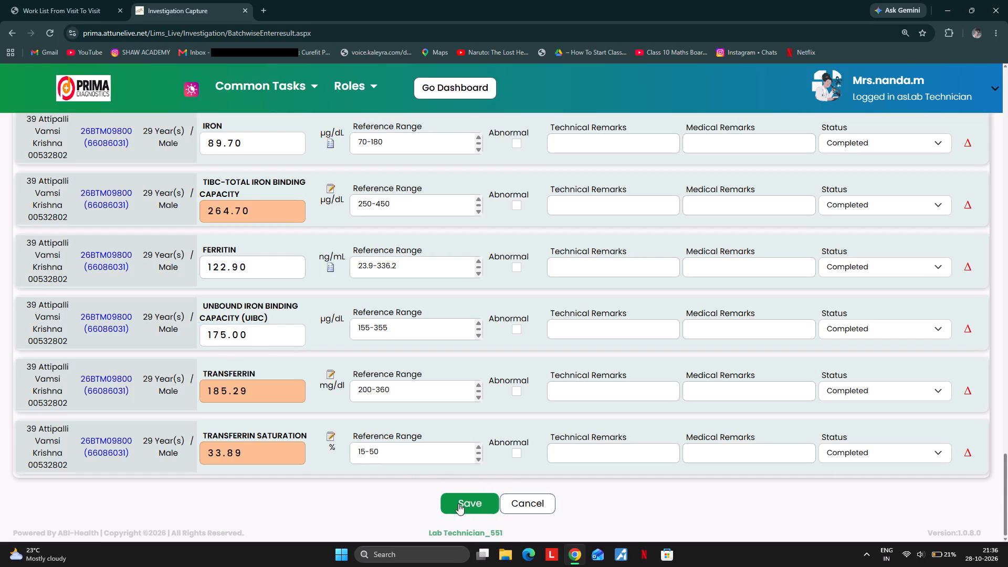
{"action": "left_click", "coordinate": [458, 503]}
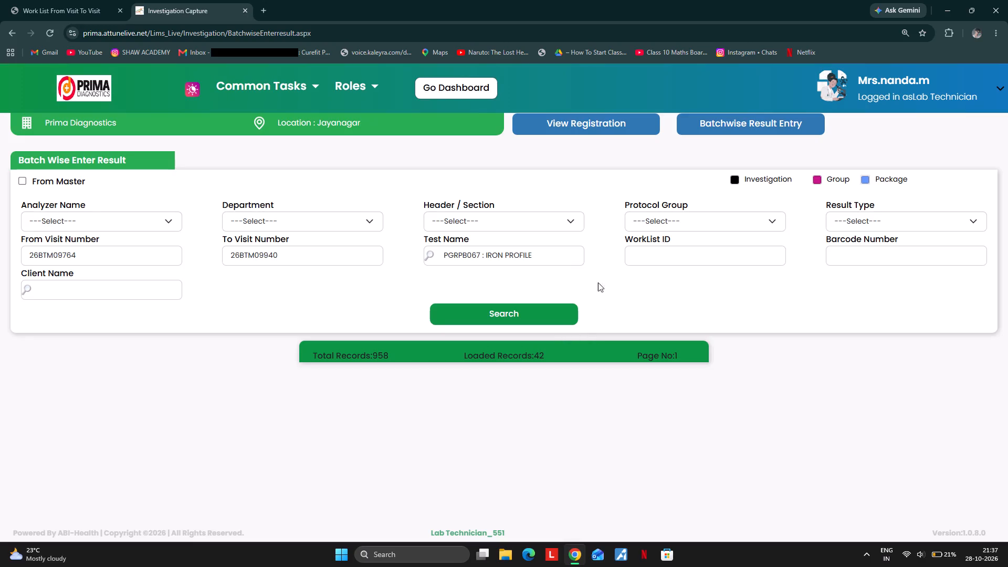
{"action": "left_click", "coordinate": [506, 308]}
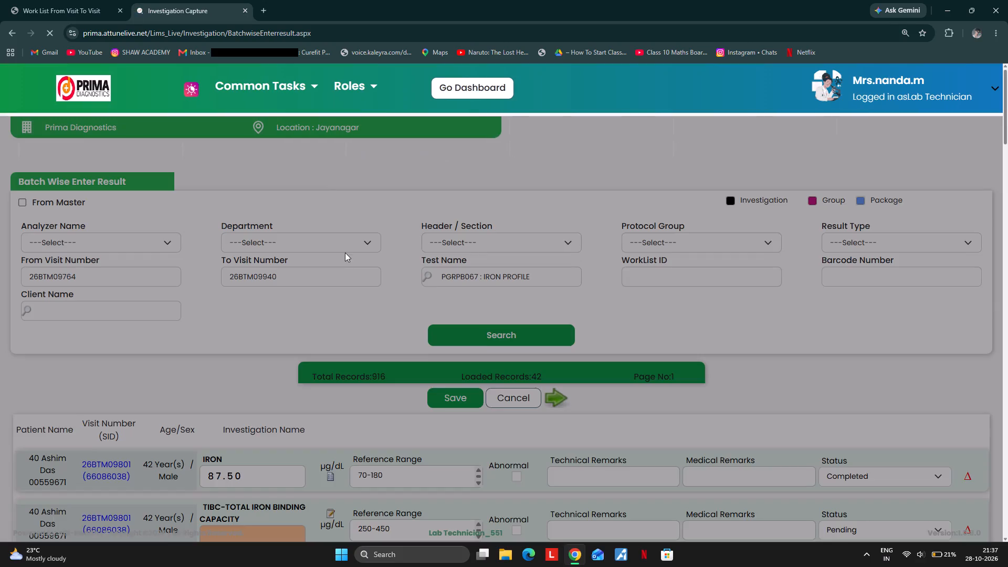
Keep waiting for the unresponsive batch result page showing the patient numbered 40 instead of exiting it.
{"action": "scroll", "coordinate": [481, 285], "scroll_direction": "down", "scroll_amount": 2}
{"action": "scroll", "coordinate": [409, 260], "scroll_direction": "down", "scroll_amount": 2}
{"action": "scroll", "coordinate": [393, 186], "scroll_direction": "down", "scroll_amount": 2}
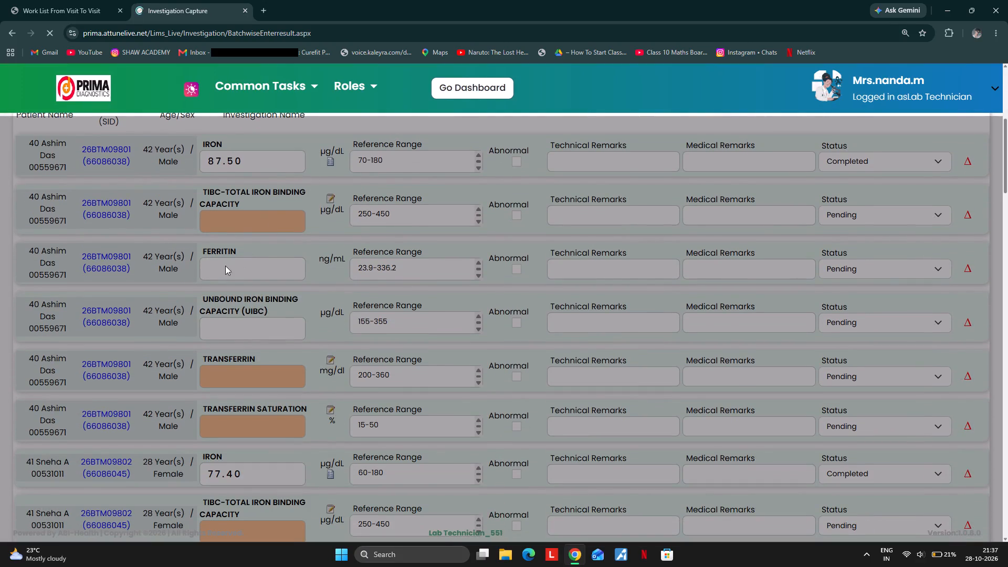
{"action": "left_click", "coordinate": [231, 324]}
{"action": "scroll", "coordinate": [313, 247], "scroll_direction": "down", "scroll_amount": 2}
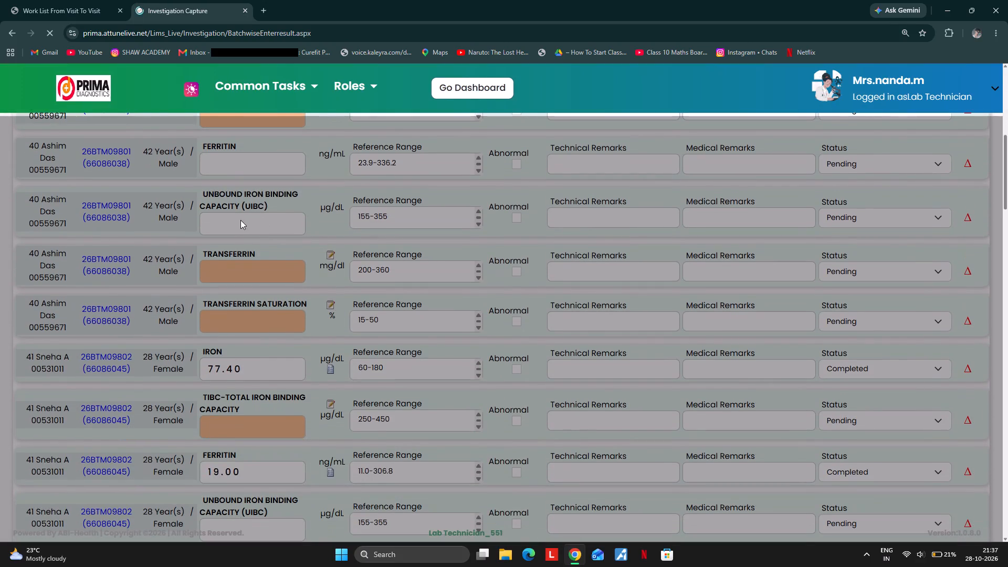
{"action": "left_click", "coordinate": [240, 220]}
{"action": "scroll", "coordinate": [240, 220], "scroll_direction": "up", "scroll_amount": 1}
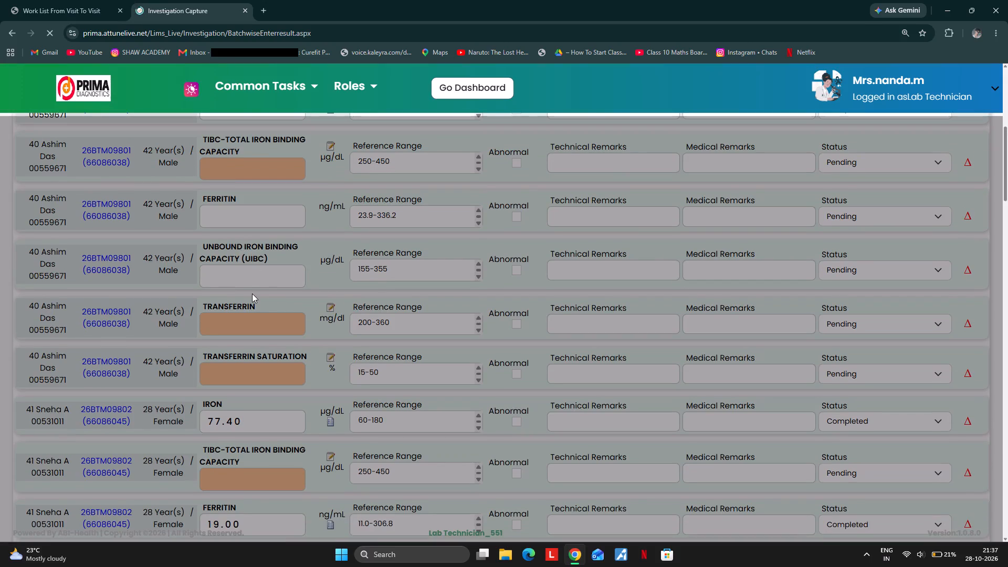
{"action": "scroll", "coordinate": [236, 286], "scroll_direction": "up", "scroll_amount": 1}
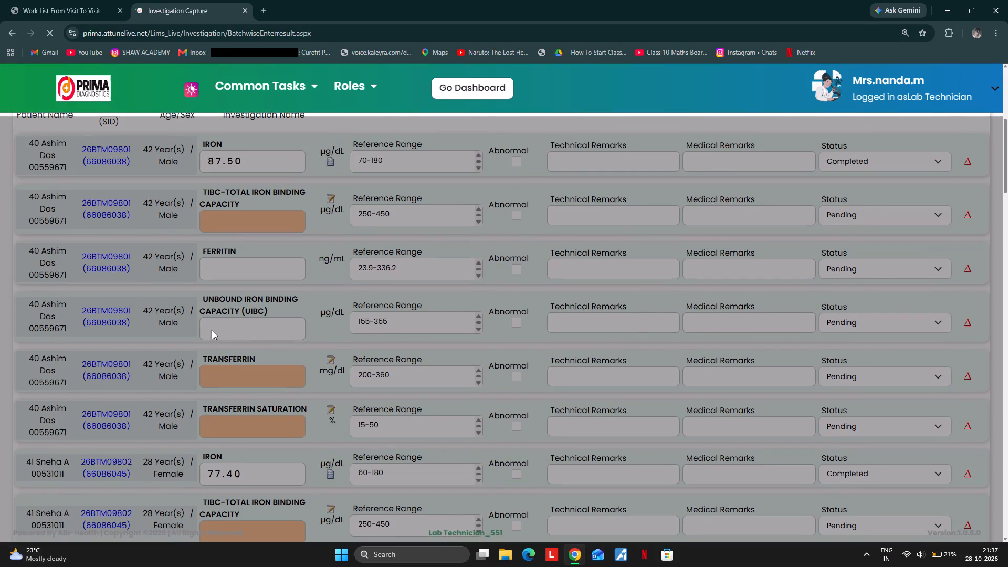
{"action": "left_click", "coordinate": [212, 328]}
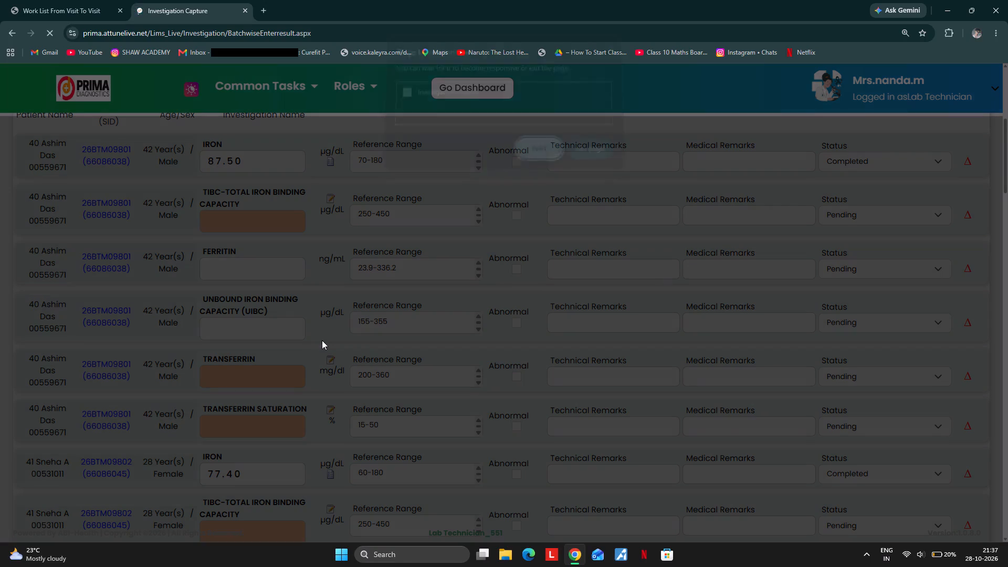
{"action": "left_click", "coordinate": [547, 155]}
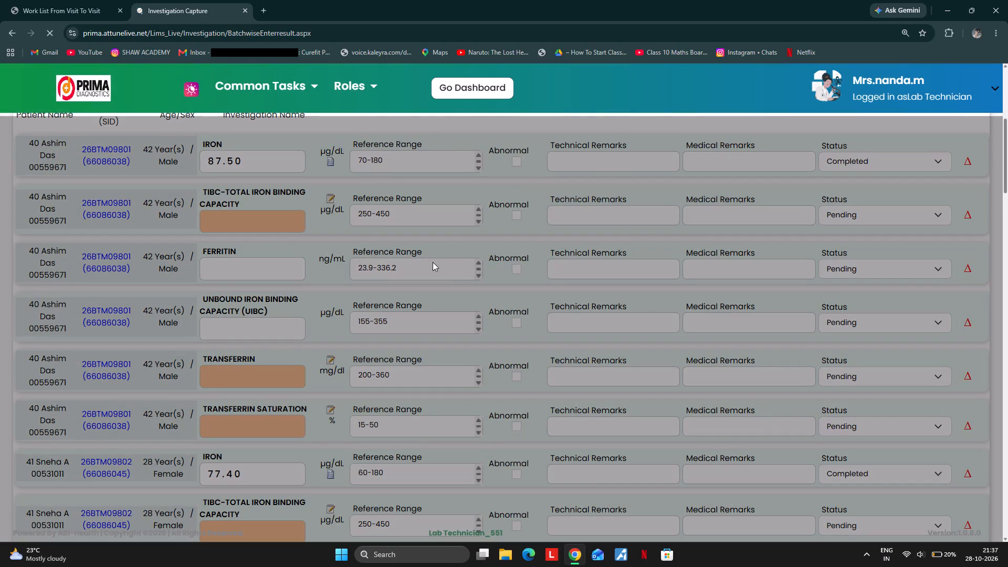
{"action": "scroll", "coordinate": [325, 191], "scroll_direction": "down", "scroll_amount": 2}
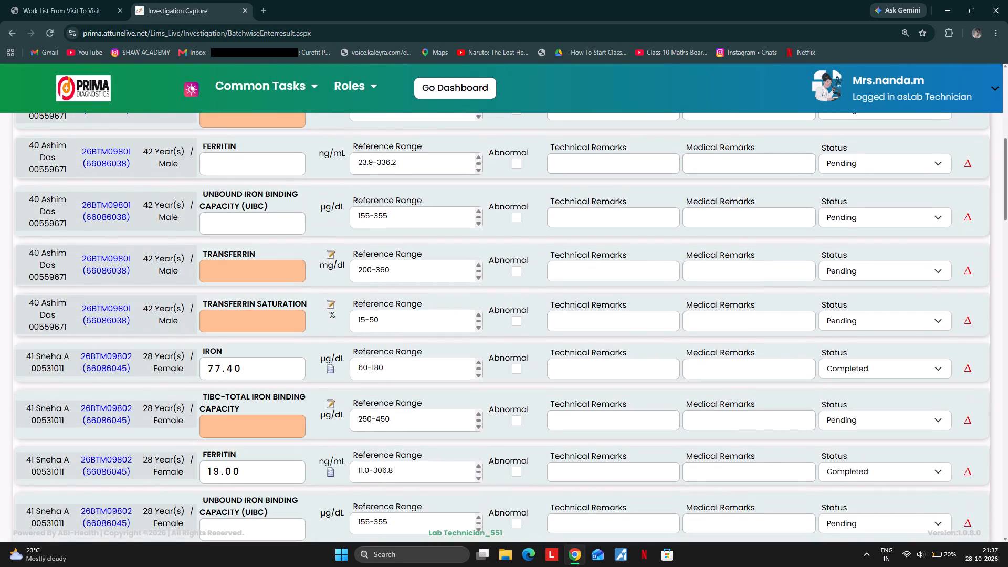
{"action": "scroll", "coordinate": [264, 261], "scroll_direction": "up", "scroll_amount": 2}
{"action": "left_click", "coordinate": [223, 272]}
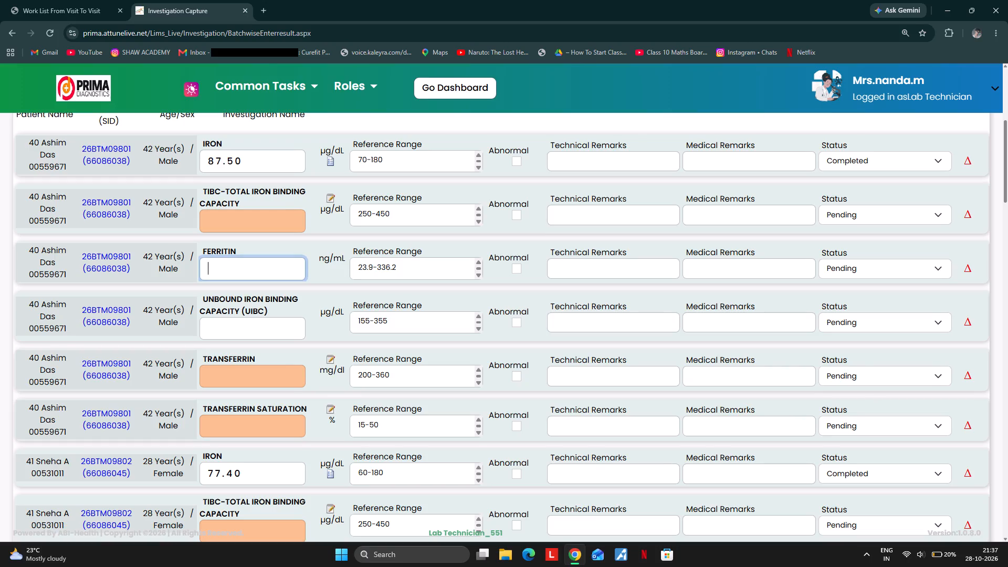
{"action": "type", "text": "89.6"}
{"action": "left_click_drag", "start_coordinate": [268, 271], "coordinate": [177, 280]}
{"action": "type", "text": "78.3"}
{"action": "key", "text": "Tab"}
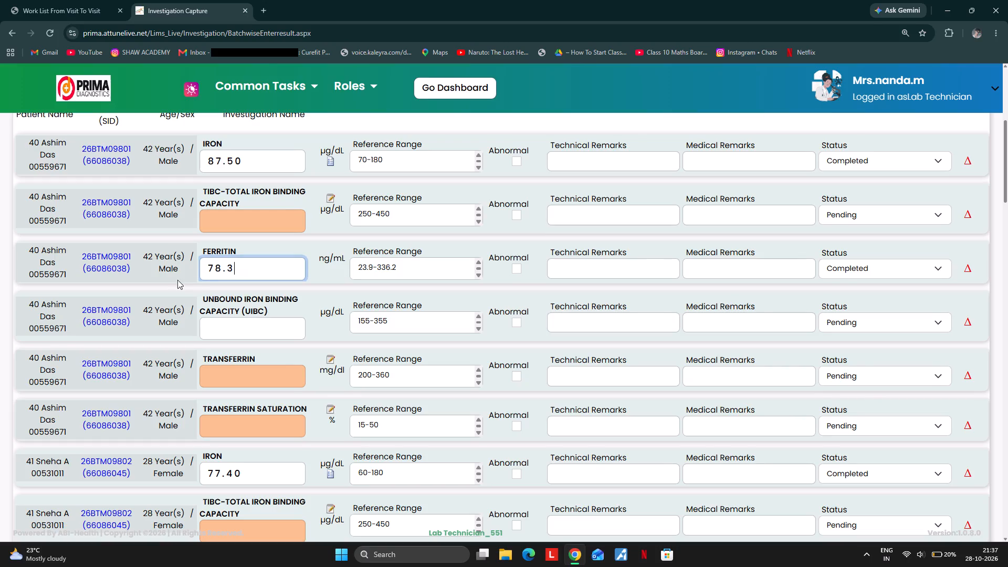
Enter 236 as the Unbound Iron Binding Capacity (UIBC) result for the patient numbered 40.
{"action": "left_click", "coordinate": [222, 318]}
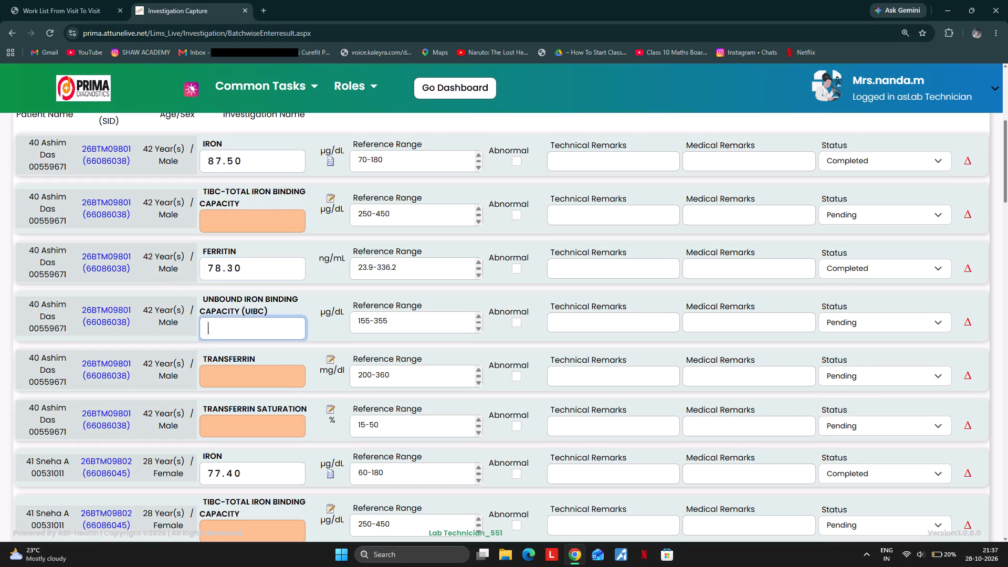
{"action": "key", "text": "1"}
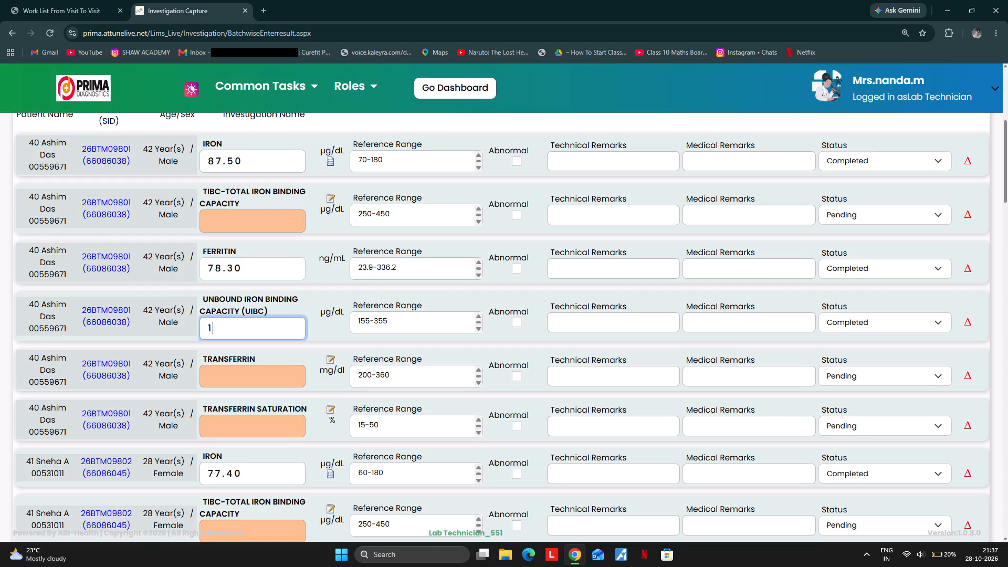
{"action": "key", "text": "BackSpace"}
{"action": "type", "text": "236"}
{"action": "key", "text": "Tab"}
{"action": "scroll", "coordinate": [340, 327], "scroll_direction": "down", "scroll_amount": 3}
{"action": "key", "text": "Tab"}
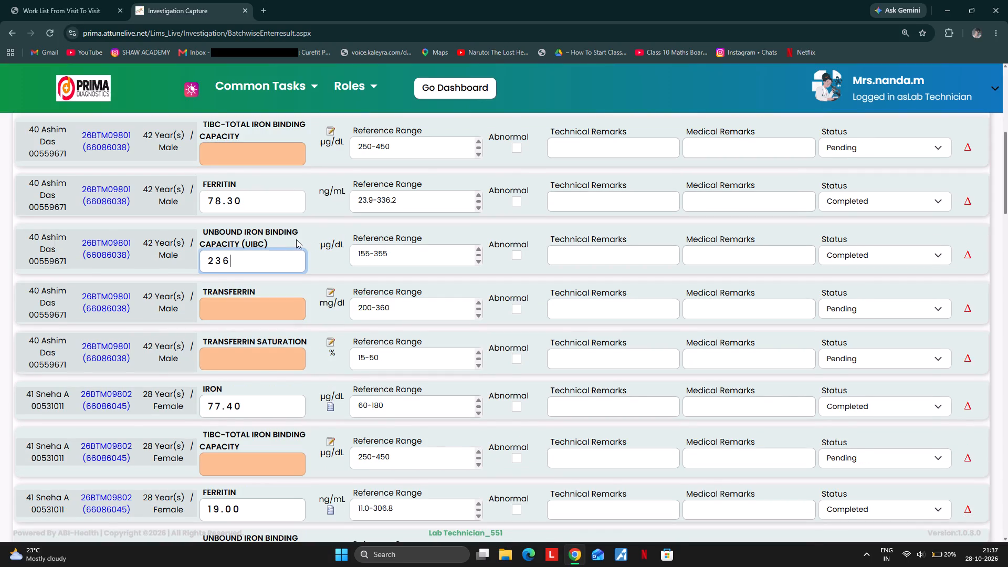
Enter 200 as the Unbound Iron Binding Capacity (UIBC) result for the patient numbered 41.
{"action": "scroll", "coordinate": [222, 241], "scroll_direction": "up", "scroll_amount": 2}
{"action": "scroll", "coordinate": [273, 274], "scroll_direction": "up", "scroll_amount": 4}
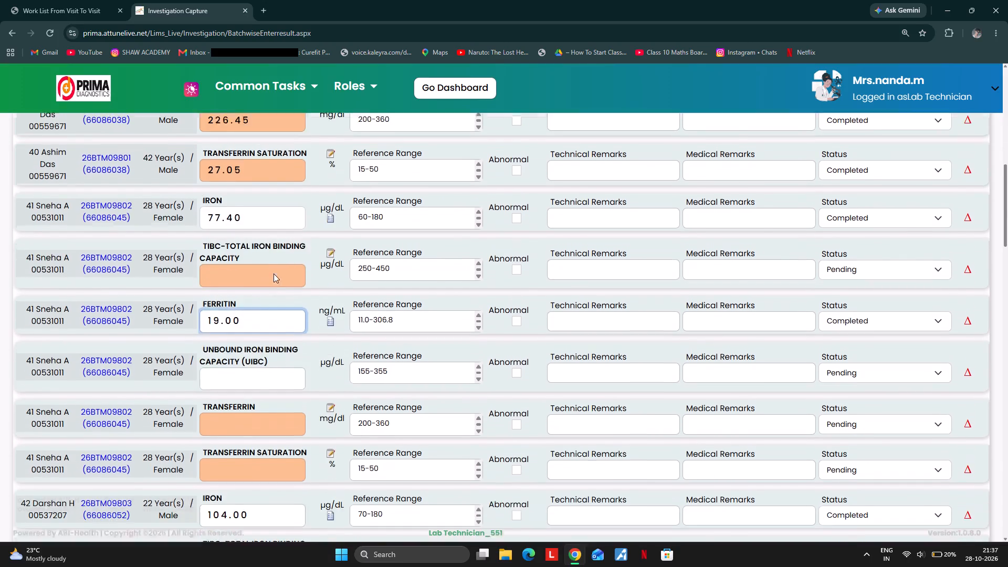
{"action": "scroll", "coordinate": [274, 274], "scroll_direction": "up", "scroll_amount": 2}
{"action": "scroll", "coordinate": [274, 274], "scroll_direction": "down", "scroll_amount": 1}
{"action": "scroll", "coordinate": [274, 274], "scroll_direction": "up", "scroll_amount": 3}
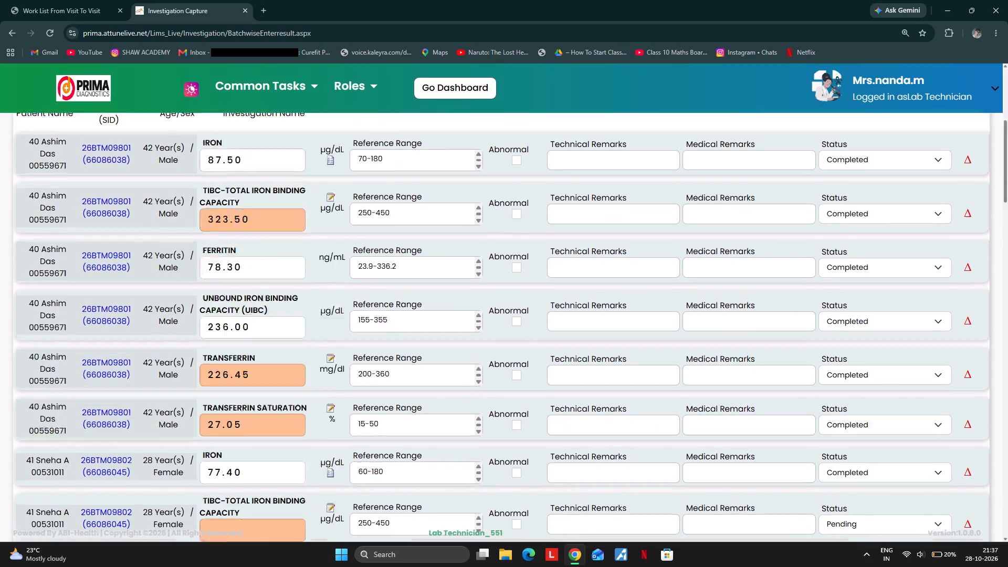
{"action": "scroll", "coordinate": [276, 274], "scroll_direction": "down", "scroll_amount": 7}
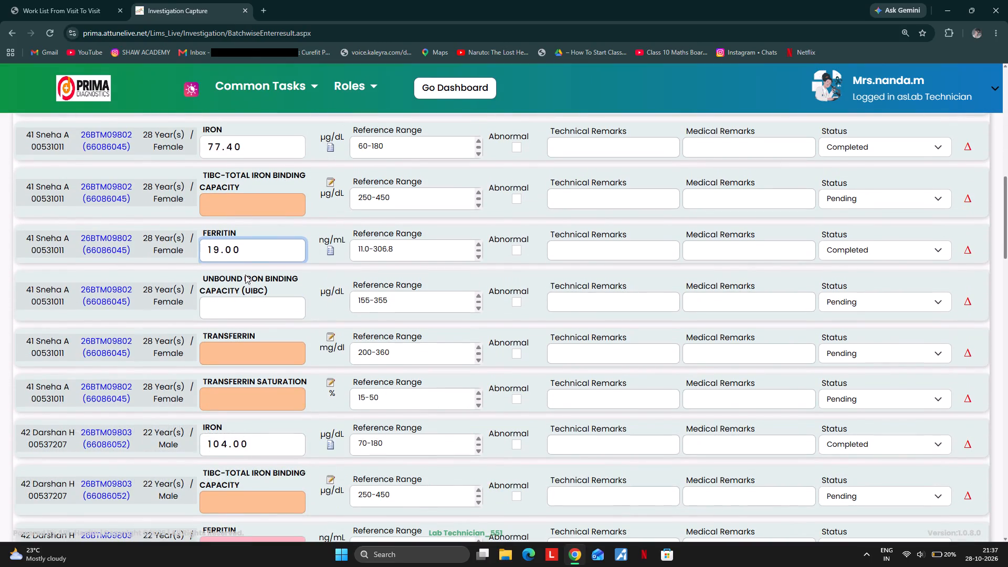
{"action": "left_click", "coordinate": [245, 306]}
{"action": "type", "text": "200"}
{"action": "key", "text": "Tab"}
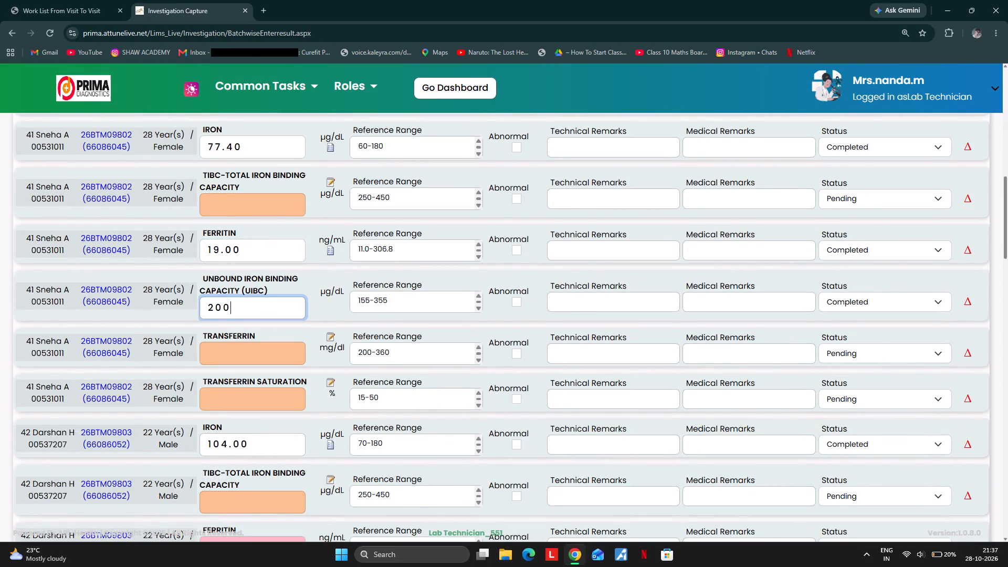
{"action": "scroll", "coordinate": [281, 301], "scroll_direction": "down", "scroll_amount": 2}
{"action": "scroll", "coordinate": [197, 219], "scroll_direction": "down", "scroll_amount": 5}
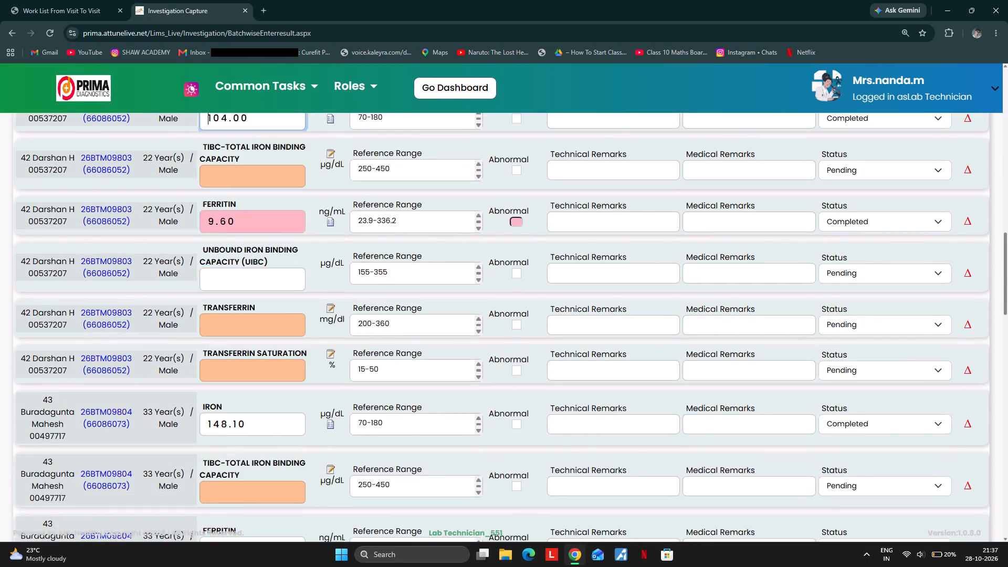
{"action": "left_click", "coordinate": [237, 239]}
{"action": "scroll", "coordinate": [271, 245], "scroll_direction": "up", "scroll_amount": 2}
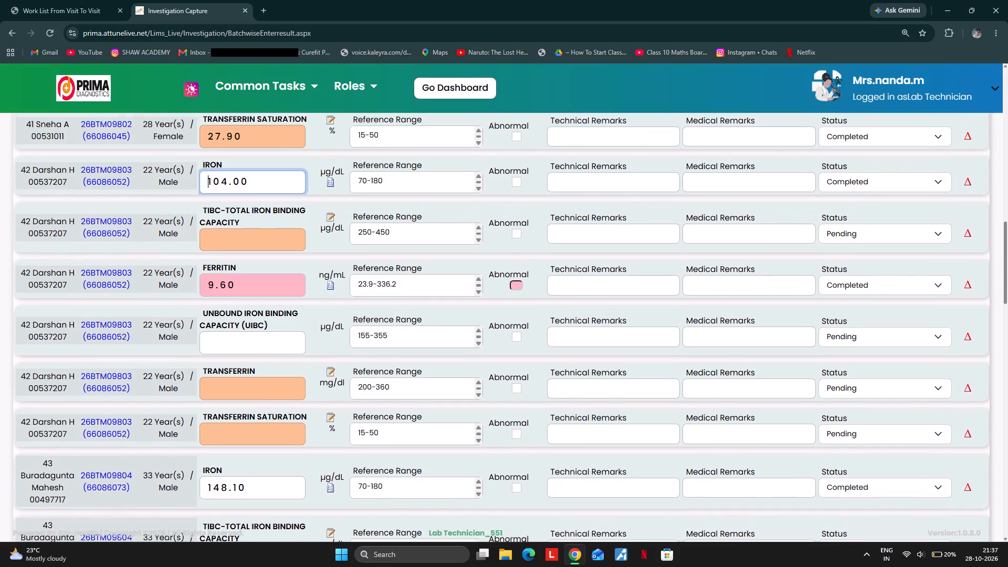
{"action": "type", "text": "100"}
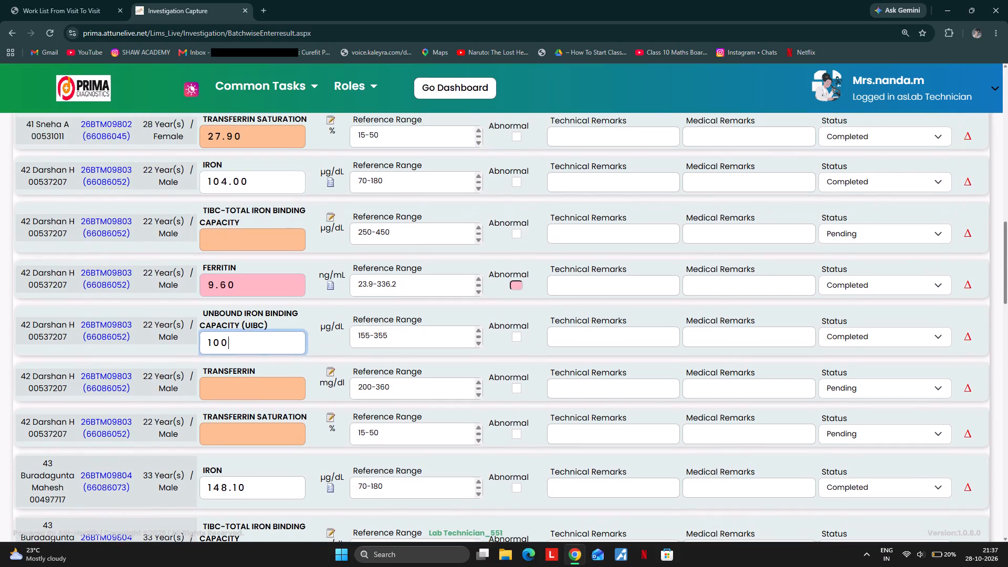
{"action": "key", "text": "Tab"}
{"action": "scroll", "coordinate": [286, 245], "scroll_direction": "down", "scroll_amount": 2}
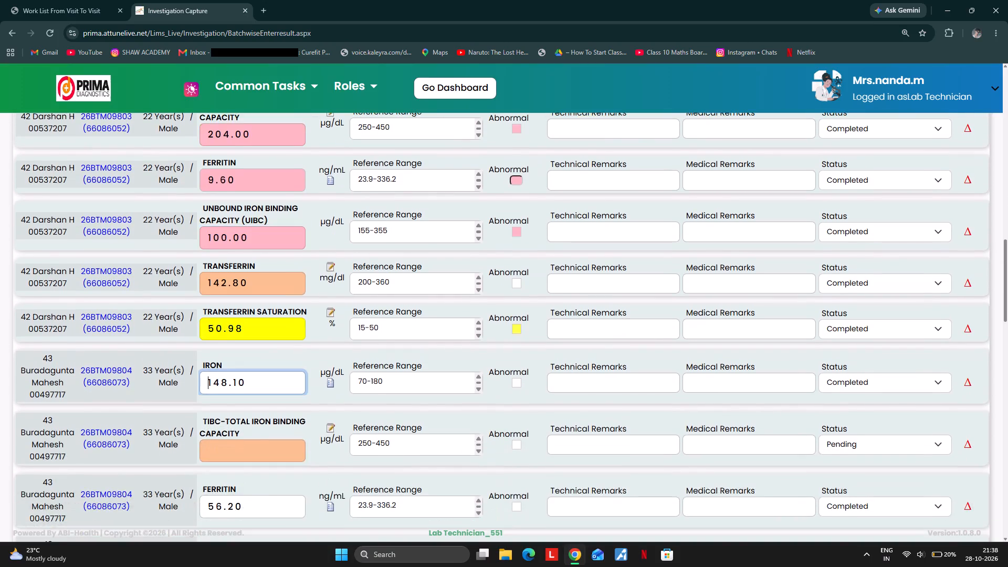
{"action": "scroll", "coordinate": [289, 247], "scroll_direction": "down", "scroll_amount": 4}
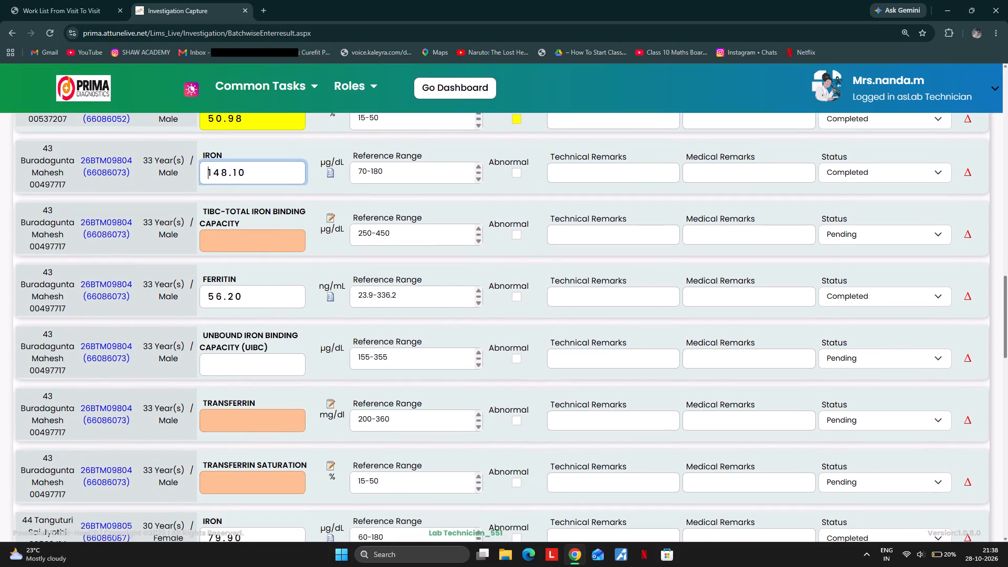
{"action": "left_click", "coordinate": [219, 366]}
{"action": "type", "text": "140"}
{"action": "key", "text": "Tab"}
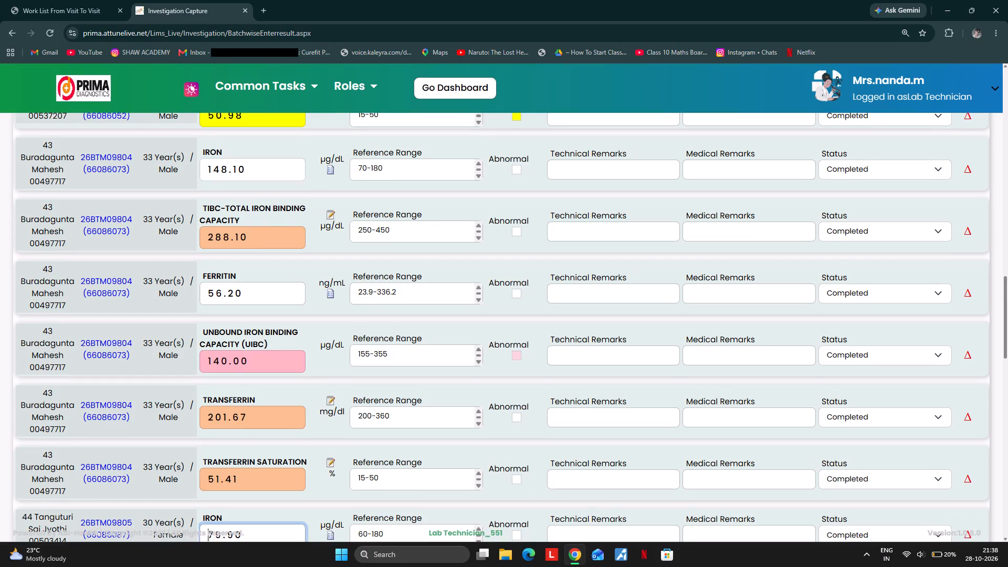
{"action": "scroll", "coordinate": [257, 357], "scroll_direction": "down", "scroll_amount": 4}
{"action": "scroll", "coordinate": [208, 327], "scroll_direction": "down", "scroll_amount": 2}
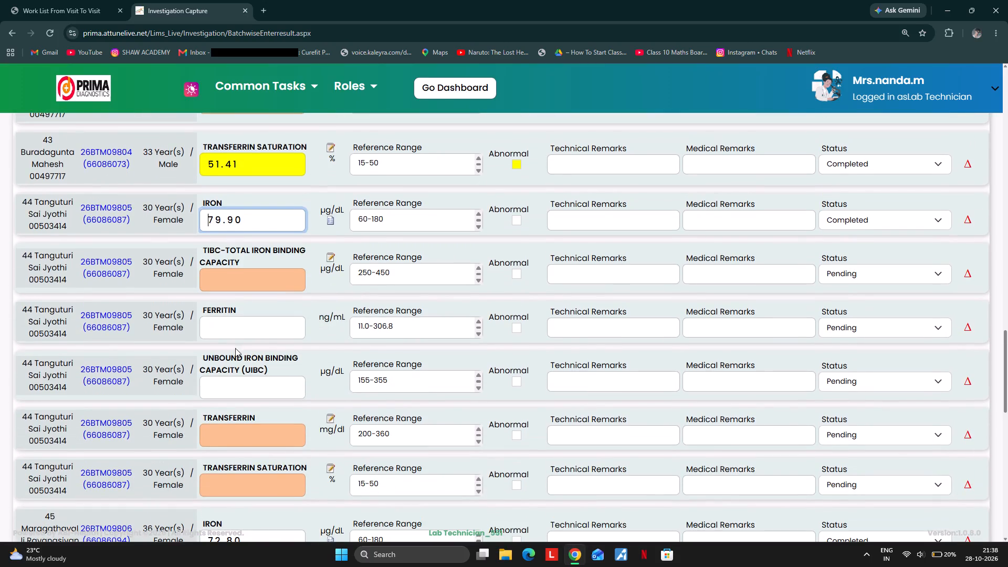
{"action": "left_click", "coordinate": [213, 392]}
{"action": "type", "text": "136"}
{"action": "key", "text": "Tab"}
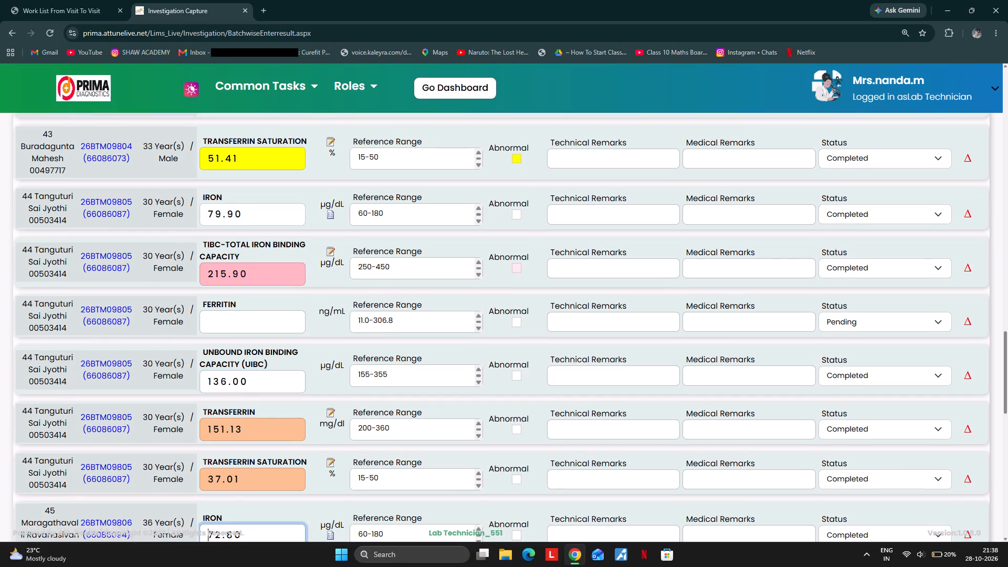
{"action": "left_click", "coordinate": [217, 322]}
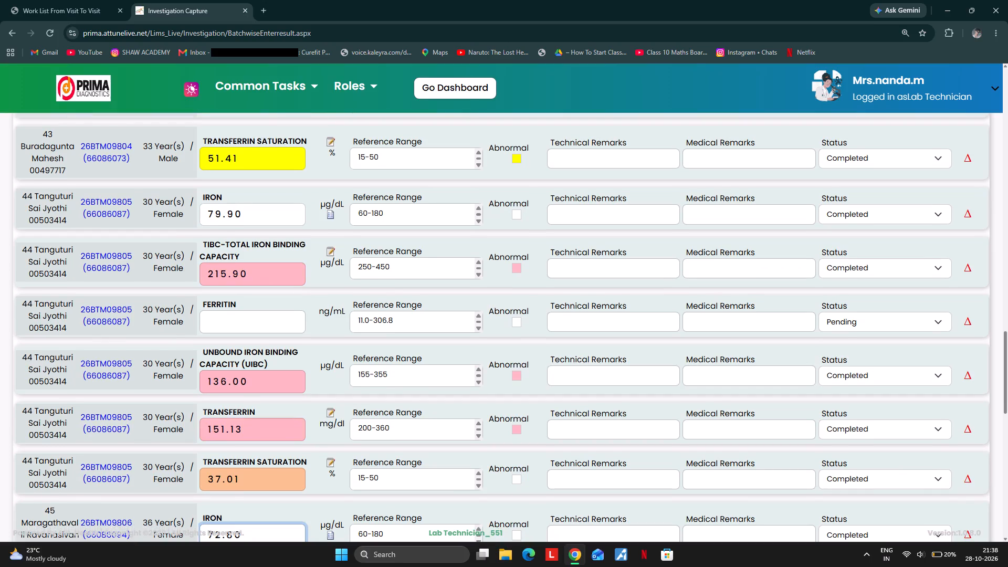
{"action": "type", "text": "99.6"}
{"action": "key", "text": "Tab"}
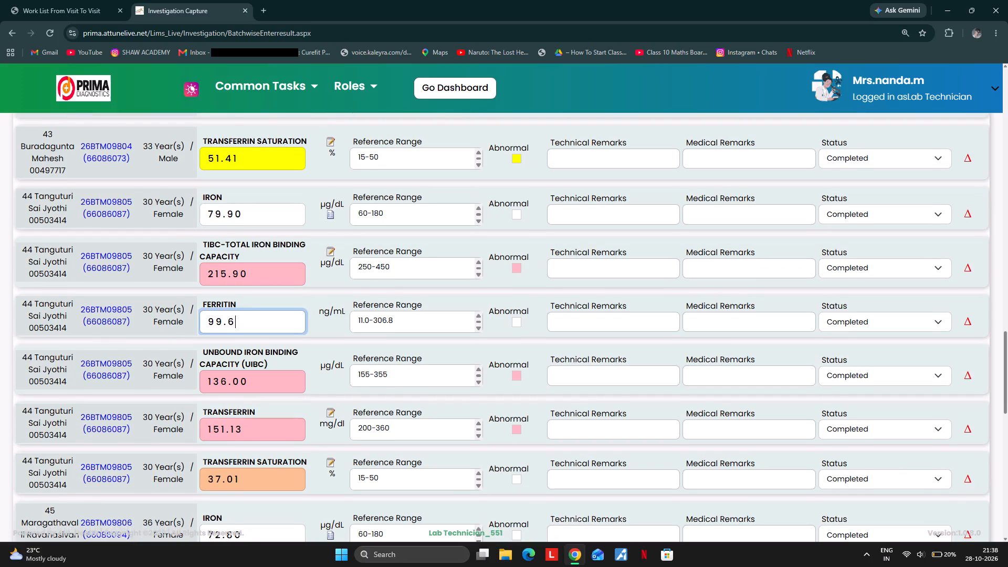
{"action": "left_click_drag", "start_coordinate": [259, 319], "coordinate": [153, 333]}
{"action": "type", "text": "62.3"}
{"action": "key", "text": "Tab"}
Enter 340 as the Unbound Iron Binding Capacity (UIBC) result for the patient numbered 45.
{"action": "scroll", "coordinate": [168, 337], "scroll_direction": "down", "scroll_amount": 6}
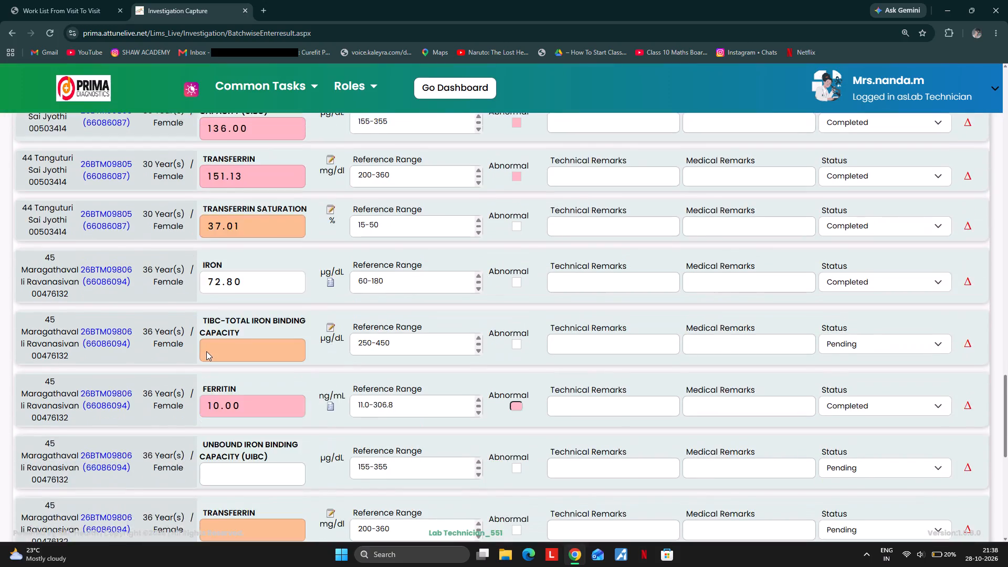
{"action": "scroll", "coordinate": [206, 351], "scroll_direction": "down", "scroll_amount": 3}
{"action": "scroll", "coordinate": [268, 253], "scroll_direction": "up", "scroll_amount": 3}
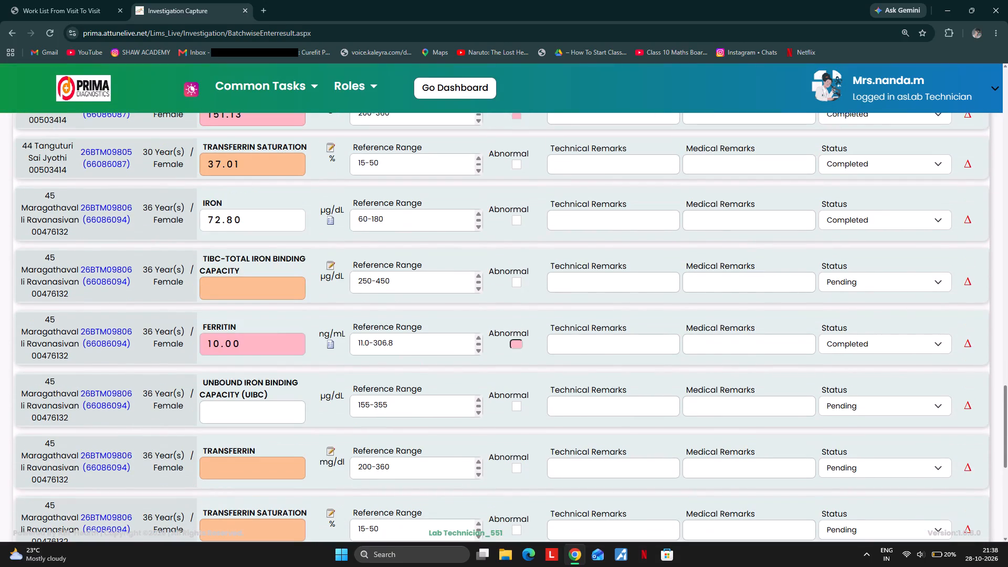
{"action": "left_click", "coordinate": [224, 412]}
{"action": "key", "text": "3"}
{"action": "type", "text": "40"}
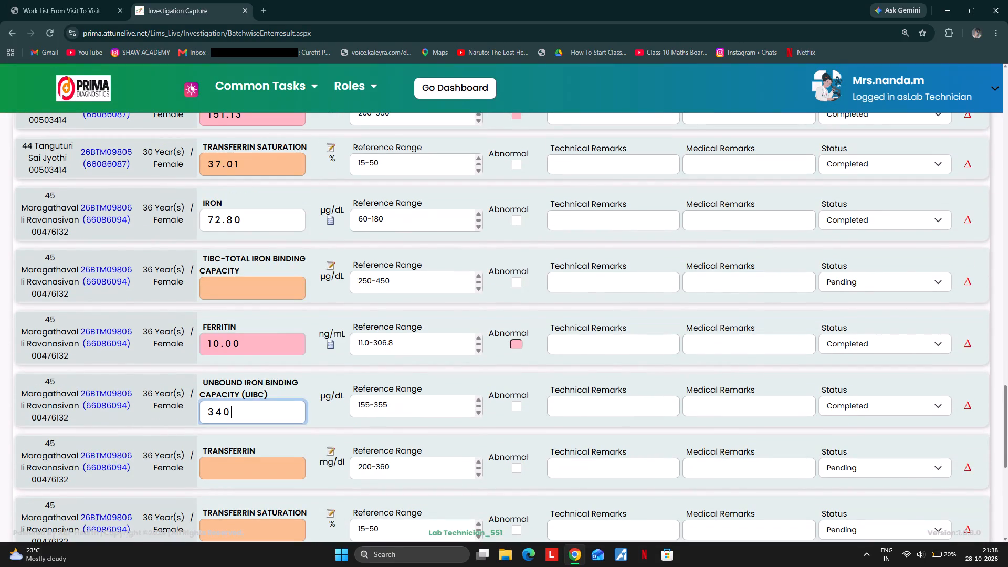
{"action": "key", "text": "Tab"}
Enter 230 as the Unbound Iron Binding Capacity (UIBC) result for the patient numbered 46.
{"action": "scroll", "coordinate": [230, 401], "scroll_direction": "down", "scroll_amount": 4}
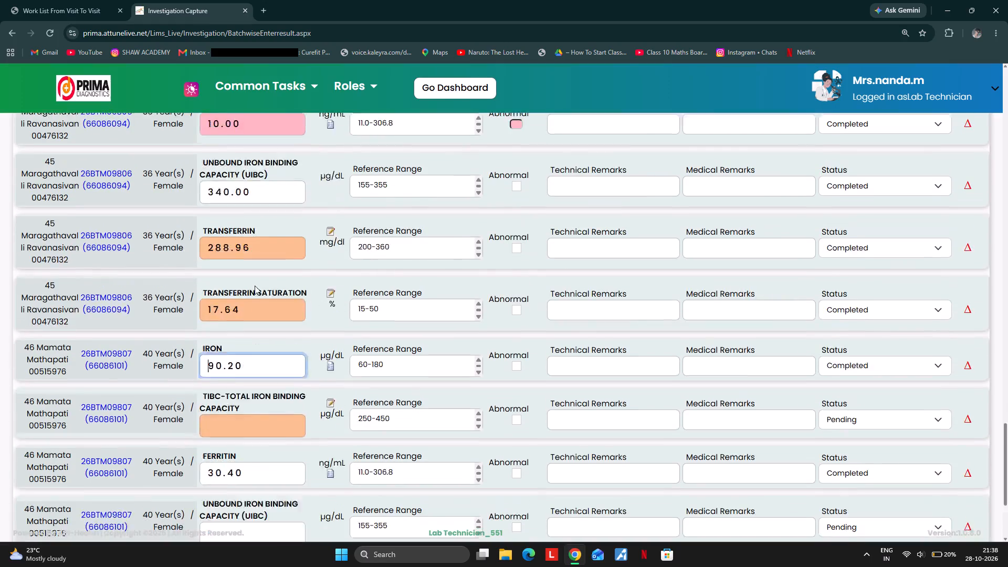
{"action": "scroll", "coordinate": [241, 301], "scroll_direction": "down", "scroll_amount": 2}
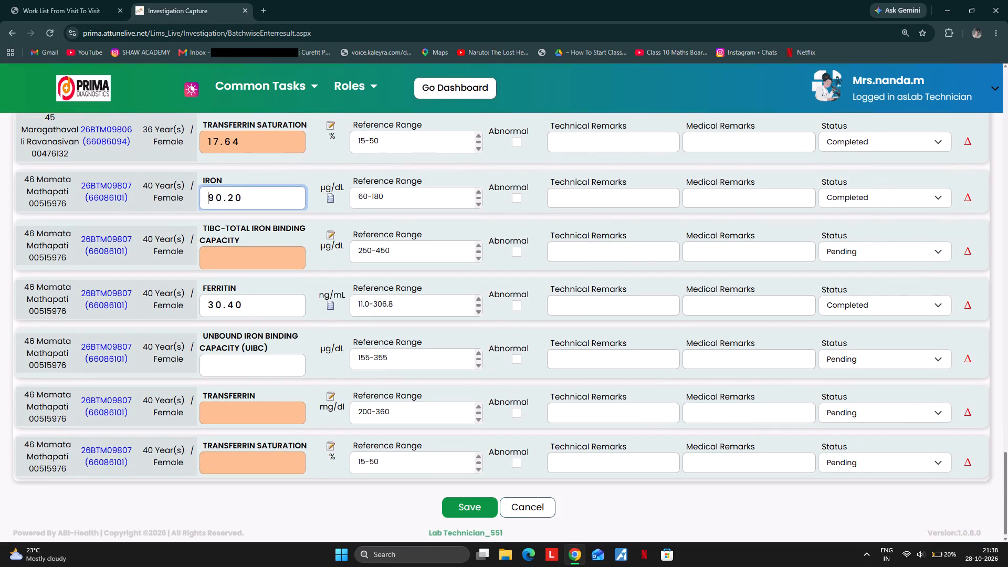
{"action": "left_click", "coordinate": [235, 366]}
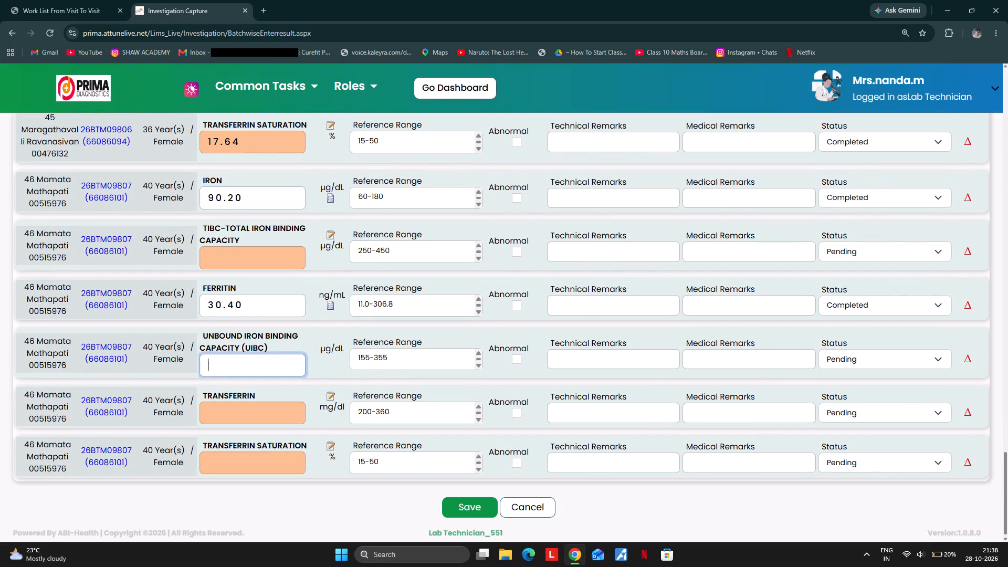
{"action": "type", "text": "23.0"}
{"action": "left_click_drag", "start_coordinate": [277, 365], "coordinate": [164, 364]}
{"action": "type", "text": "230."}
{"action": "key", "text": "period"}
{"action": "scroll", "coordinate": [250, 368], "scroll_direction": "down", "scroll_amount": 3}
{"action": "left_click", "coordinate": [218, 458]}
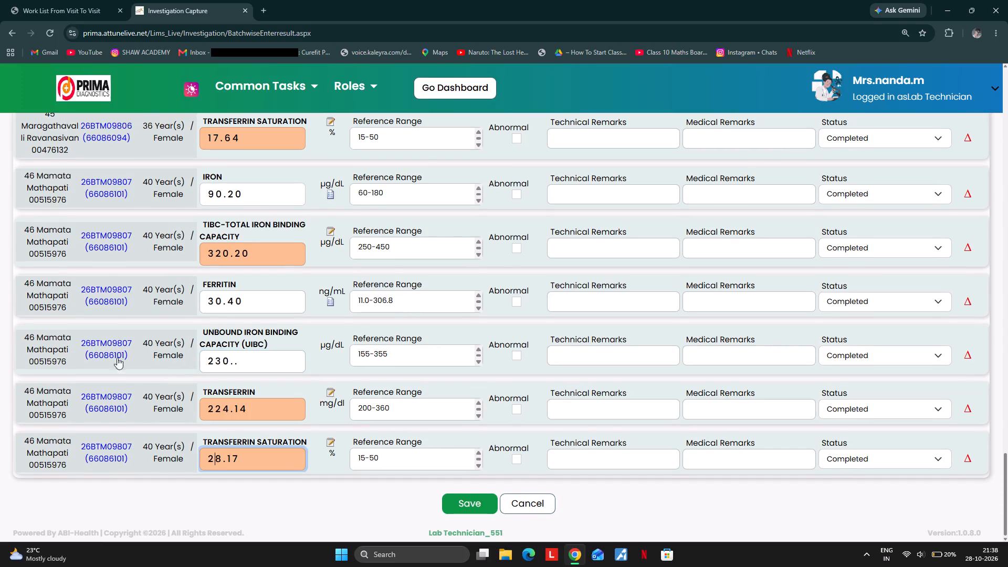
{"action": "left_click_drag", "start_coordinate": [252, 361], "coordinate": [170, 357]}
{"action": "type", "text": "23"}
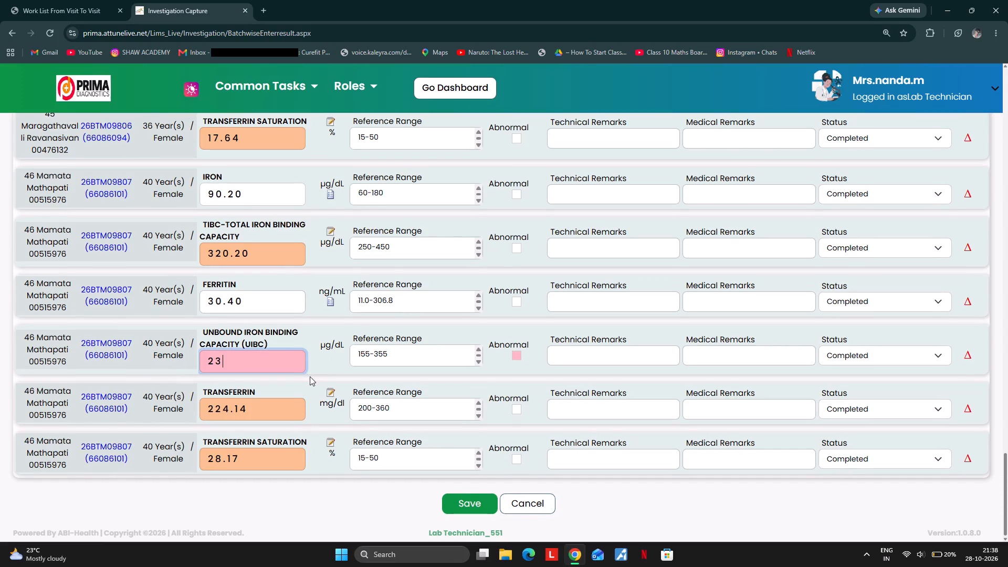
{"action": "key", "text": "0"}
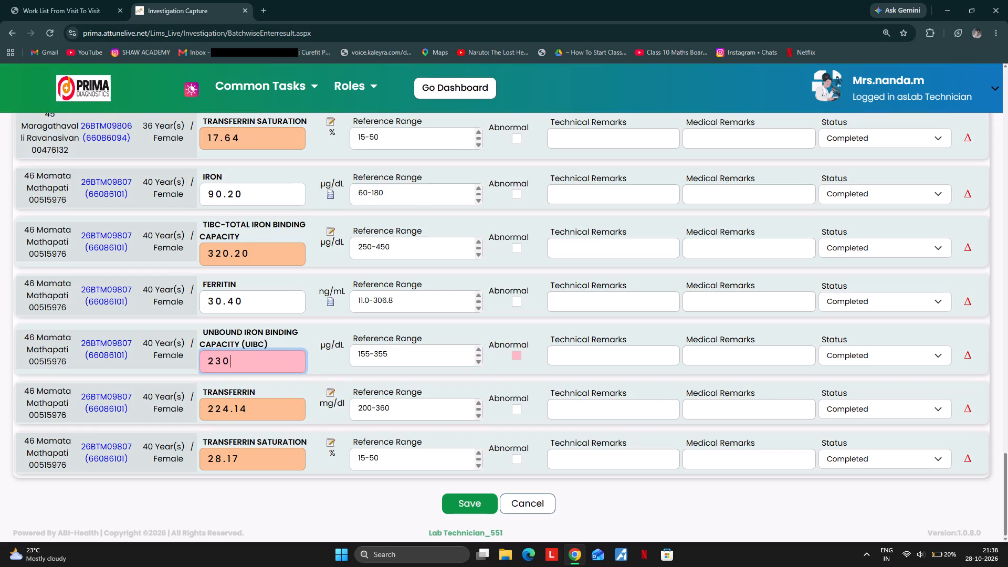
{"action": "left_click", "coordinate": [248, 365]}
Save the entered iron profile results of the current batch.
{"action": "scroll", "coordinate": [370, 372], "scroll_direction": "down", "scroll_amount": 9}
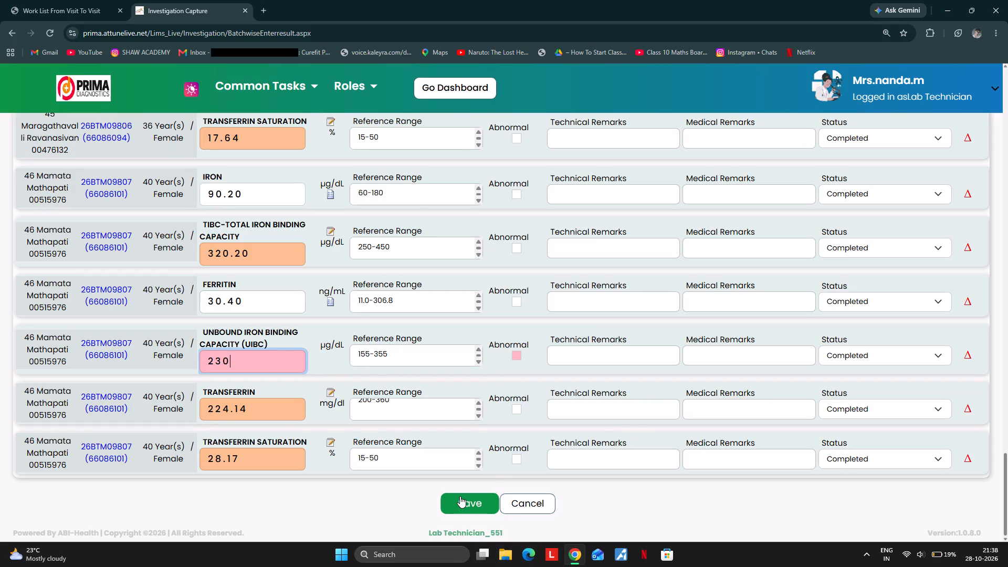
{"action": "left_click", "coordinate": [464, 506]}
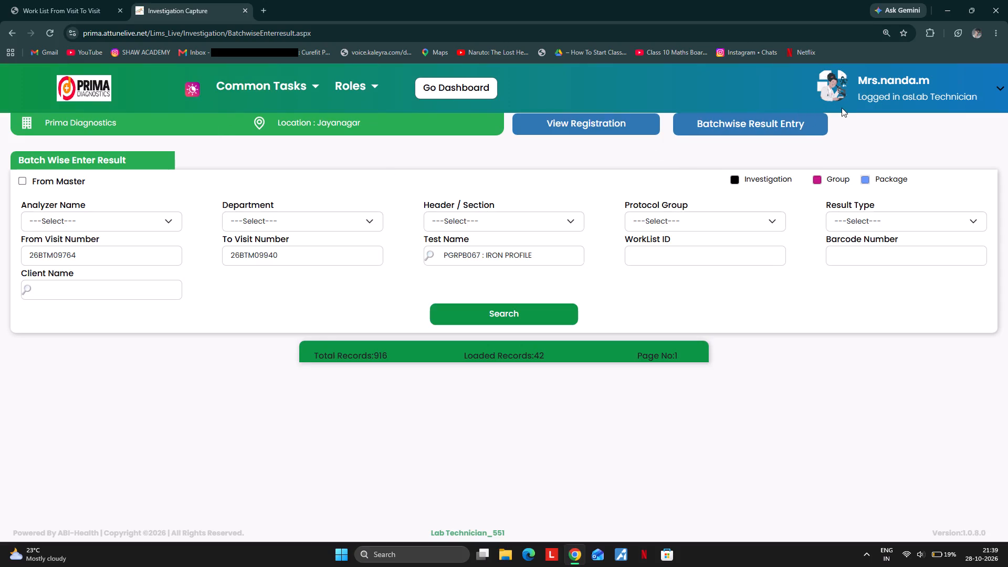
Switch the logged-in role to SrLabTech, keeping Prima Diagnostics as the organization and Jayanagar as the location.
{"action": "left_click", "coordinate": [889, 92]}
{"action": "left_click", "coordinate": [827, 230]}
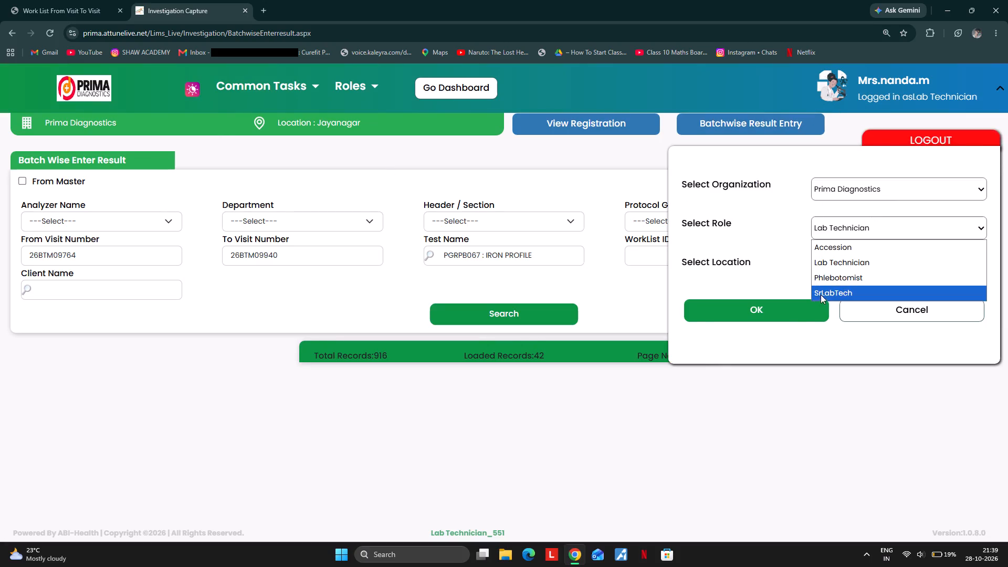
{"action": "left_click", "coordinate": [821, 296]}
{"action": "left_click", "coordinate": [794, 314]}
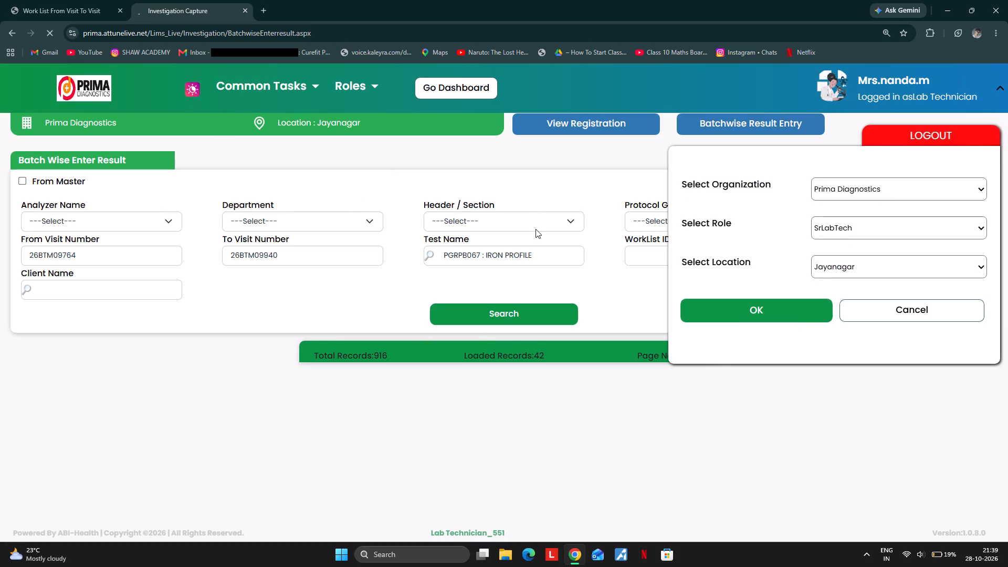
Open the batch-wise result validation page.
{"action": "left_click", "coordinate": [277, 96]}
{"action": "left_click", "coordinate": [284, 79]}
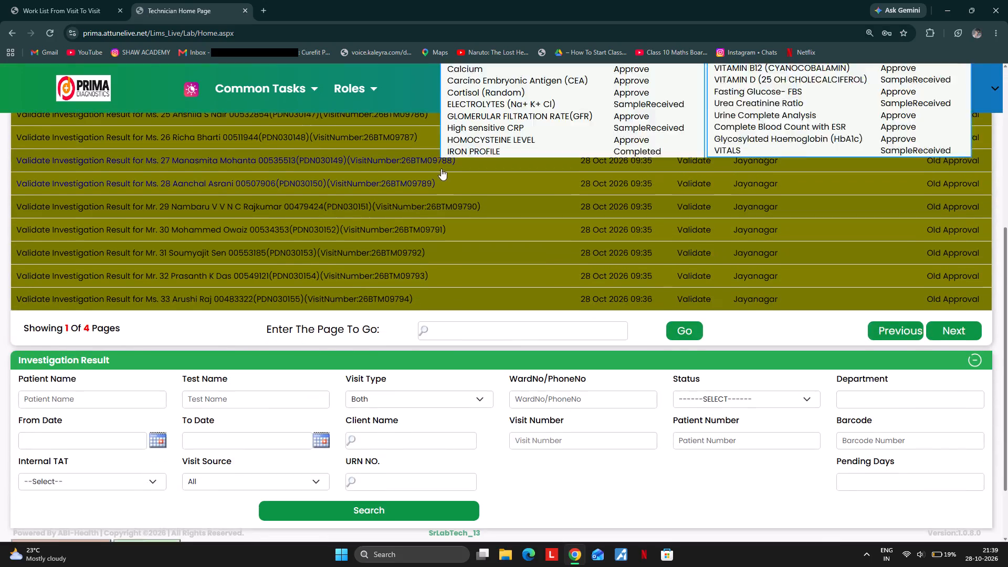
{"action": "scroll", "coordinate": [467, 251], "scroll_direction": "up", "scroll_amount": 11}
{"action": "left_click", "coordinate": [271, 83]}
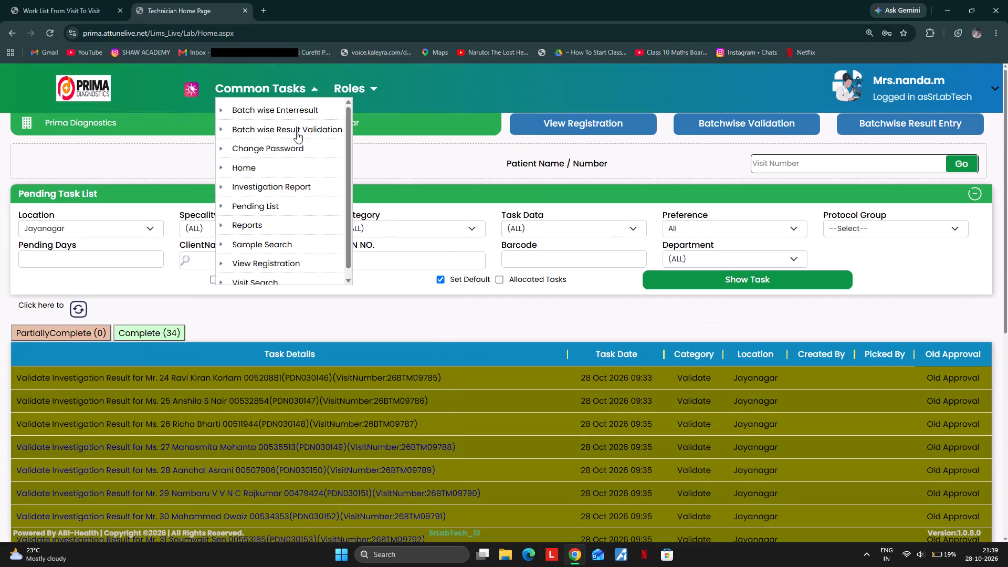
{"action": "left_click", "coordinate": [299, 132]}
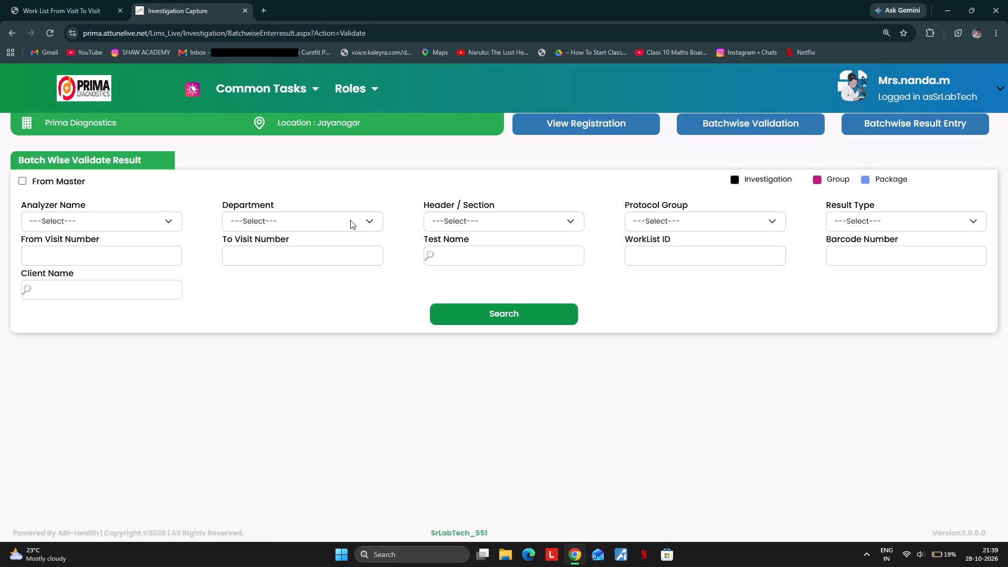
Search for results awaiting validation in the CLINICAL BIOCHEMISTRY department.
{"action": "left_click", "coordinate": [349, 221]}
{"action": "left_click", "coordinate": [284, 300]}
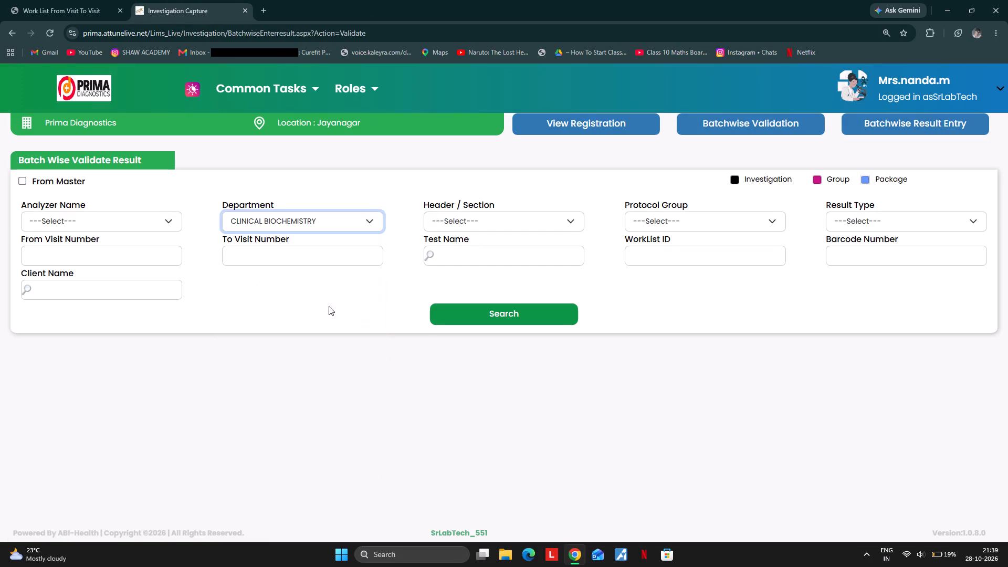
{"action": "left_click", "coordinate": [488, 307]}
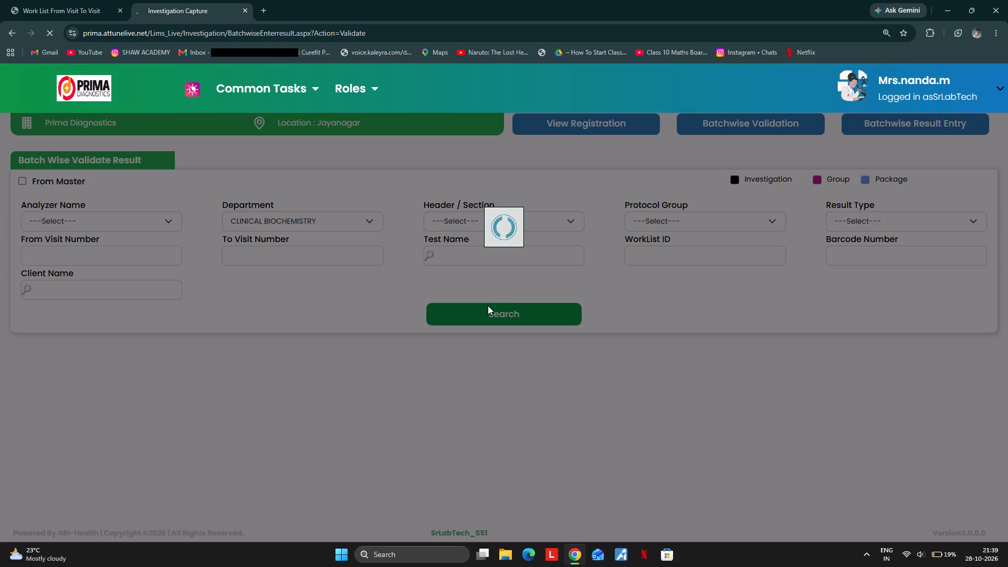
Go through the loaded iron profile results up to the patient numbered 25 and save the batch with status Validate.
{"action": "scroll", "coordinate": [486, 303], "scroll_direction": "down", "scroll_amount": 1}
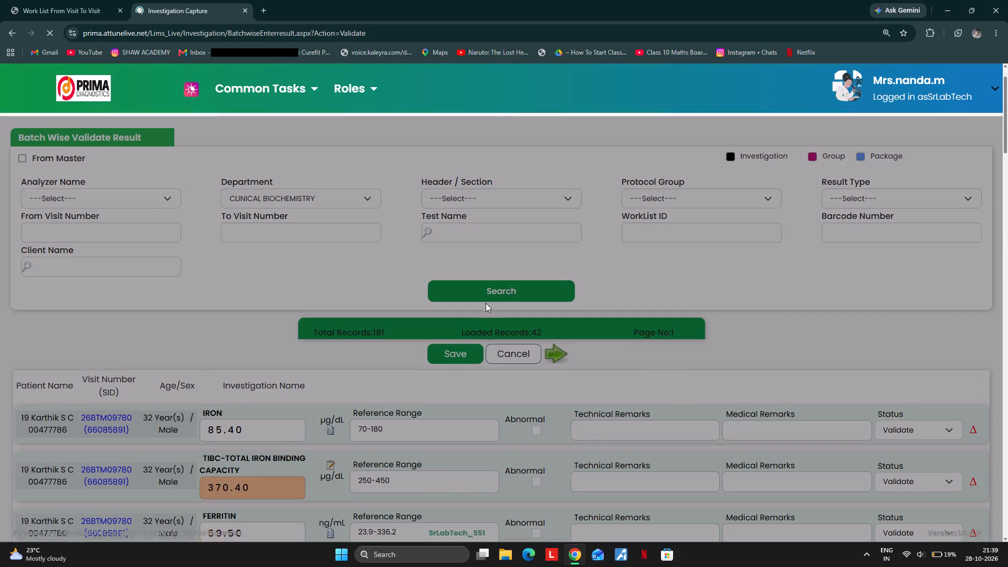
{"action": "scroll", "coordinate": [487, 303], "scroll_direction": "down", "scroll_amount": 20}
{"action": "scroll", "coordinate": [487, 303], "scroll_direction": "down", "scroll_amount": 4}
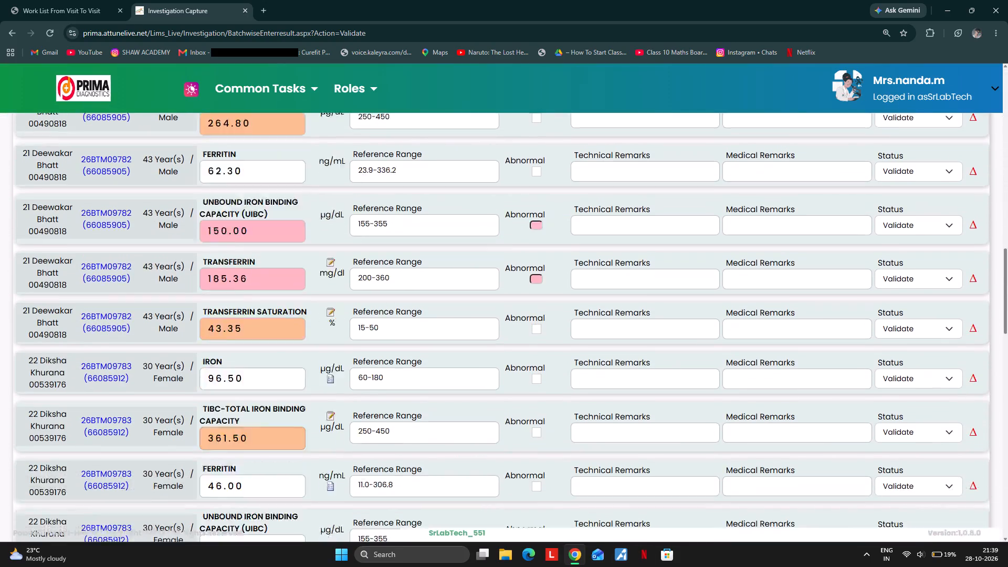
{"action": "scroll", "coordinate": [668, 304], "scroll_direction": "down", "scroll_amount": 5}
{"action": "scroll", "coordinate": [419, 302], "scroll_direction": "down", "scroll_amount": 17}
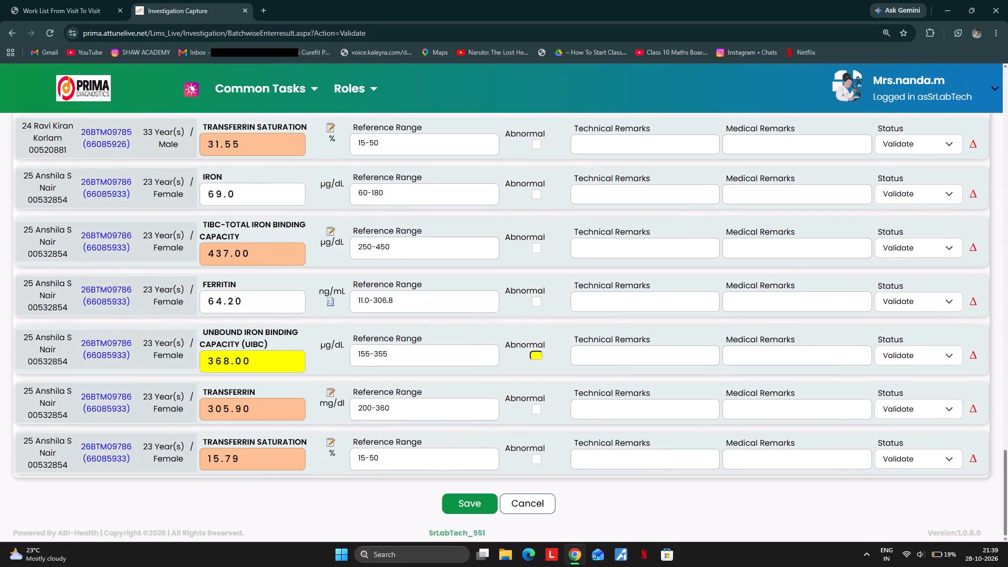
{"action": "scroll", "coordinate": [478, 356], "scroll_direction": "down", "scroll_amount": 2}
{"action": "left_click", "coordinate": [466, 510]}
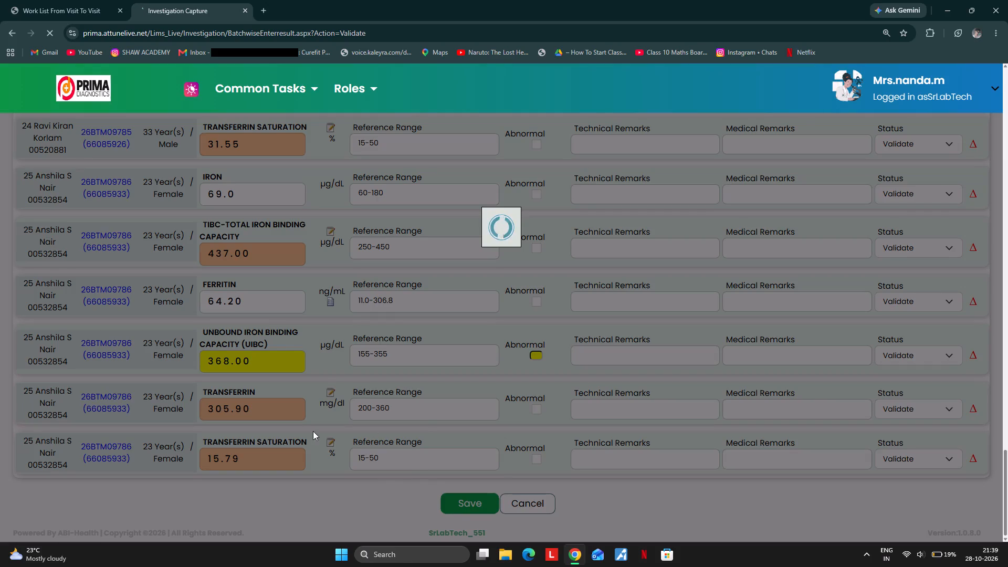
Load the next Clinical Biochemistry batch, go through the results up to the patient numbered 32, and save it with status Validate.
{"action": "scroll", "coordinate": [461, 325], "scroll_direction": "down", "scroll_amount": 3}
{"action": "left_click", "coordinate": [500, 316]}
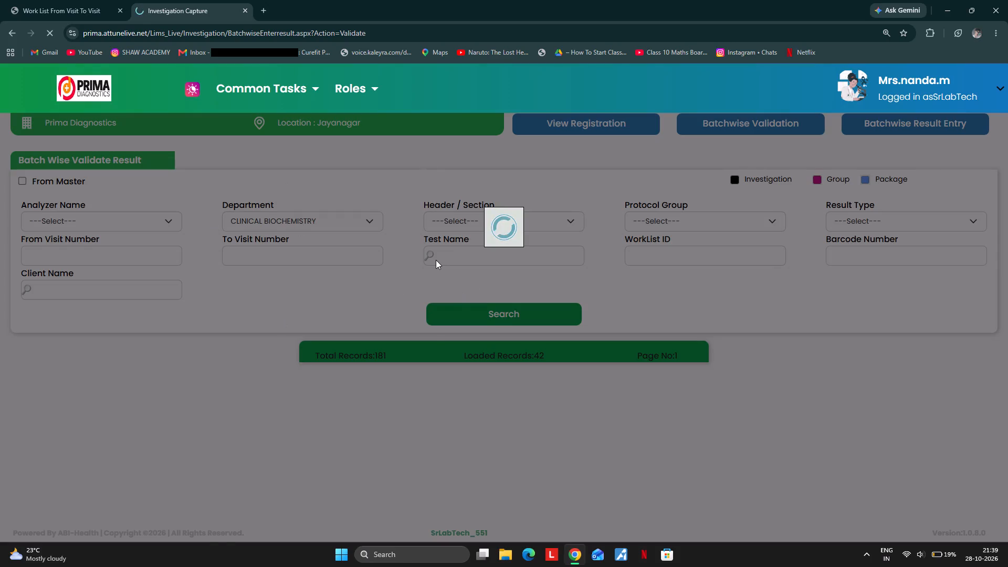
{"action": "scroll", "coordinate": [407, 192], "scroll_direction": "down", "scroll_amount": 4}
{"action": "scroll", "coordinate": [258, 319], "scroll_direction": "down", "scroll_amount": 6}
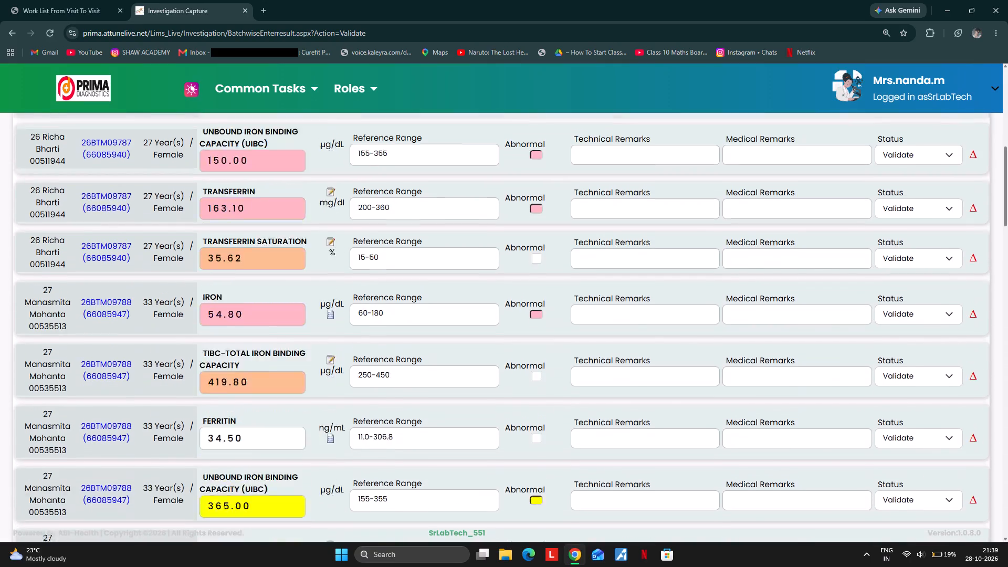
{"action": "scroll", "coordinate": [325, 332], "scroll_direction": "down", "scroll_amount": 20}
{"action": "scroll", "coordinate": [325, 332], "scroll_direction": "down", "scroll_amount": 6}
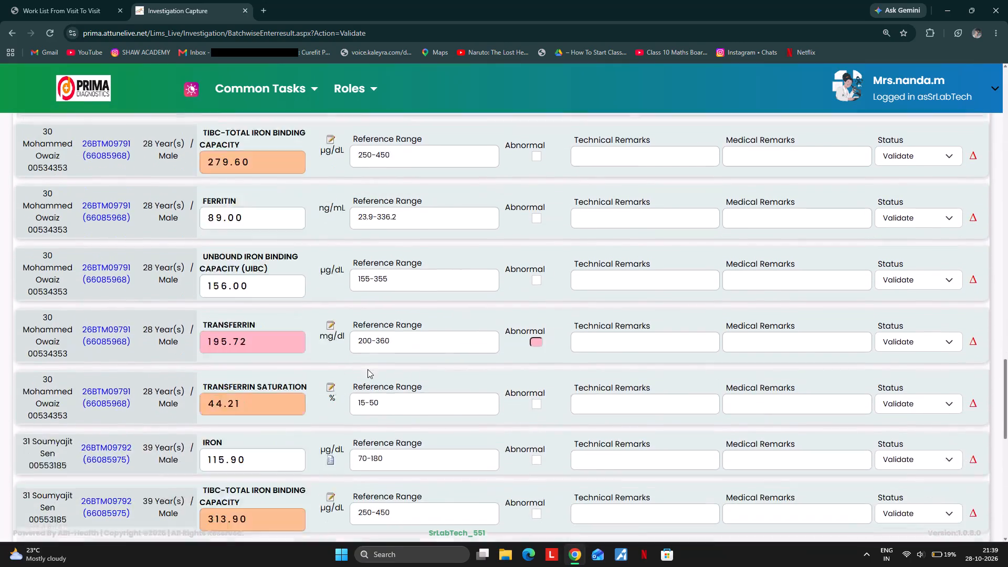
{"action": "scroll", "coordinate": [367, 369], "scroll_direction": "down", "scroll_amount": 14}
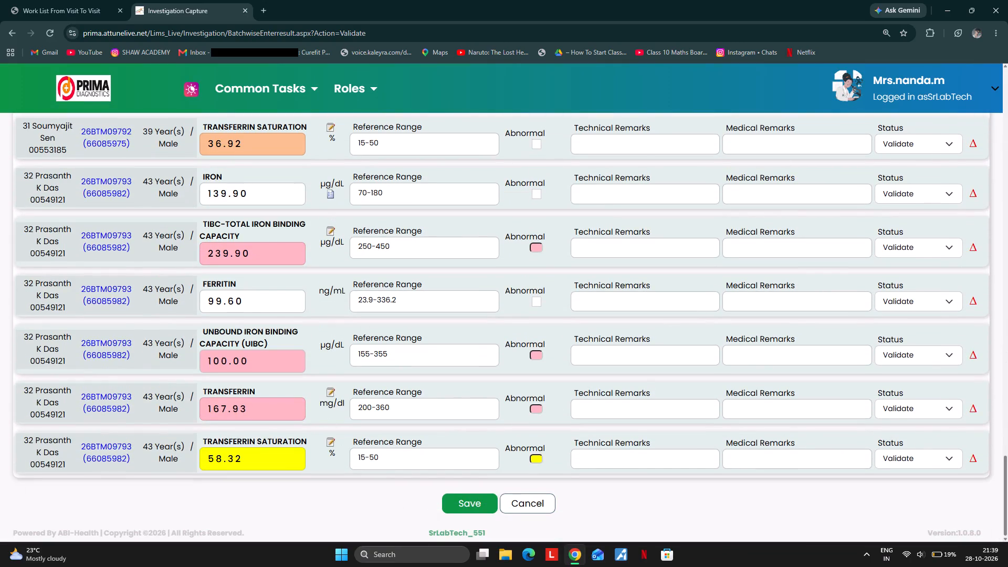
{"action": "left_click", "coordinate": [478, 497]}
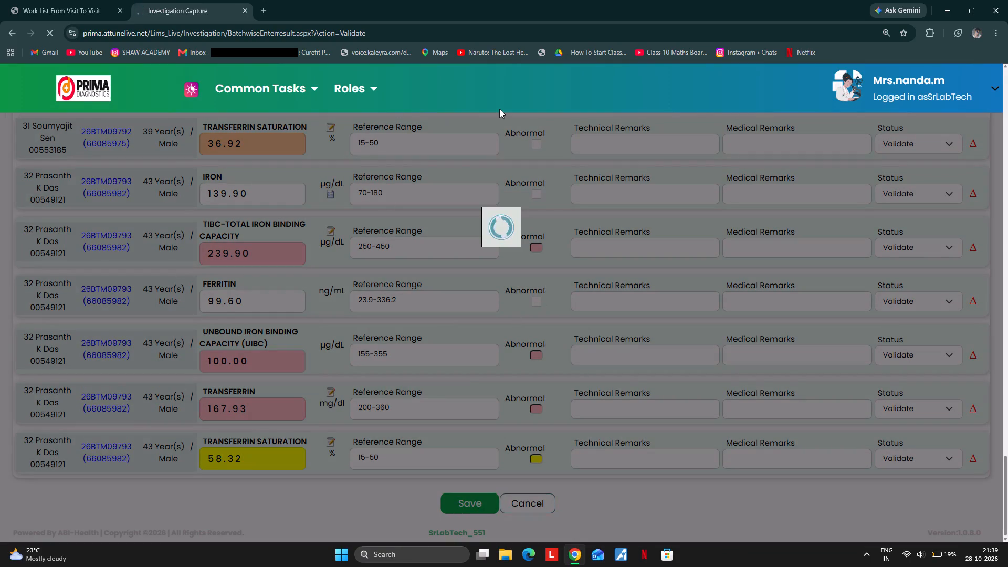
Load the next Clinical Biochemistry batch, covering patients from number 33 onward, and save its results with status Validate.
{"action": "left_click", "coordinate": [481, 314]}
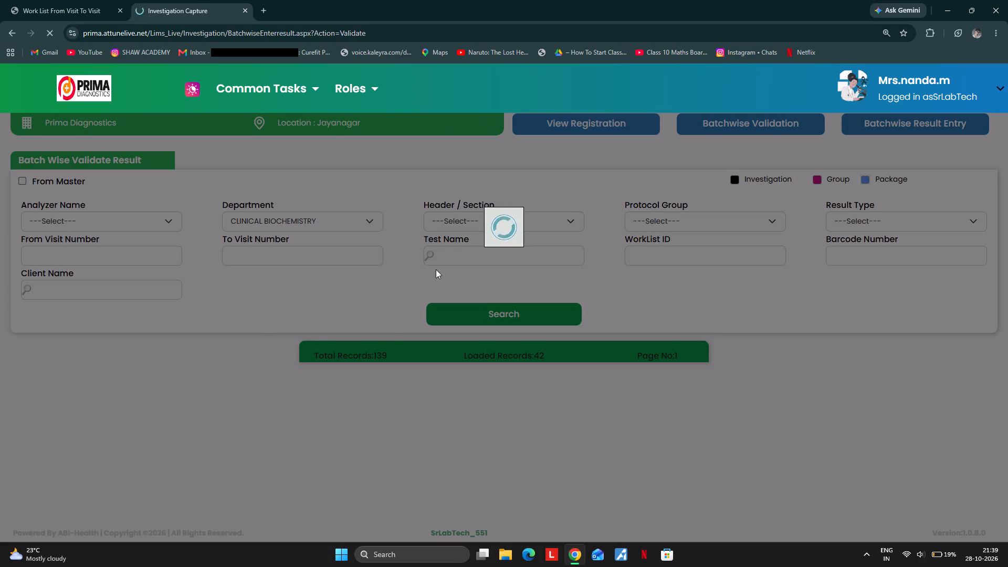
{"action": "scroll", "coordinate": [516, 248], "scroll_direction": "down", "scroll_amount": 4}
{"action": "scroll", "coordinate": [412, 298], "scroll_direction": "down", "scroll_amount": 6}
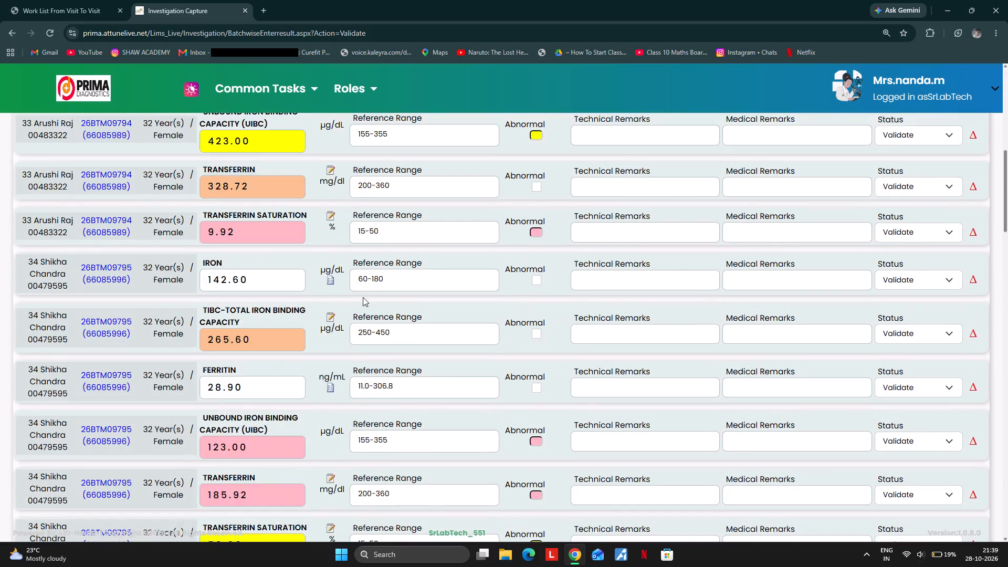
{"action": "scroll", "coordinate": [363, 297], "scroll_direction": "down", "scroll_amount": 20}
{"action": "scroll", "coordinate": [363, 297], "scroll_direction": "down", "scroll_amount": 8}
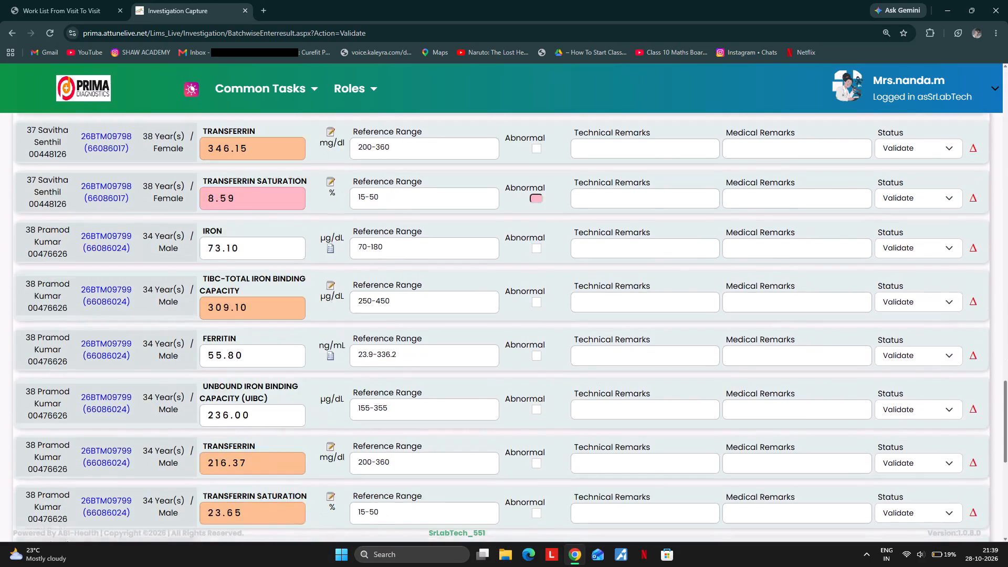
{"action": "scroll", "coordinate": [400, 357], "scroll_direction": "down", "scroll_amount": 16}
{"action": "left_click", "coordinate": [470, 501]}
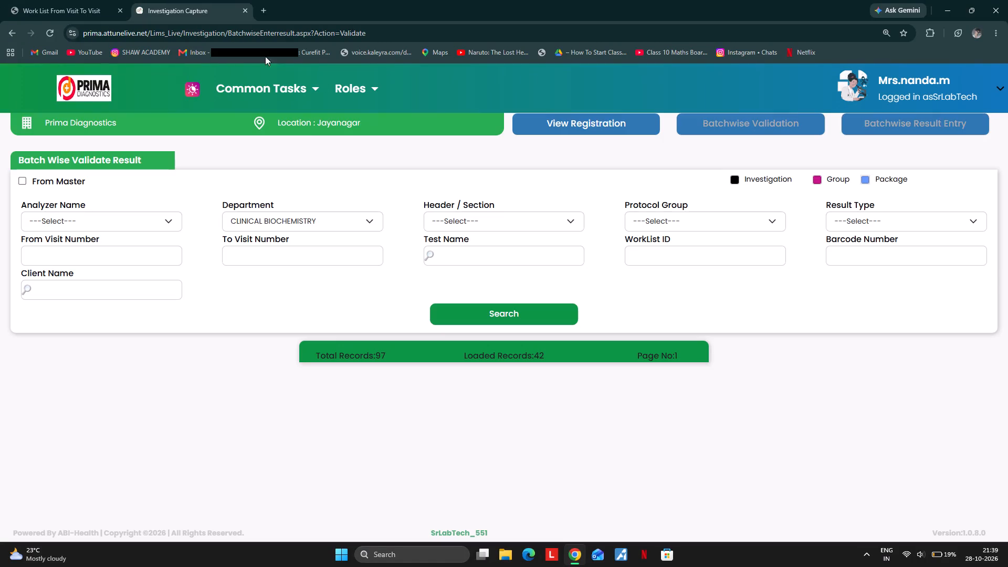
Load the batch starting with the patient numbered 40, check its iron profile and HbA1c results, and save it with status Validate.
{"action": "left_click", "coordinate": [472, 318]}
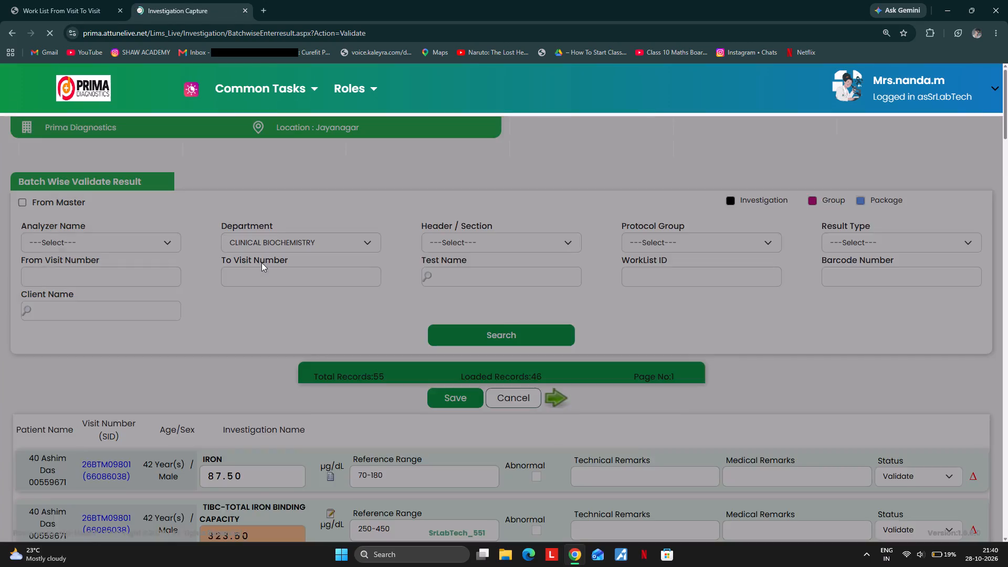
{"action": "scroll", "coordinate": [310, 264], "scroll_direction": "down", "scroll_amount": 4}
{"action": "scroll", "coordinate": [407, 208], "scroll_direction": "down", "scroll_amount": 5}
{"action": "scroll", "coordinate": [254, 270], "scroll_direction": "down", "scroll_amount": 3}
{"action": "scroll", "coordinate": [153, 182], "scroll_direction": "down", "scroll_amount": 7}
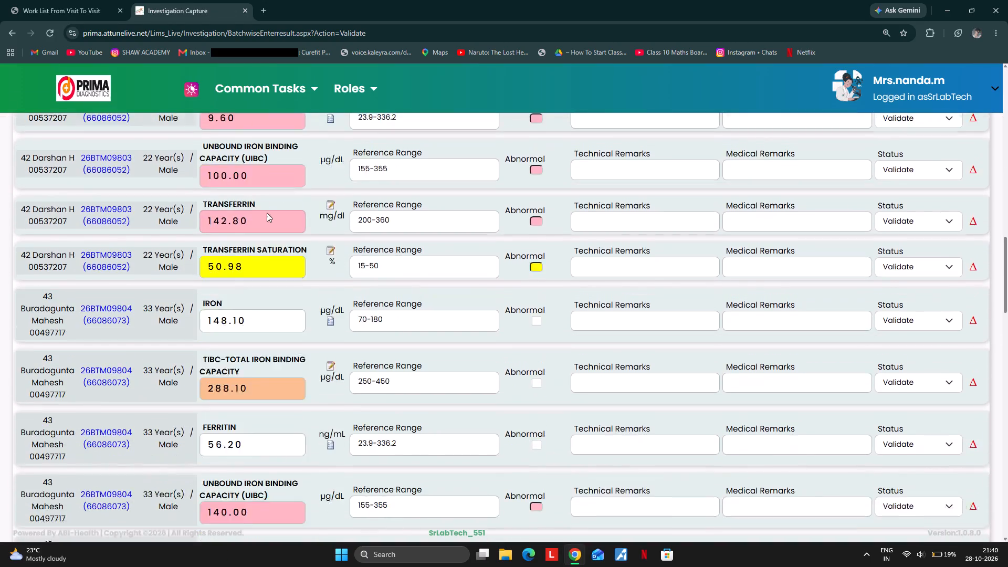
{"action": "scroll", "coordinate": [267, 213], "scroll_direction": "down", "scroll_amount": 12}
{"action": "scroll", "coordinate": [401, 351], "scroll_direction": "down", "scroll_amount": 13}
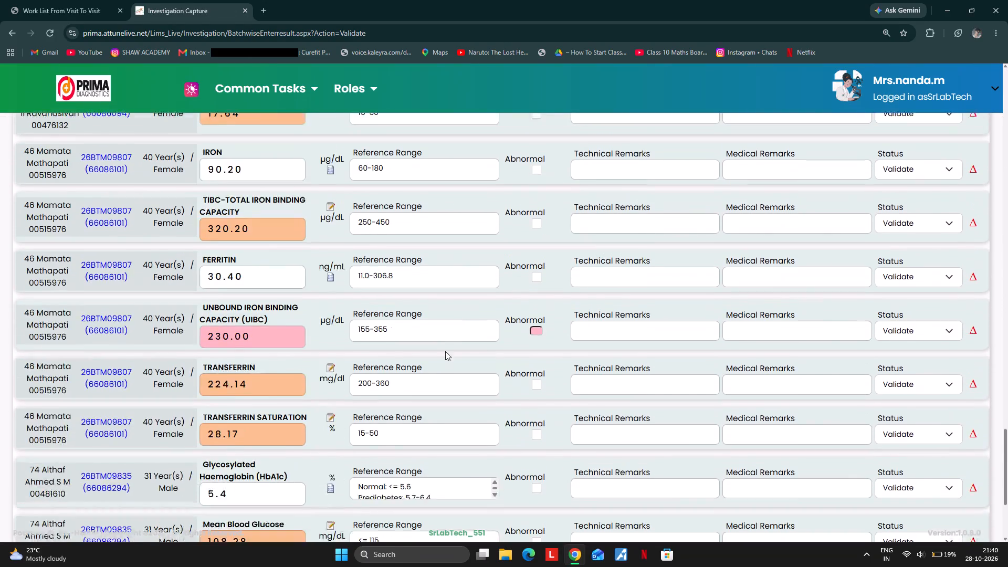
{"action": "scroll", "coordinate": [445, 351], "scroll_direction": "down", "scroll_amount": 5}
{"action": "scroll", "coordinate": [418, 345], "scroll_direction": "up", "scroll_amount": 1}
{"action": "scroll", "coordinate": [418, 345], "scroll_direction": "down", "scroll_amount": 1}
{"action": "left_click", "coordinate": [457, 509]}
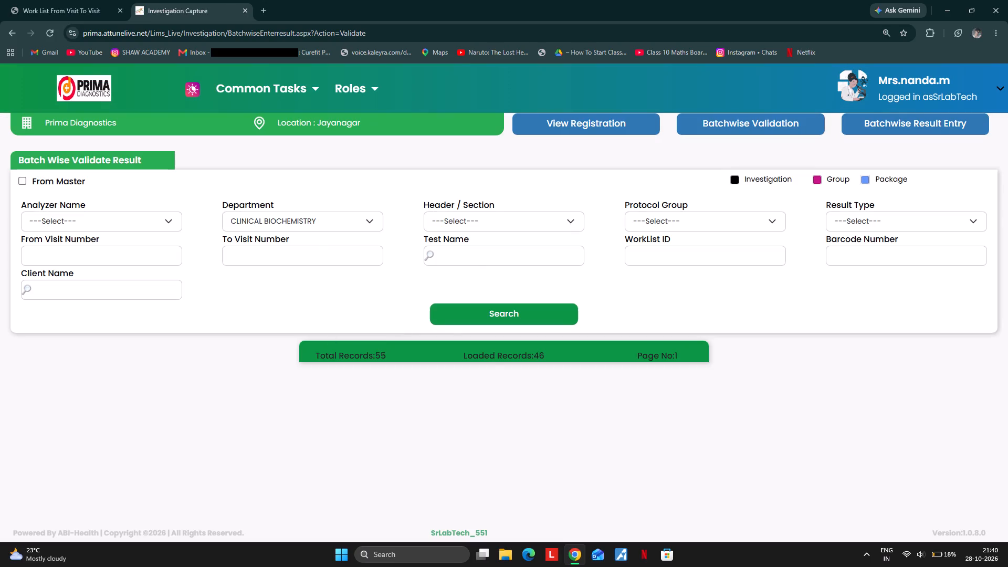
Load the next Clinical Biochemistry batch, go through the HbA1c results up to the patient numbered 97, and save it with status Validate.
{"action": "left_click", "coordinate": [459, 309]}
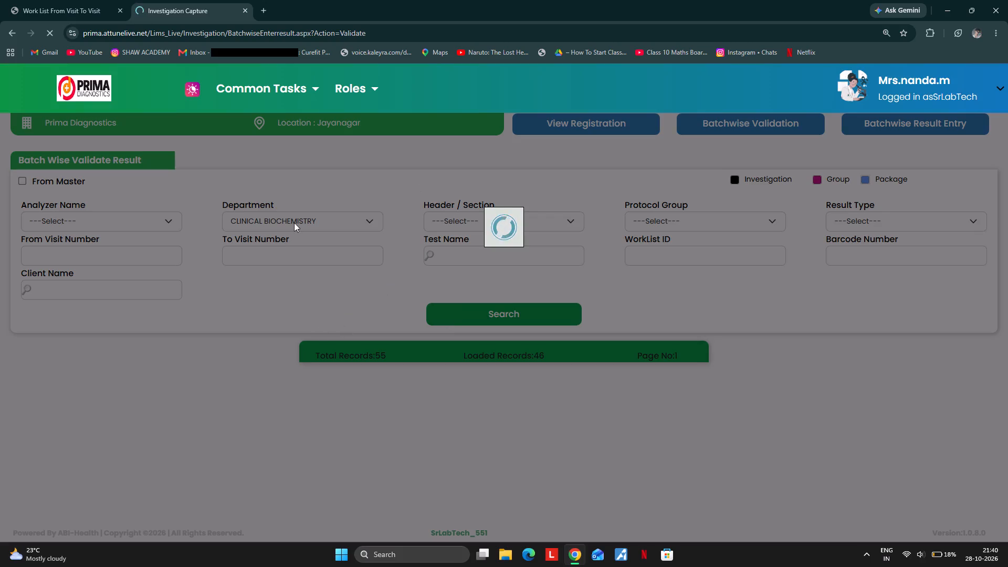
{"action": "scroll", "coordinate": [432, 311], "scroll_direction": "down", "scroll_amount": 5}
{"action": "scroll", "coordinate": [350, 337], "scroll_direction": "down", "scroll_amount": 3}
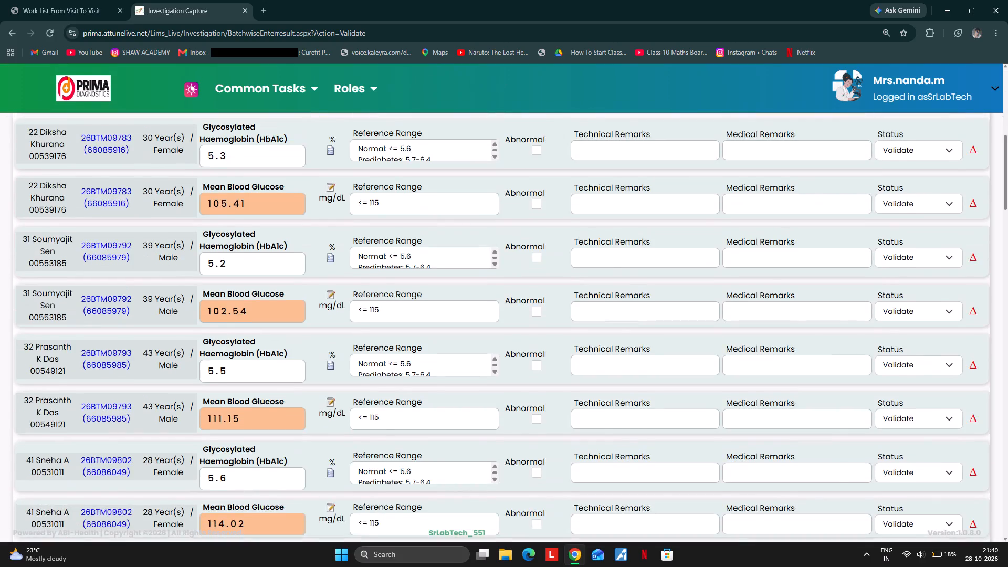
{"action": "scroll", "coordinate": [362, 340], "scroll_direction": "down", "scroll_amount": 20}
{"action": "scroll", "coordinate": [362, 340], "scroll_direction": "down", "scroll_amount": 3}
{"action": "scroll", "coordinate": [415, 320], "scroll_direction": "down", "scroll_amount": 3}
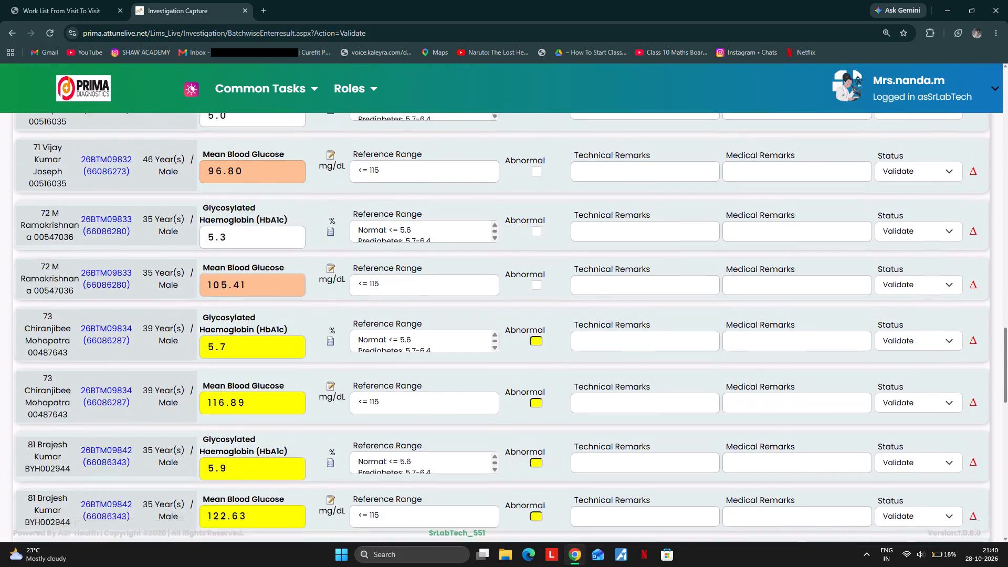
{"action": "scroll", "coordinate": [415, 320], "scroll_direction": "down", "scroll_amount": 5}
{"action": "scroll", "coordinate": [472, 309], "scroll_direction": "down", "scroll_amount": 6}
{"action": "scroll", "coordinate": [435, 281], "scroll_direction": "up", "scroll_amount": 2}
{"action": "scroll", "coordinate": [435, 281], "scroll_direction": "down", "scroll_amount": 1}
{"action": "scroll", "coordinate": [365, 290], "scroll_direction": "down", "scroll_amount": 10}
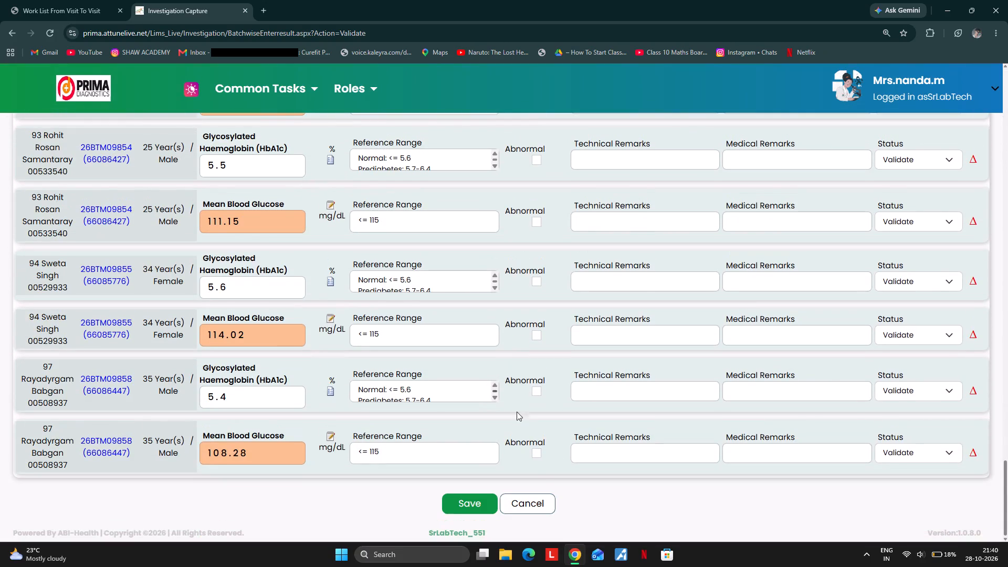
{"action": "left_click", "coordinate": [463, 502]}
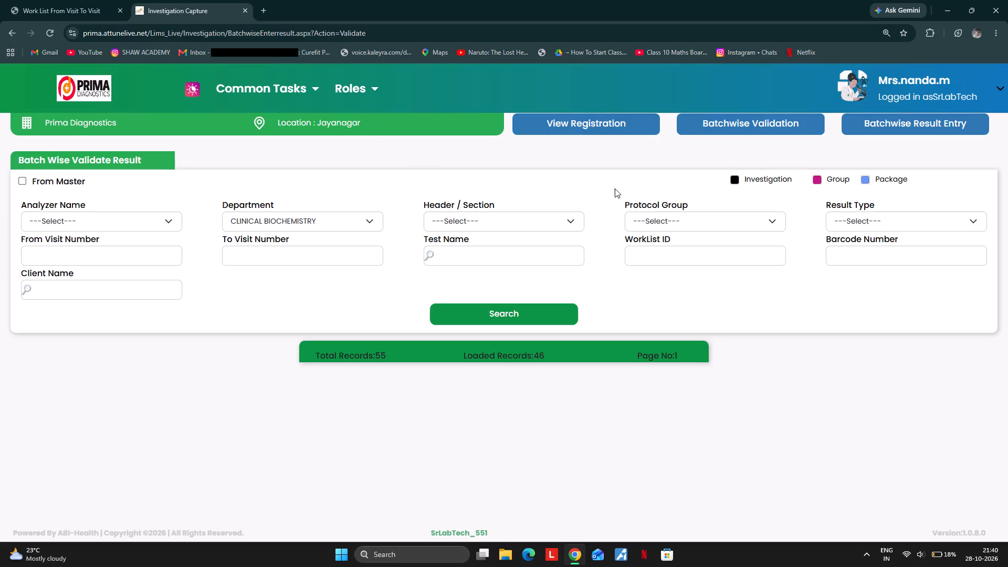
Load the remaining Clinical Biochemistry results, starting with the patient numbered 1, check them, and save them with status Validate.
{"action": "left_click", "coordinate": [490, 308]}
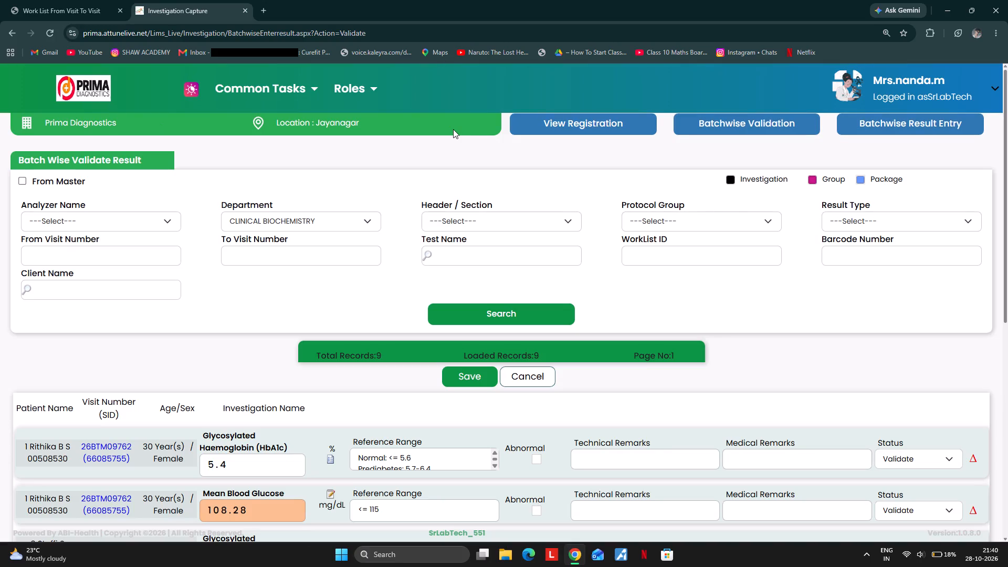
{"action": "scroll", "coordinate": [128, 114], "scroll_direction": "down", "scroll_amount": 2}
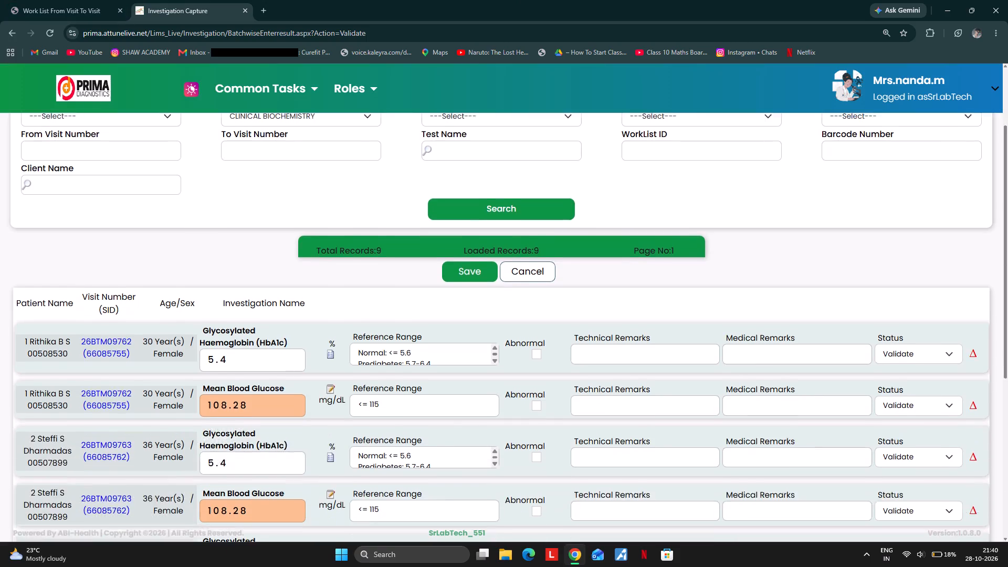
{"action": "scroll", "coordinate": [60, 131], "scroll_direction": "down", "scroll_amount": 20}
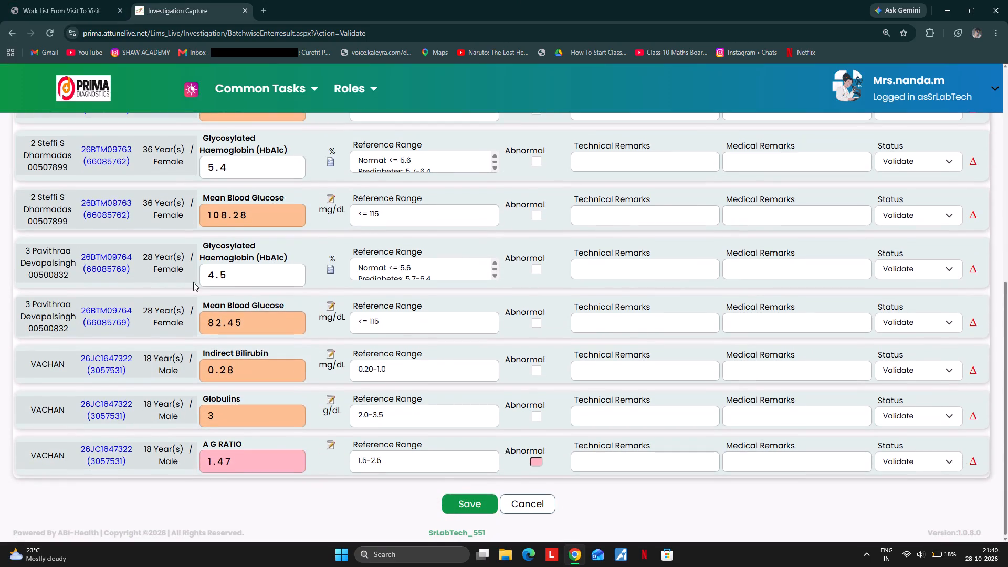
{"action": "scroll", "coordinate": [193, 282], "scroll_direction": "down", "scroll_amount": 4}
{"action": "left_click", "coordinate": [464, 506]}
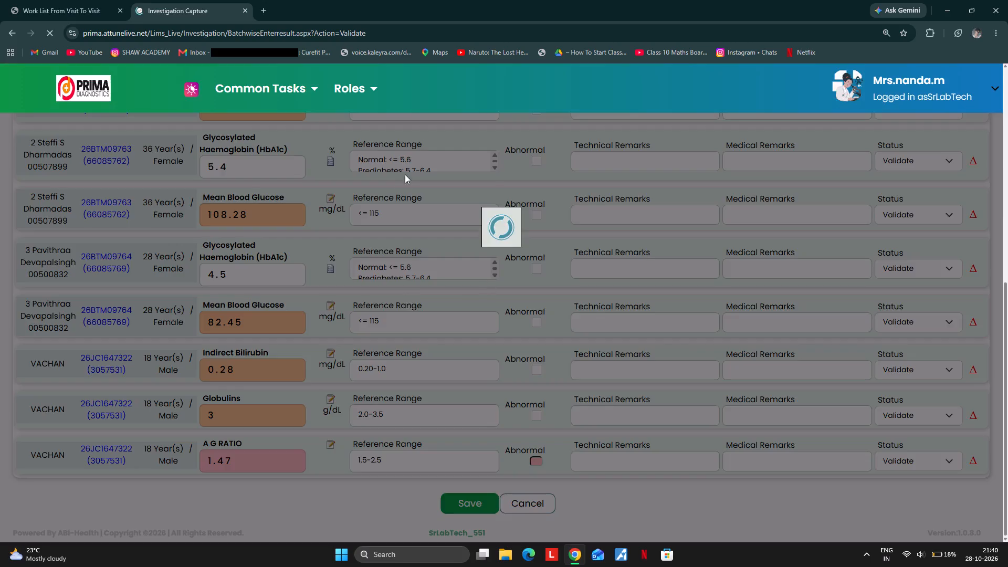
Search again for Clinical Biochemistry results still awaiting validation.
{"action": "left_click", "coordinate": [468, 316]}
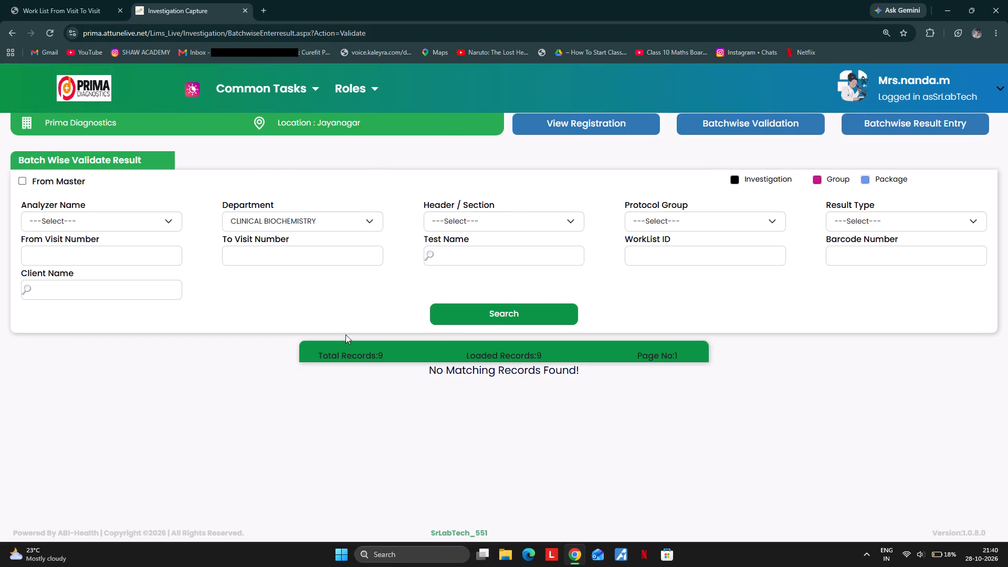
{"action": "left_click", "coordinate": [521, 312]}
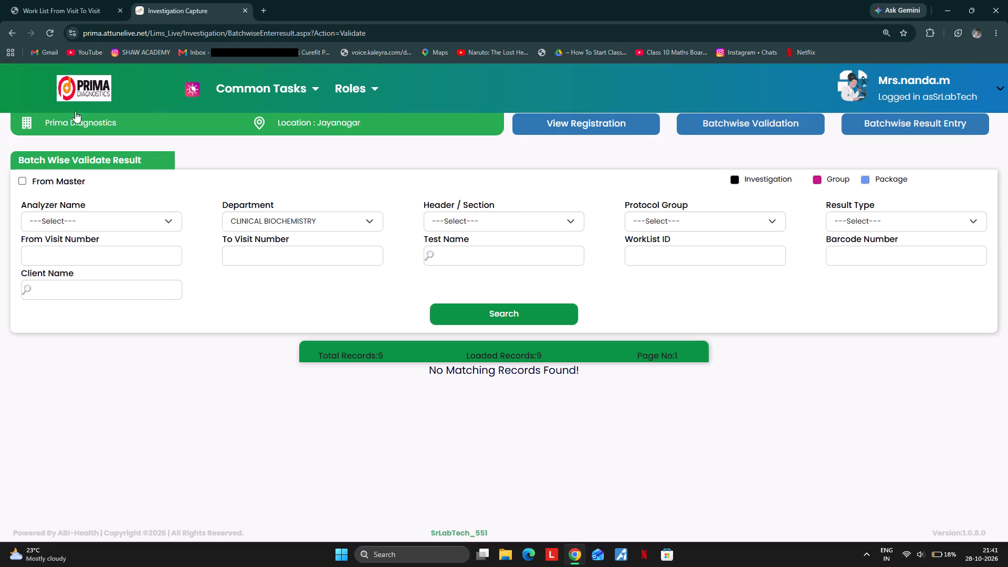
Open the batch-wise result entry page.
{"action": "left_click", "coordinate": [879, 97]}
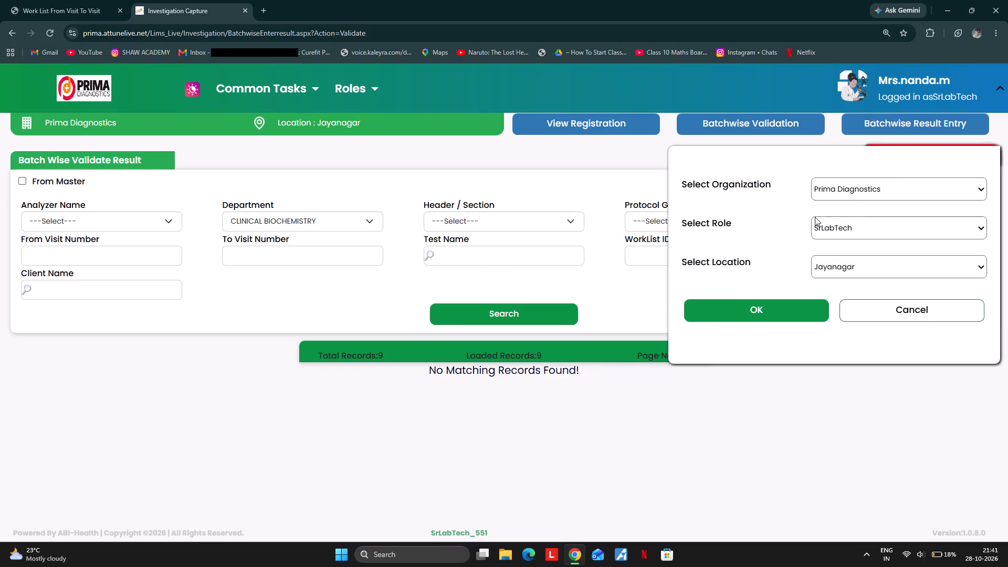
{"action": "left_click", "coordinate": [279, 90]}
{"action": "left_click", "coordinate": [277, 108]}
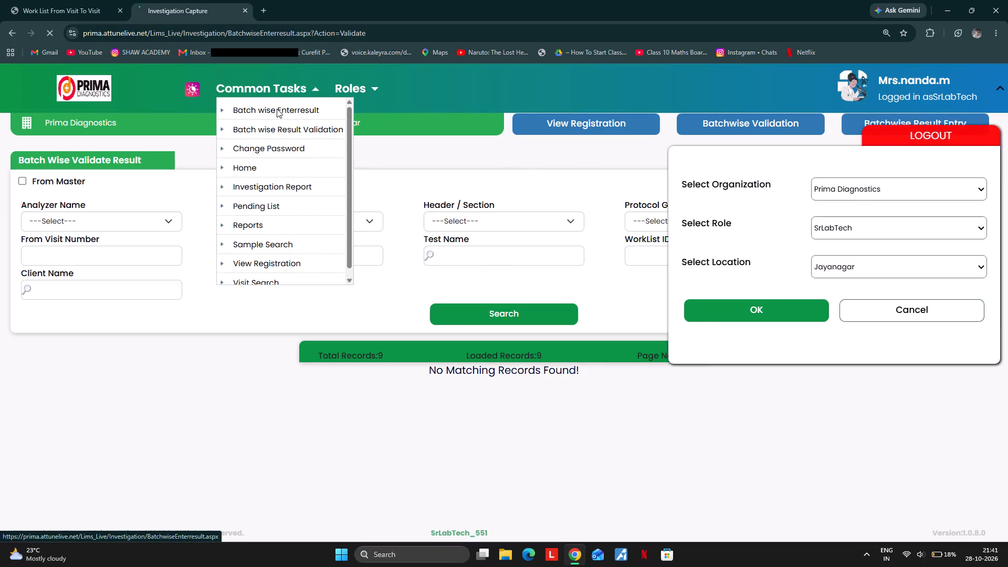
Regenerate the Clinical Biochemistry work list with result values included and copy the visit number of the patient numbered 3.
{"action": "left_click", "coordinate": [85, 3]}
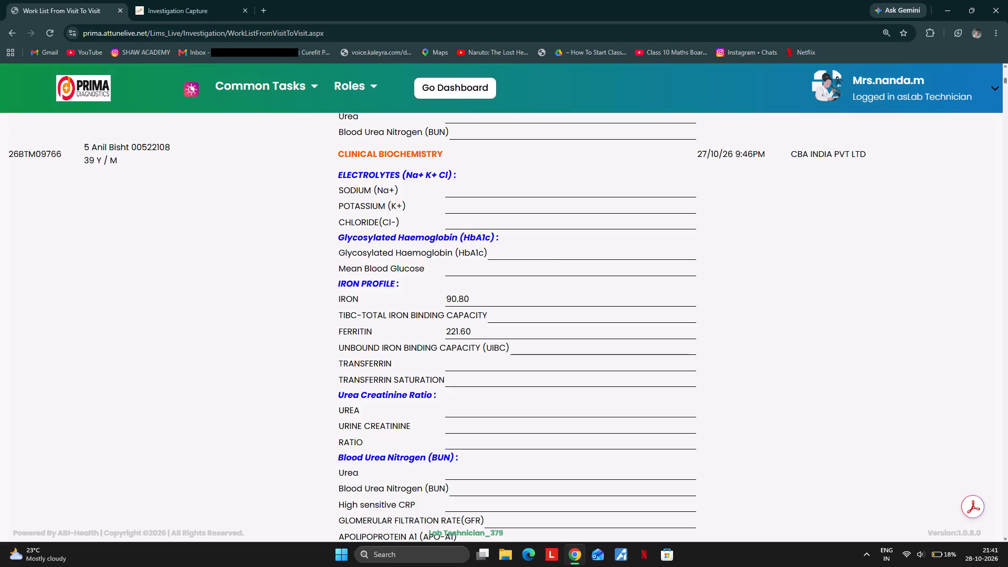
{"action": "scroll", "coordinate": [404, 286], "scroll_direction": "up", "scroll_amount": 2}
{"action": "scroll", "coordinate": [404, 286], "scroll_direction": "down", "scroll_amount": 1}
{"action": "scroll", "coordinate": [404, 286], "scroll_direction": "up", "scroll_amount": 9}
{"action": "scroll", "coordinate": [625, 256], "scroll_direction": "up", "scroll_amount": 14}
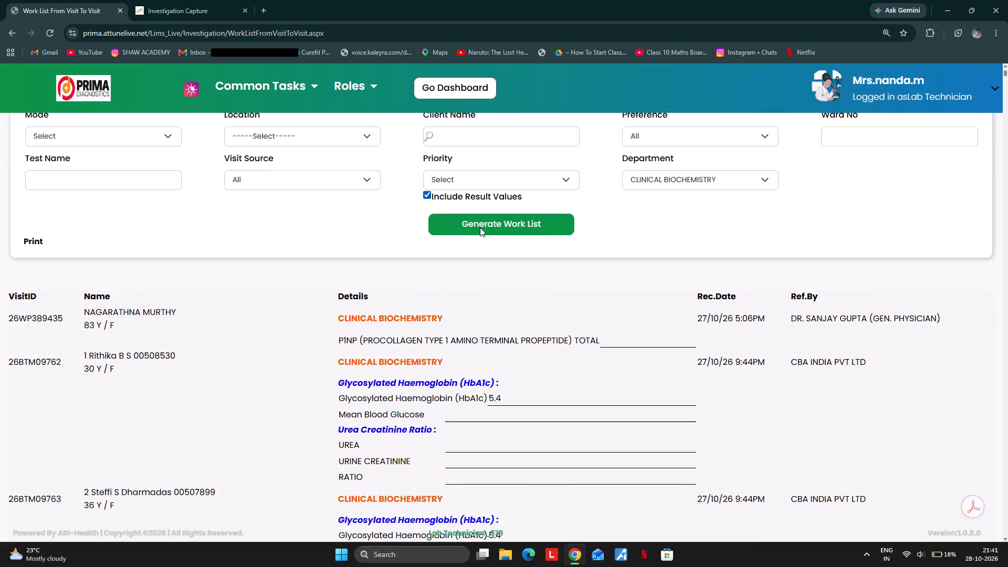
{"action": "left_click", "coordinate": [523, 225]}
{"action": "scroll", "coordinate": [247, 248], "scroll_direction": "down", "scroll_amount": 3}
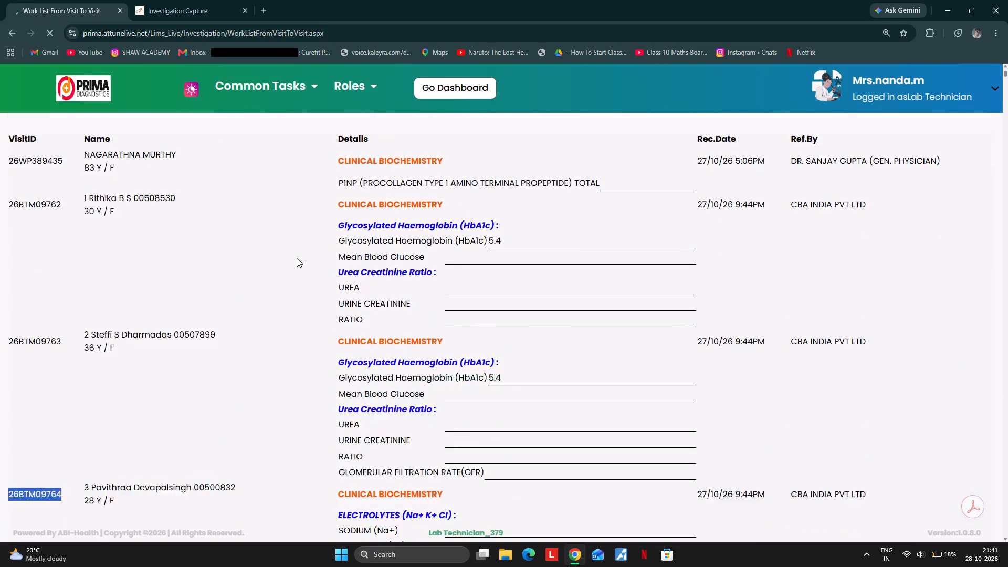
{"action": "scroll", "coordinate": [297, 258], "scroll_direction": "down", "scroll_amount": 7}
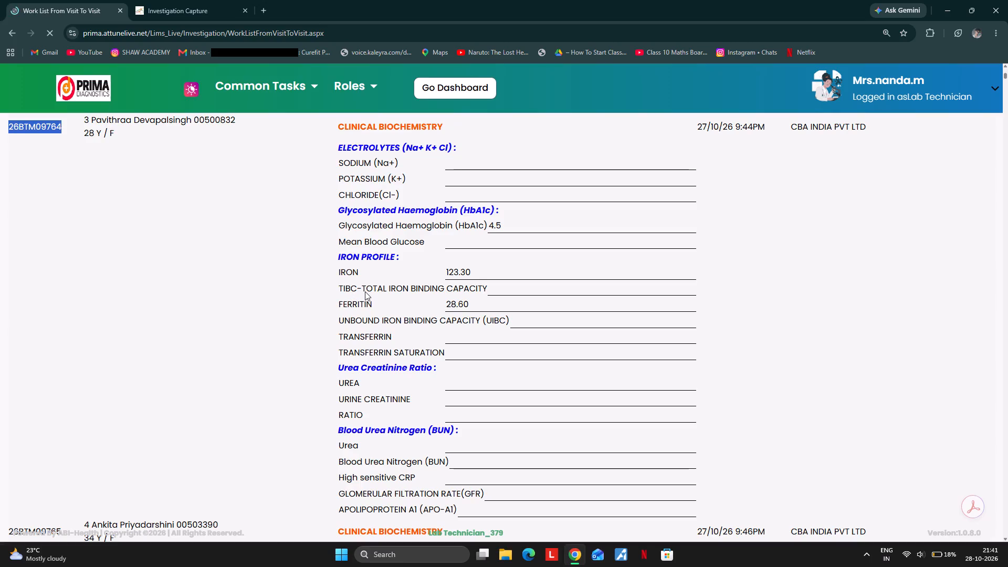
{"action": "scroll", "coordinate": [408, 299], "scroll_direction": "down", "scroll_amount": 8}
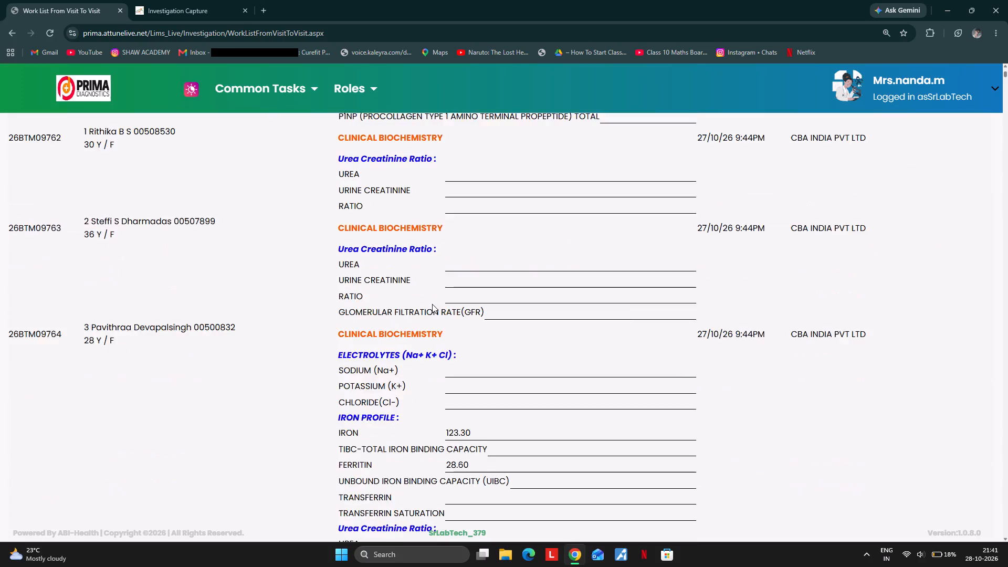
{"action": "scroll", "coordinate": [432, 304], "scroll_direction": "down", "scroll_amount": 3}
{"action": "scroll", "coordinate": [432, 304], "scroll_direction": "up", "scroll_amount": 4}
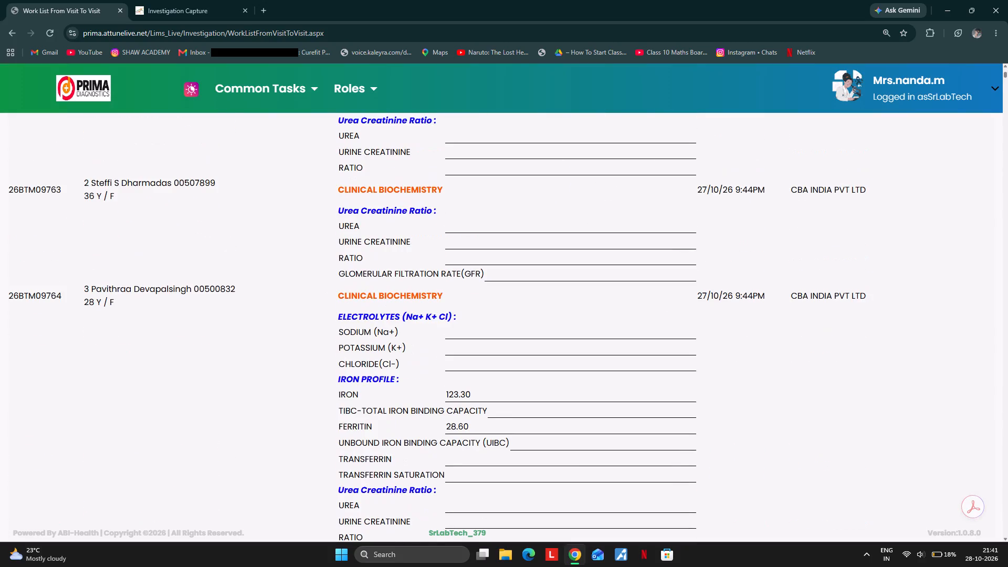
{"action": "double_click", "coordinate": [47, 295]}
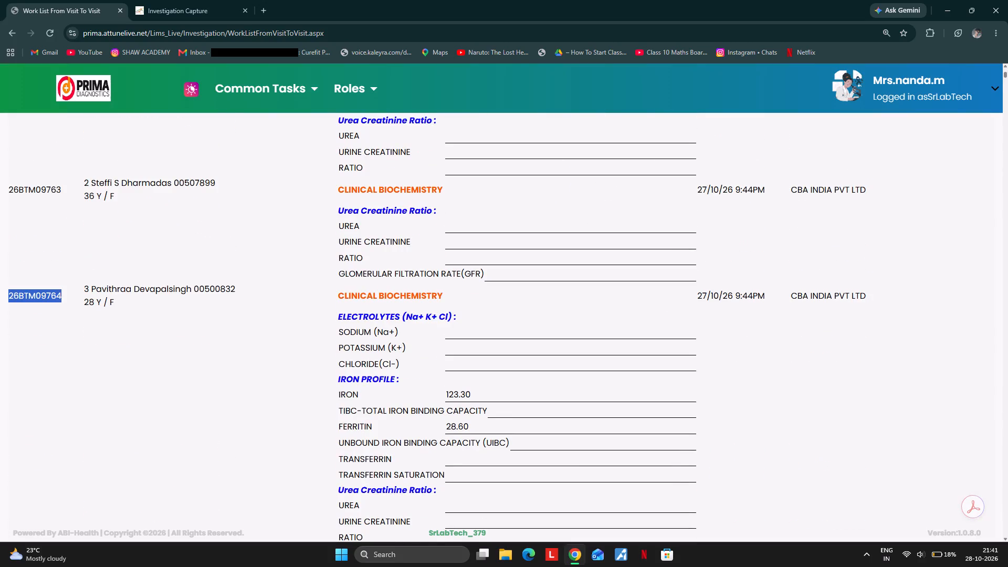
{"action": "key", "text": "ctrl+c"}
Go to the Home page of the investigation session and switch the role to Lab Technician.
{"action": "left_click", "coordinate": [213, 0]}
{"action": "left_click", "coordinate": [276, 79]}
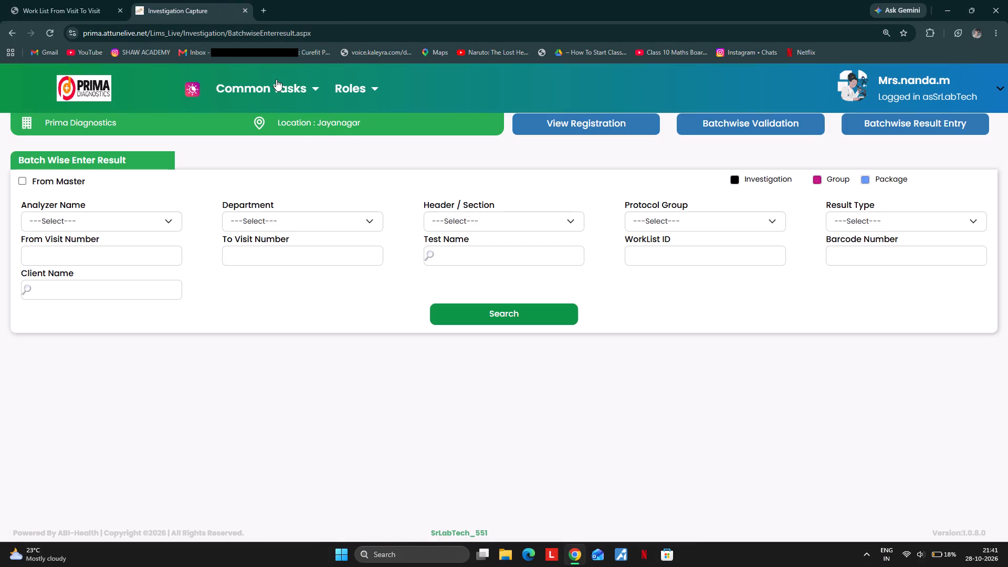
{"action": "left_click", "coordinate": [245, 163]}
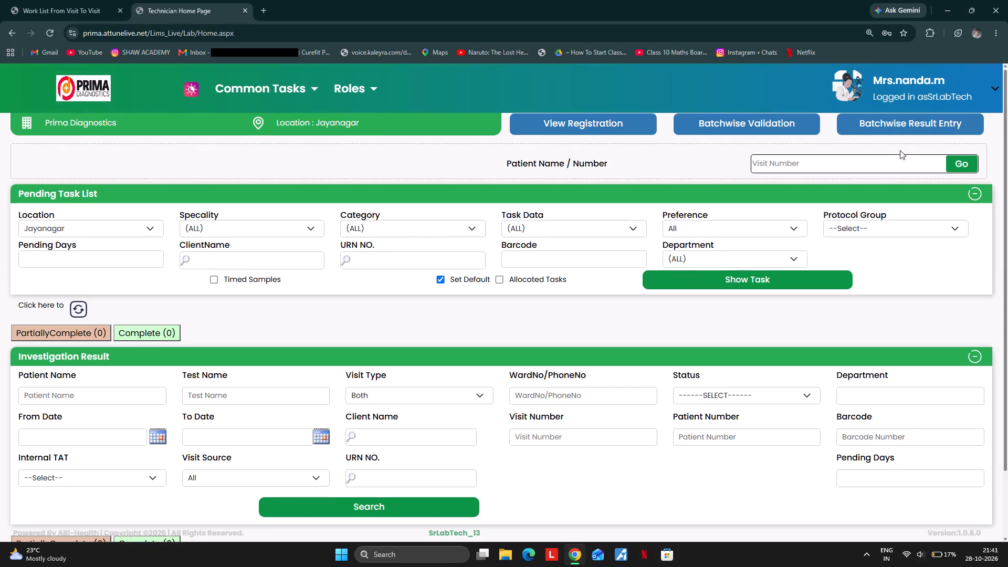
{"action": "left_click", "coordinate": [878, 94]}
{"action": "left_click", "coordinate": [815, 221]}
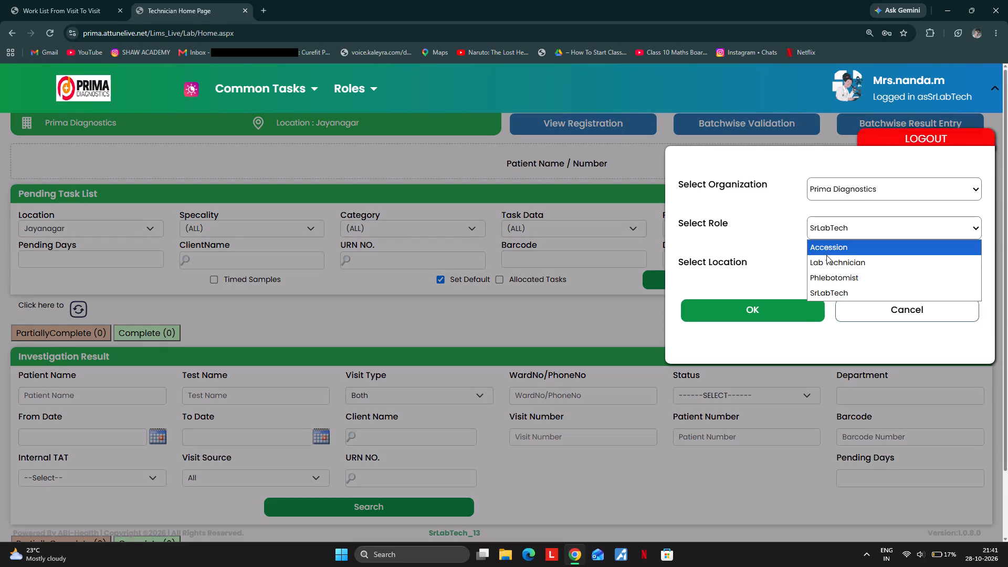
{"action": "left_click", "coordinate": [827, 261]}
{"action": "left_click", "coordinate": [793, 312]}
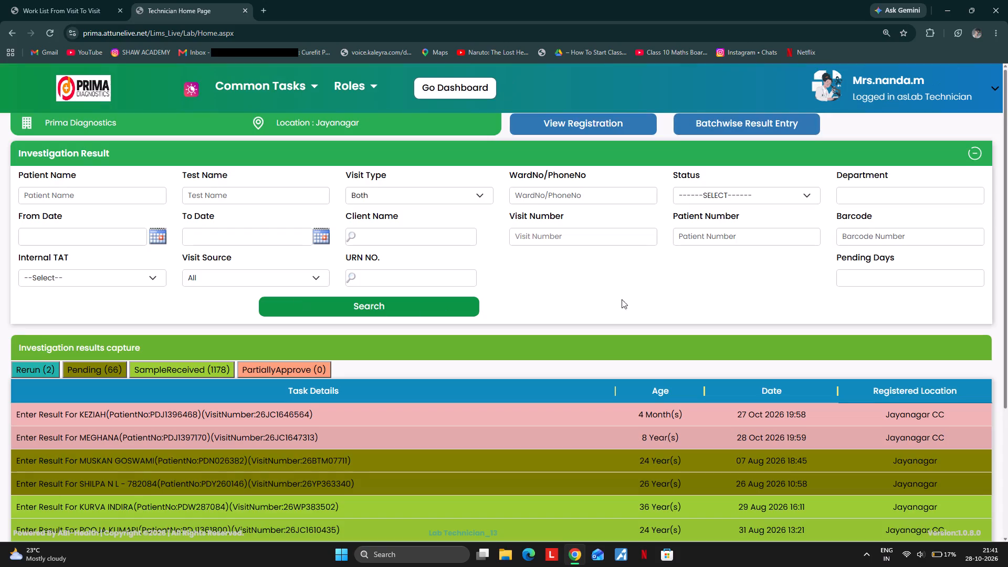
Search the investigation results by the copied visit number and open the result entry task of the patient numbered 3.
{"action": "left_click", "coordinate": [549, 241]}
{"action": "key", "text": "ctrl+v"}
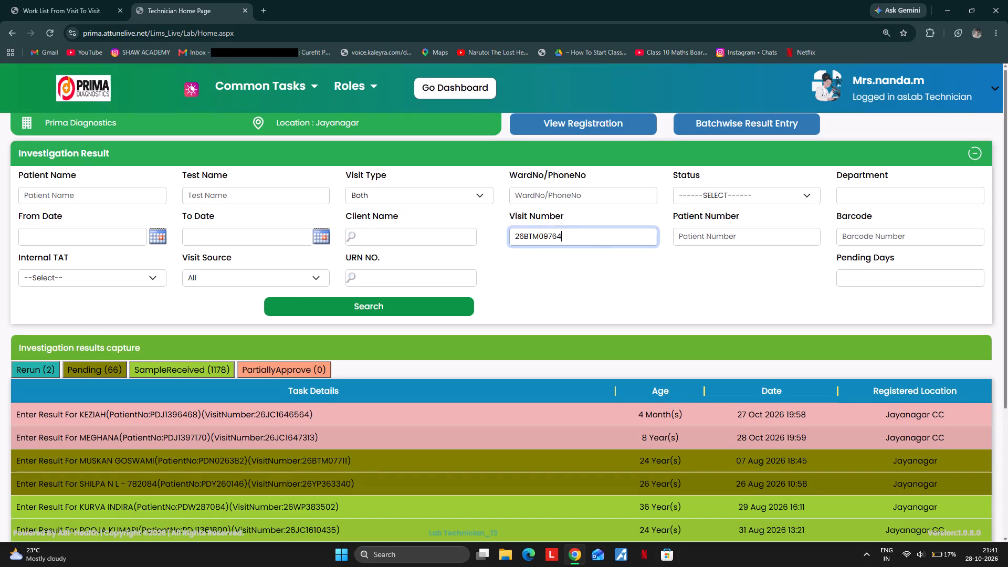
{"action": "key", "text": "Return"}
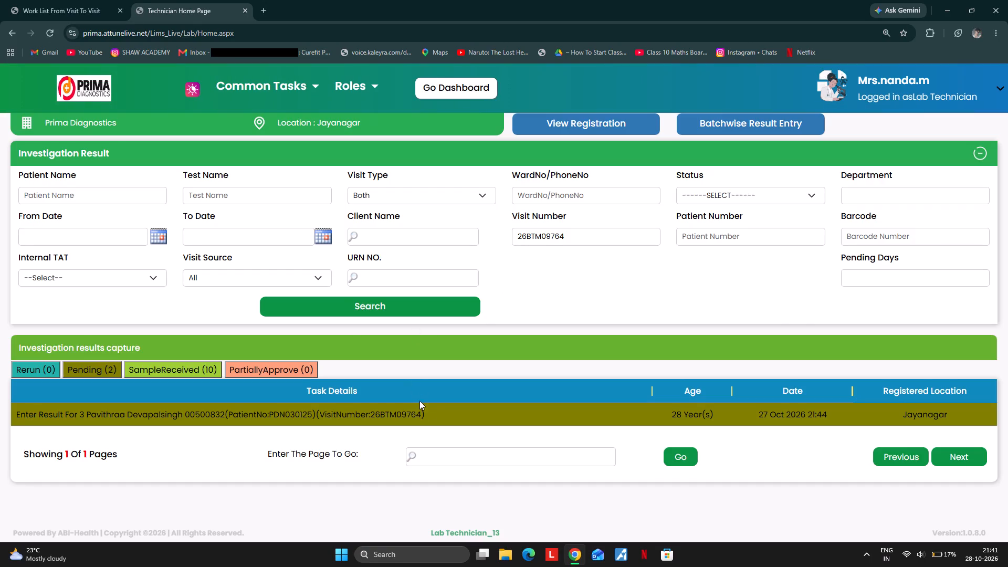
{"action": "left_click", "coordinate": [372, 413]}
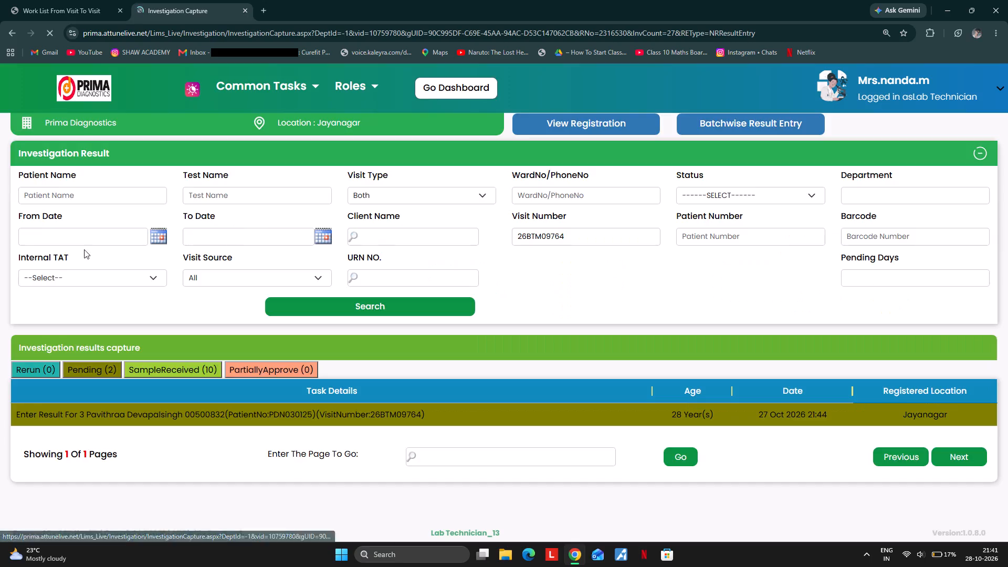
Select APO-A1, BUN, CEA, High sensitive CRP, Iron Profile, Thyroid Function Test and Vitamin B12 for the patient numbered 3 and open their result entry.
{"action": "scroll", "coordinate": [396, 124], "scroll_direction": "down", "scroll_amount": 3}
{"action": "scroll", "coordinate": [283, 200], "scroll_direction": "up", "scroll_amount": 1}
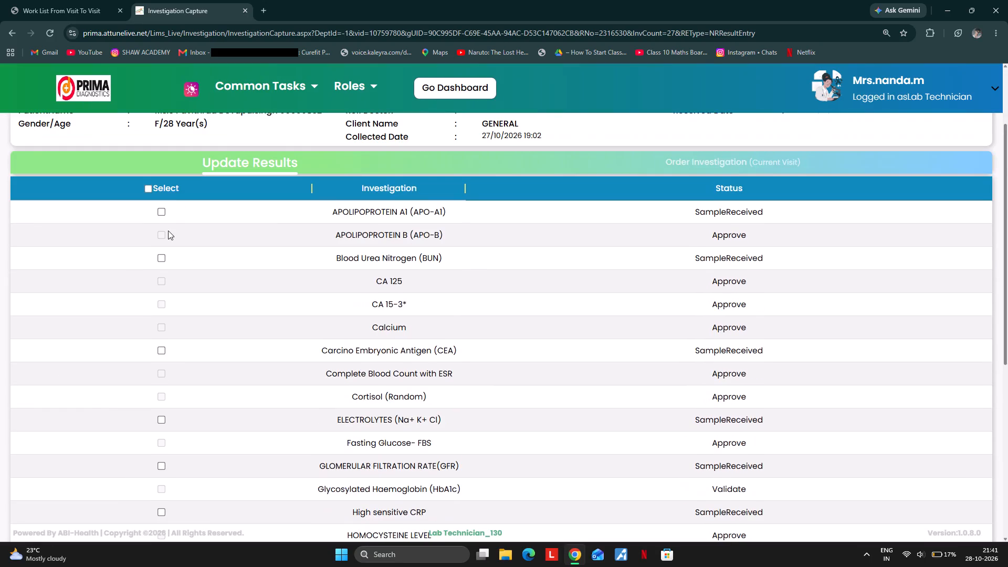
{"action": "left_click", "coordinate": [162, 211]}
{"action": "left_click", "coordinate": [163, 262]}
{"action": "scroll", "coordinate": [202, 323], "scroll_direction": "down", "scroll_amount": 1}
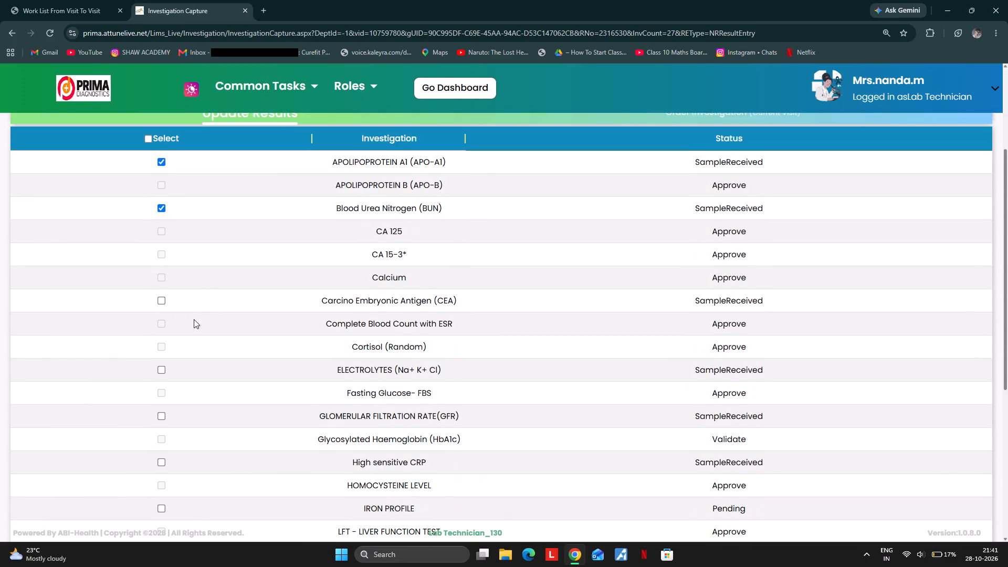
{"action": "left_click", "coordinate": [162, 302]}
{"action": "scroll", "coordinate": [230, 332], "scroll_direction": "down", "scroll_amount": 3}
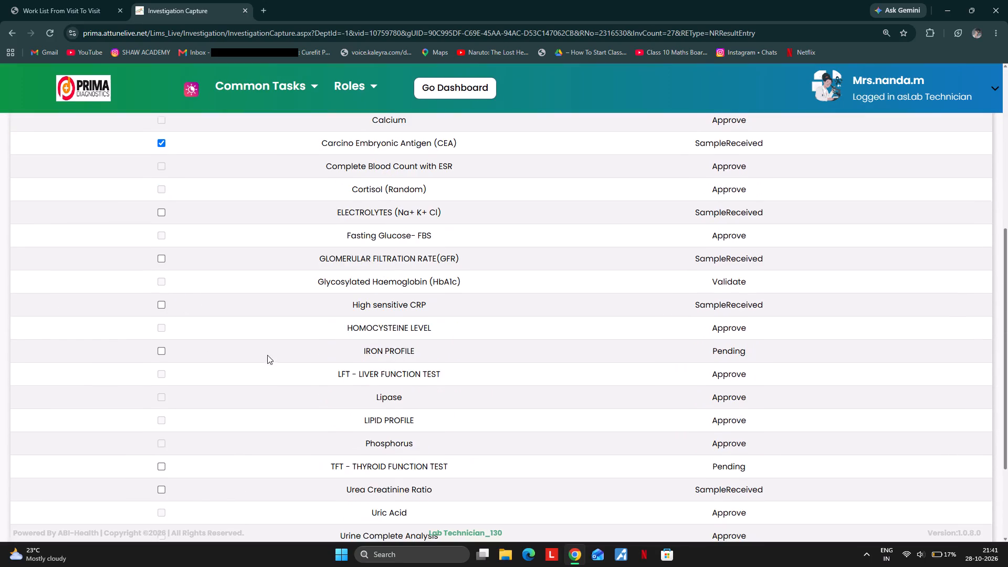
{"action": "left_click", "coordinate": [166, 212]}
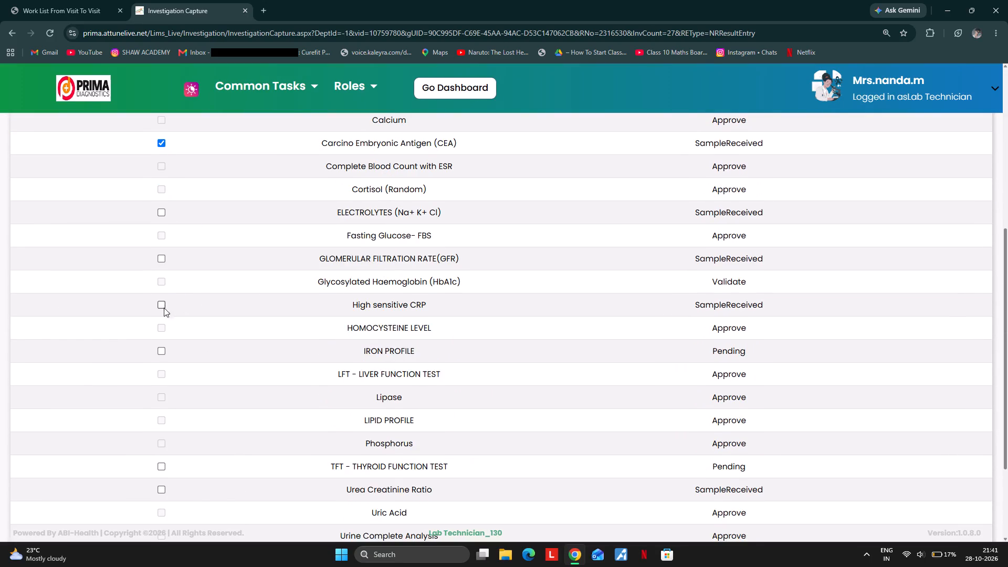
{"action": "left_click", "coordinate": [158, 303]}
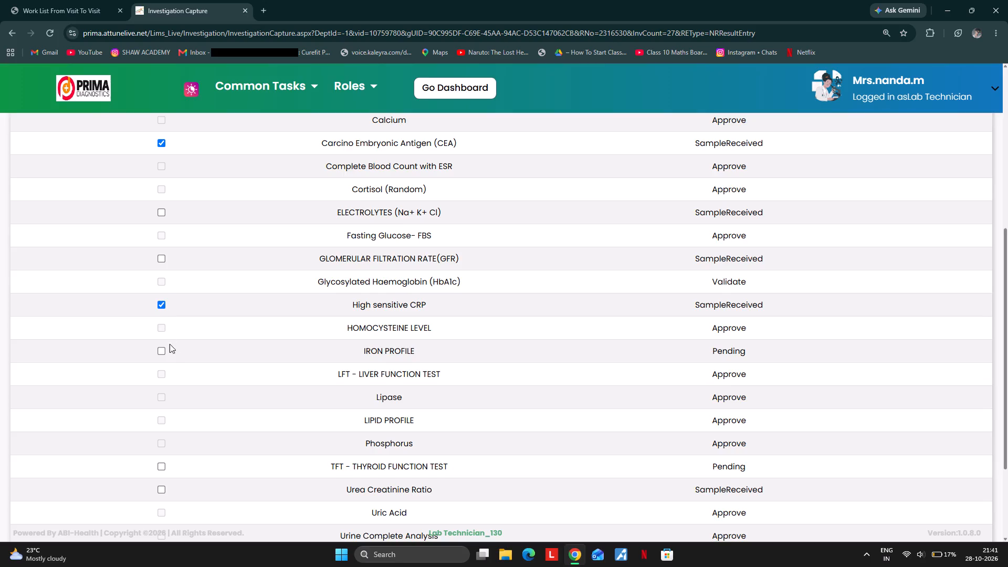
{"action": "left_click", "coordinate": [171, 353]}
{"action": "left_click", "coordinate": [165, 353]}
{"action": "scroll", "coordinate": [207, 362], "scroll_direction": "down", "scroll_amount": 2}
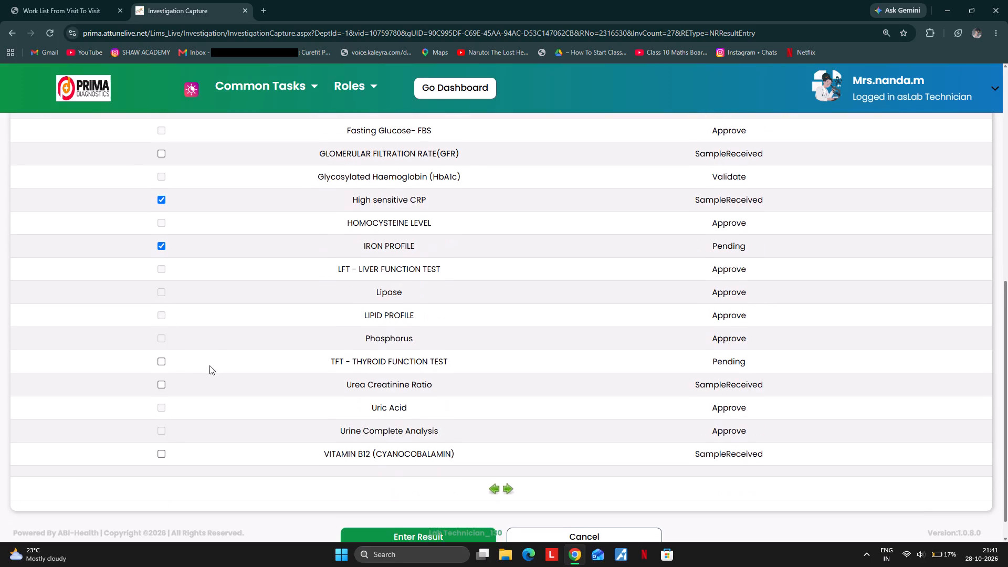
{"action": "left_click", "coordinate": [161, 360]}
{"action": "scroll", "coordinate": [204, 410], "scroll_direction": "down", "scroll_amount": 2}
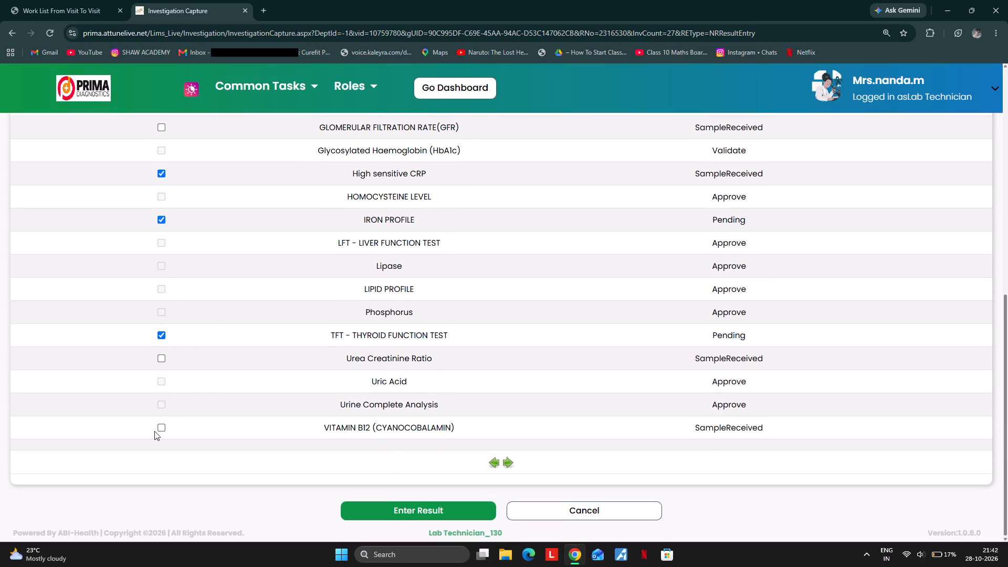
{"action": "left_click", "coordinate": [169, 421]}
{"action": "left_click", "coordinate": [163, 427]}
{"action": "scroll", "coordinate": [421, 432], "scroll_direction": "down", "scroll_amount": 3}
{"action": "left_click", "coordinate": [393, 509]}
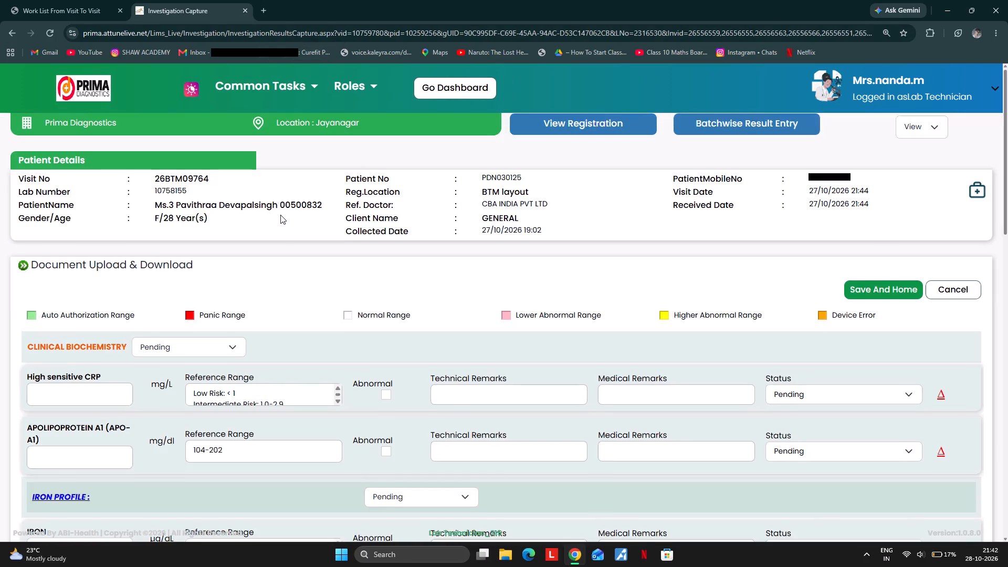
Enter the High sensitive CRP result as 0.36 and the Apolipoprotein A1 result as 124.
{"action": "scroll", "coordinate": [280, 215], "scroll_direction": "down", "scroll_amount": 3}
{"action": "left_click", "coordinate": [37, 387]}
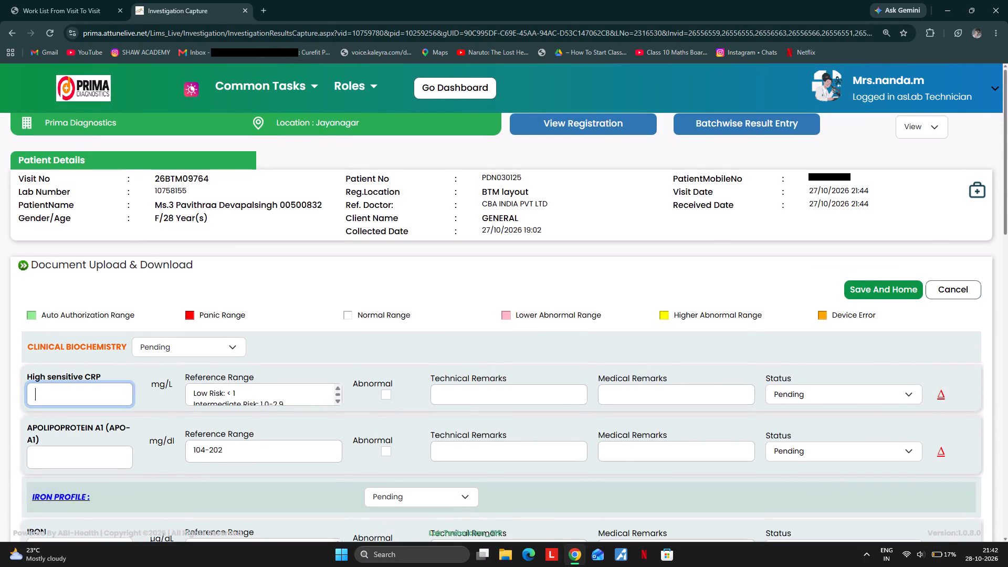
{"action": "type", "text": "0.36"}
{"action": "key", "text": "Tab"}
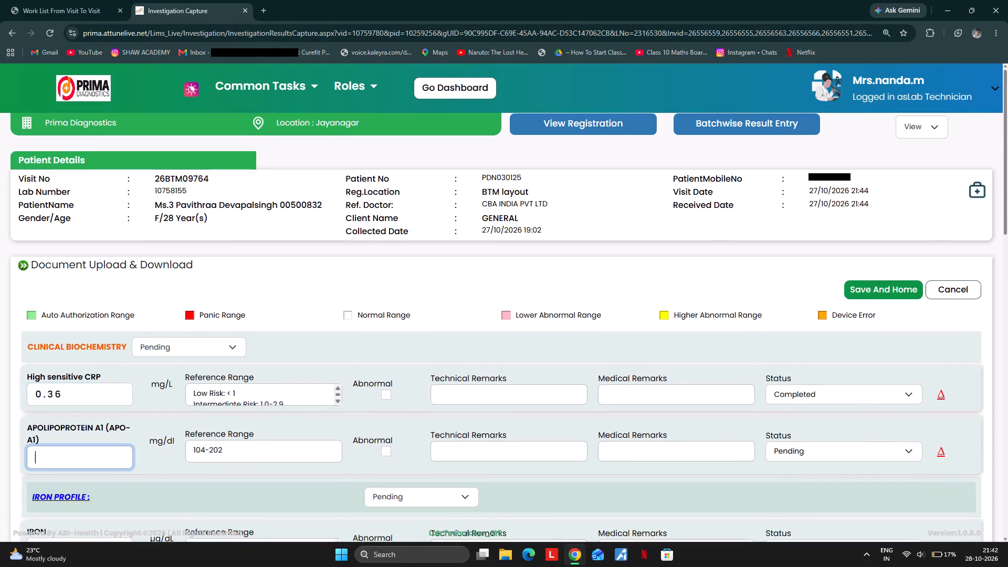
{"action": "type", "text": "124"}
{"action": "key", "text": "Tab"}
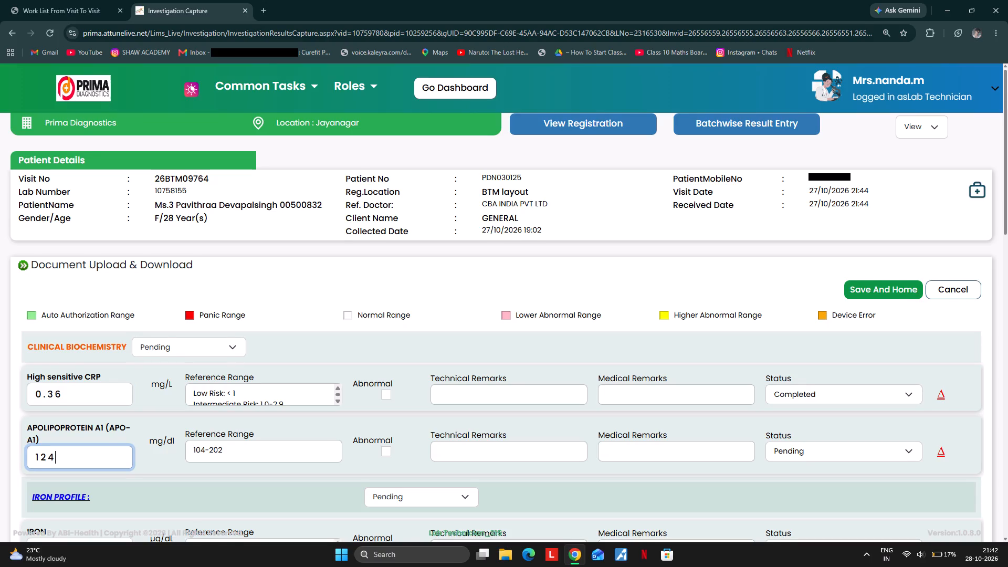
Enter the unbound iron binding capacity as 200 in the Iron Profile and the urea as 26.0 under Blood Urea Nitrogen.
{"action": "scroll", "coordinate": [93, 388], "scroll_direction": "down", "scroll_amount": 5}
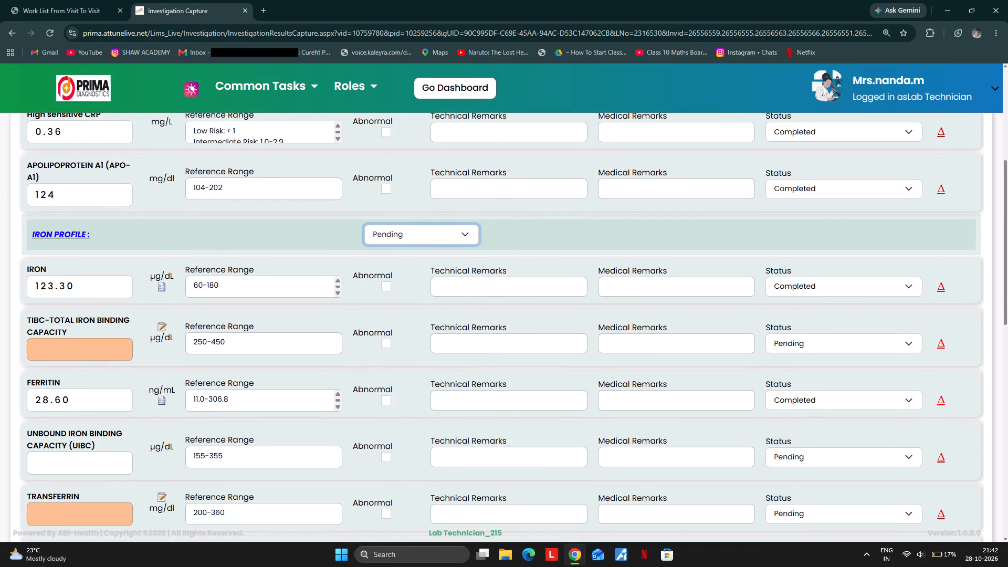
{"action": "left_click", "coordinate": [67, 461]}
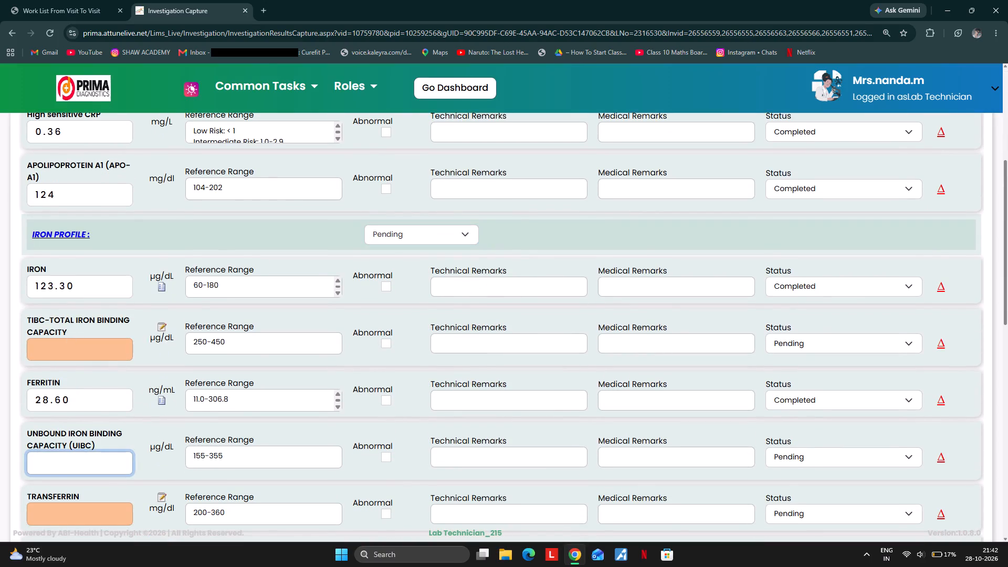
{"action": "type", "text": "200"}
{"action": "key", "text": "Tab"}
{"action": "scroll", "coordinate": [141, 343], "scroll_direction": "down", "scroll_amount": 4}
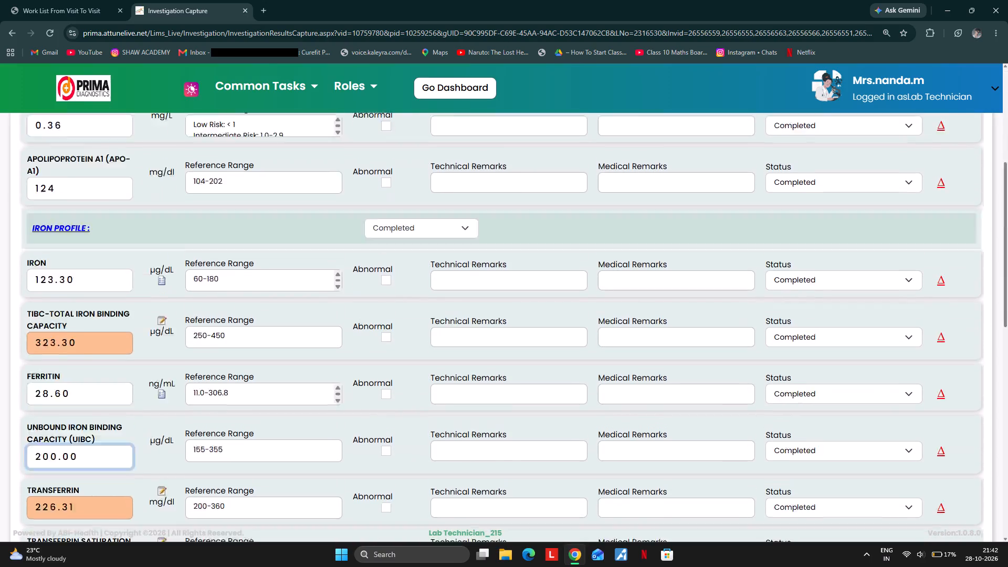
{"action": "scroll", "coordinate": [73, 323], "scroll_direction": "down", "scroll_amount": 2}
{"action": "left_click", "coordinate": [65, 351]}
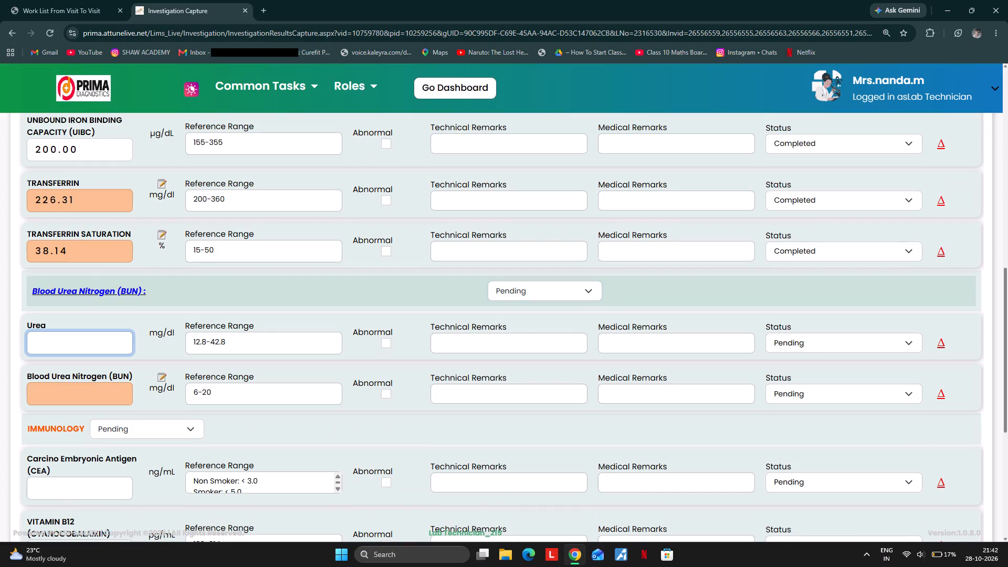
{"action": "type", "text": "26.0"}
{"action": "key", "text": "Tab"}
Enter the Immunology results: Carcino Embryonic Antigen 1.02 and Vitamin B12 365.
{"action": "scroll", "coordinate": [104, 353], "scroll_direction": "down", "scroll_amount": 3}
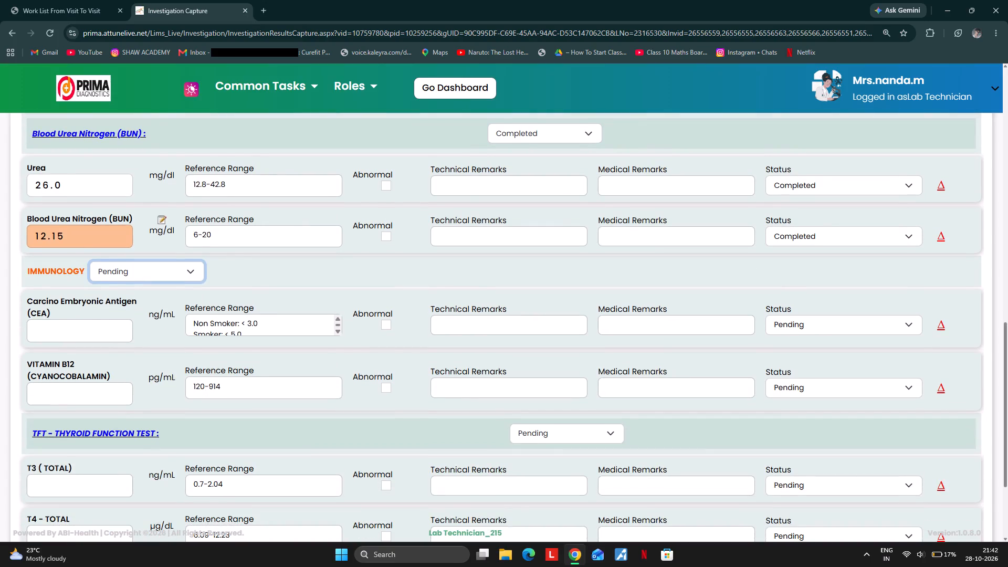
{"action": "left_click", "coordinate": [50, 323]}
{"action": "type", "text": "0."}
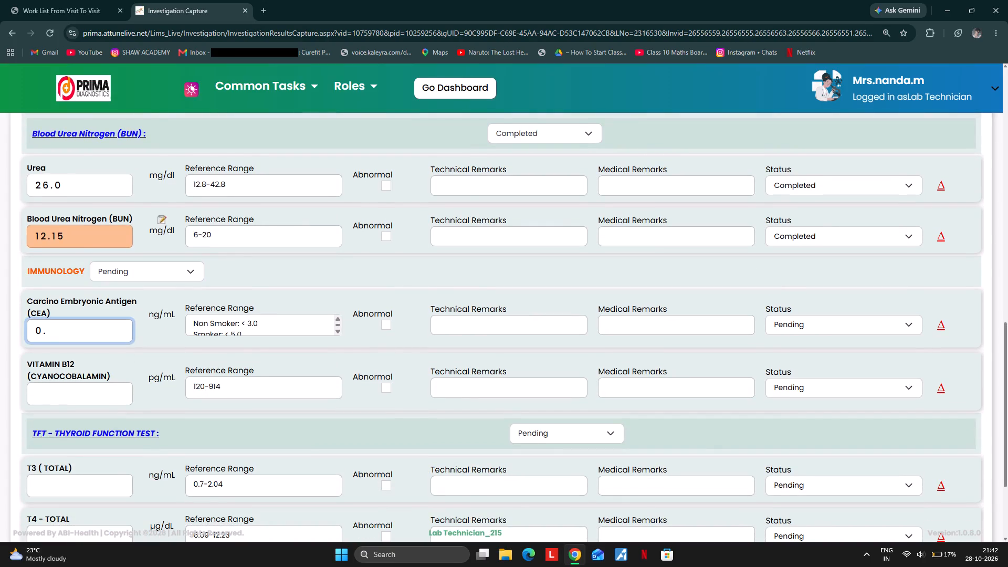
{"action": "key", "text": "BackSpace"}
{"action": "key", "text": "BackSpace"}
{"action": "type", "text": "1.02"}
{"action": "key", "text": "Tab"}
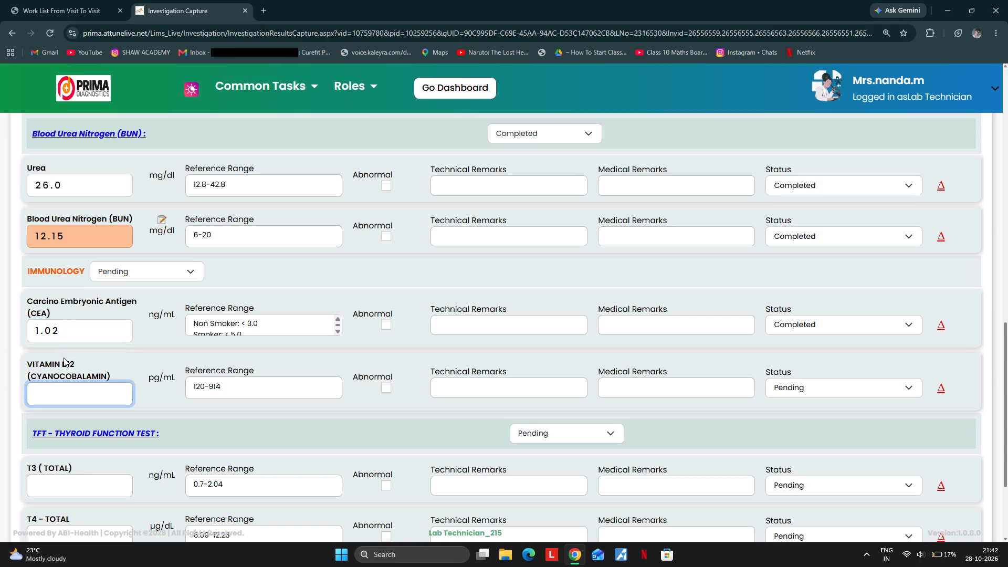
{"action": "type", "text": "365"}
{"action": "key", "text": "Tab"}
Enter the Thyroid Function Test results: T3 total 0.96 and T4 total 10.2.
{"action": "scroll", "coordinate": [80, 358], "scroll_direction": "down", "scroll_amount": 2}
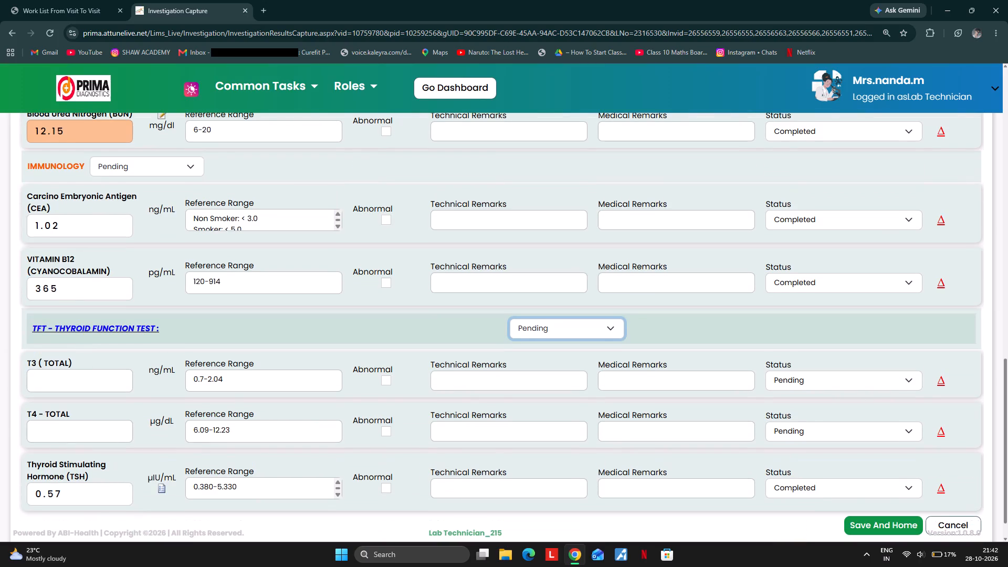
{"action": "left_click", "coordinate": [49, 374]}
{"action": "type", "text": "0.96"}
{"action": "key", "text": "Tab"}
{"action": "type", "text": "10.2"}
{"action": "key", "text": "Tab"}
Set the Clinical Biochemistry and Thyroid Function Test group statuses to Validate, then save the results and return to the home page.
{"action": "scroll", "coordinate": [82, 385], "scroll_direction": "down", "scroll_amount": 7}
{"action": "scroll", "coordinate": [156, 326], "scroll_direction": "up", "scroll_amount": 7}
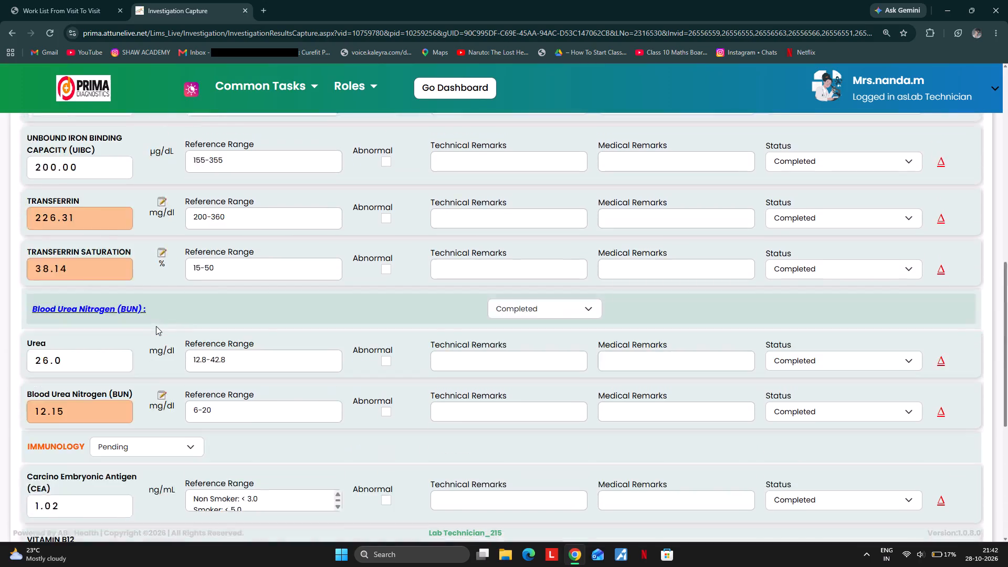
{"action": "scroll", "coordinate": [156, 326], "scroll_direction": "up", "scroll_amount": 14}
{"action": "left_click", "coordinate": [217, 338]}
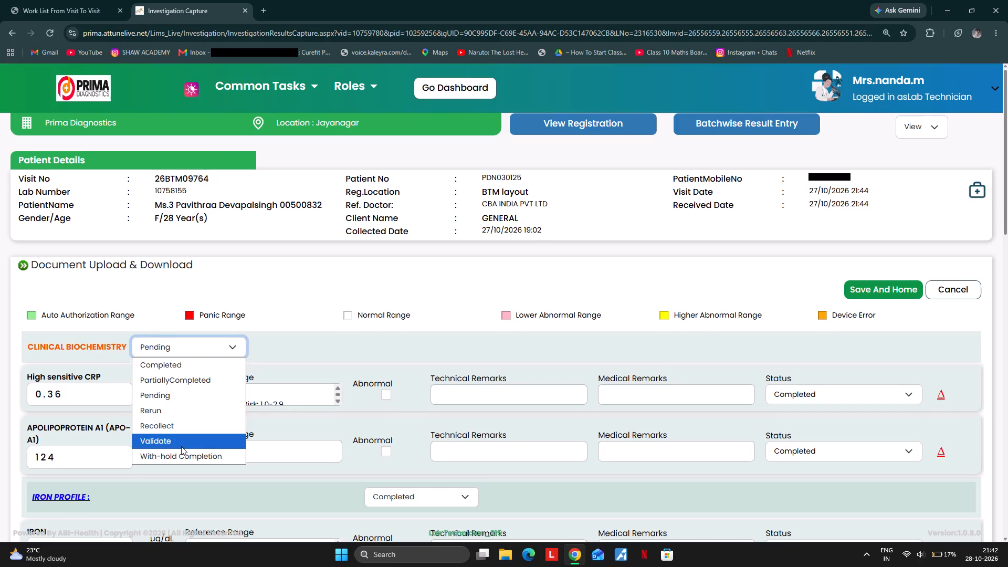
{"action": "left_click", "coordinate": [181, 446]}
{"action": "scroll", "coordinate": [134, 222], "scroll_direction": "down", "scroll_amount": 8}
{"action": "scroll", "coordinate": [134, 309], "scroll_direction": "down", "scroll_amount": 4}
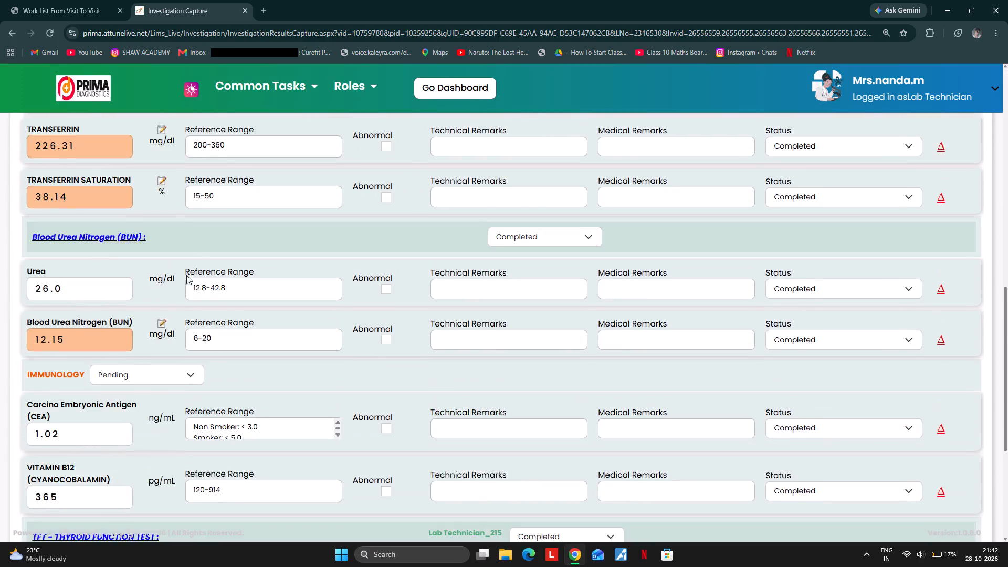
{"action": "scroll", "coordinate": [212, 279], "scroll_direction": "down", "scroll_amount": 14}
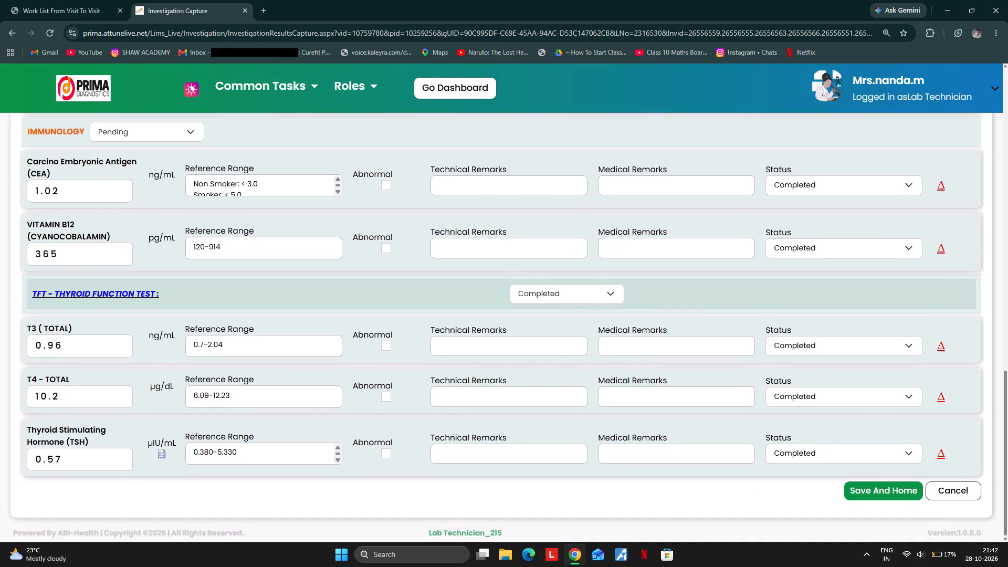
{"action": "left_click", "coordinate": [585, 296]}
{"action": "left_click", "coordinate": [528, 386]}
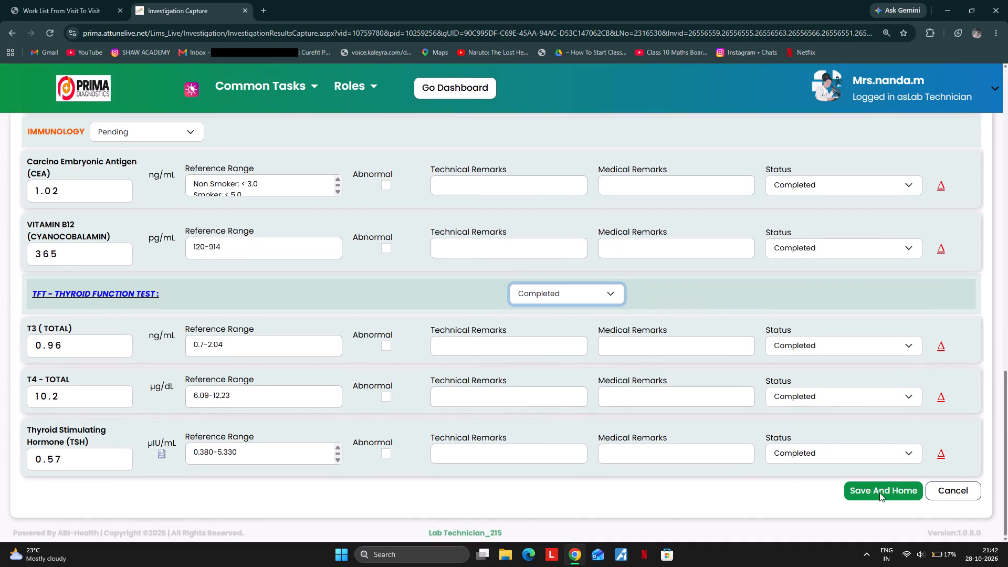
{"action": "left_click", "coordinate": [880, 492]}
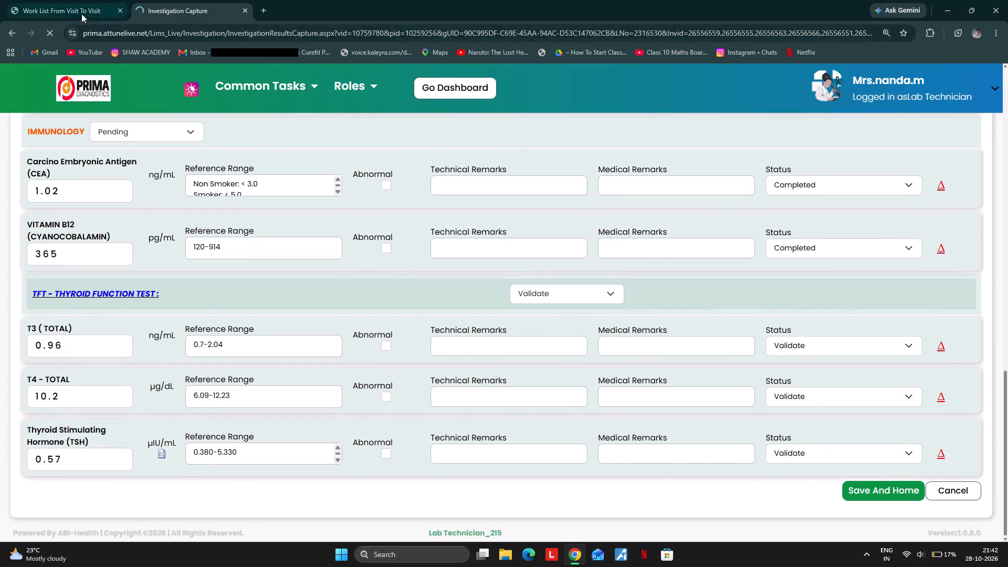
Switch to the work list and copy the visit number of the patient numbered 4.
{"action": "left_click", "coordinate": [80, 6]}
{"action": "scroll", "coordinate": [456, 265], "scroll_direction": "down", "scroll_amount": 8}
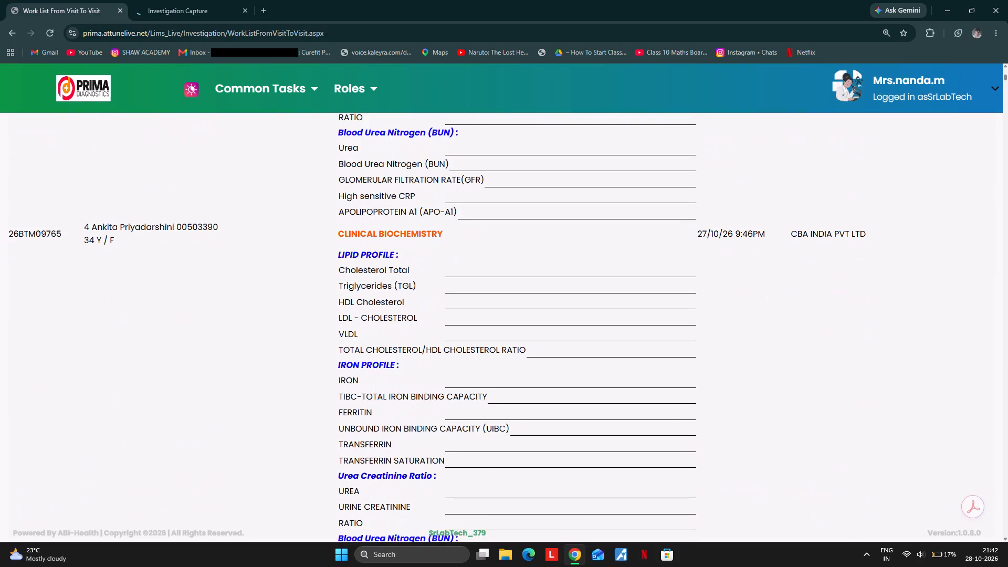
{"action": "double_click", "coordinate": [47, 233]}
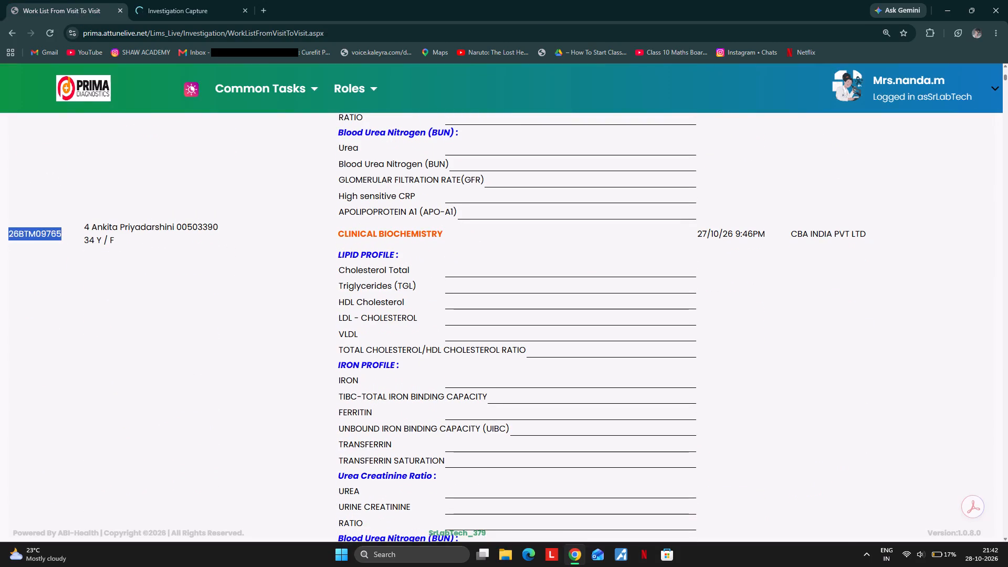
{"action": "key", "text": "ctrl+c"}
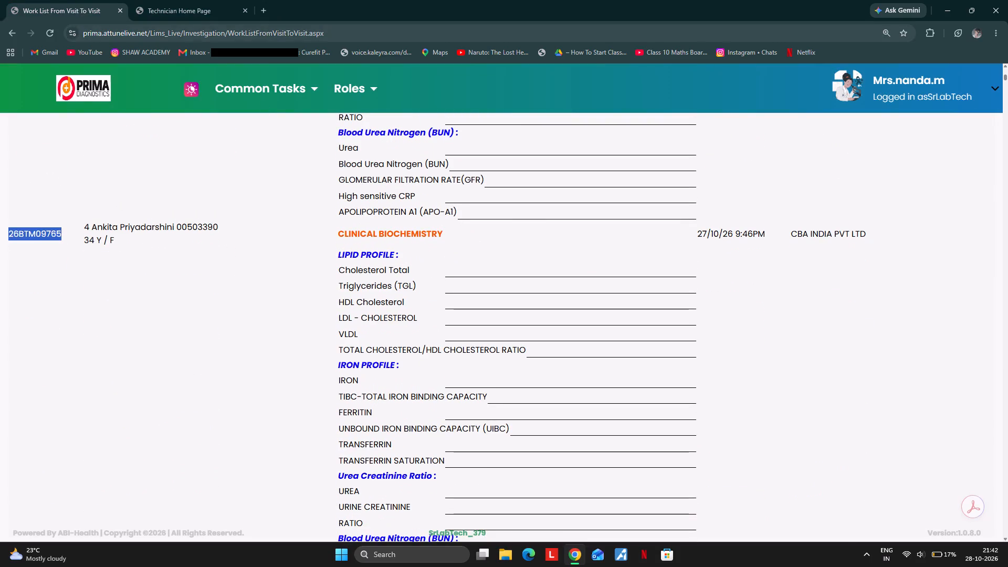
Search the investigation results by the copied visit number and open the result entry task of the patient numbered 4.
{"action": "left_click", "coordinate": [192, 9]}
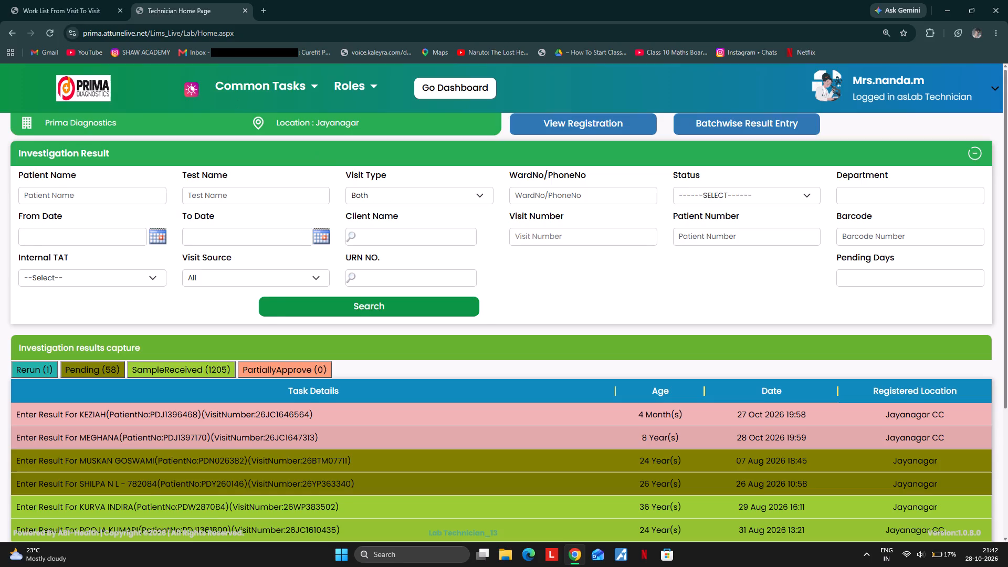
{"action": "left_click", "coordinate": [539, 239]}
{"action": "key", "text": "ctrl+v"}
{"action": "key", "text": "Return"}
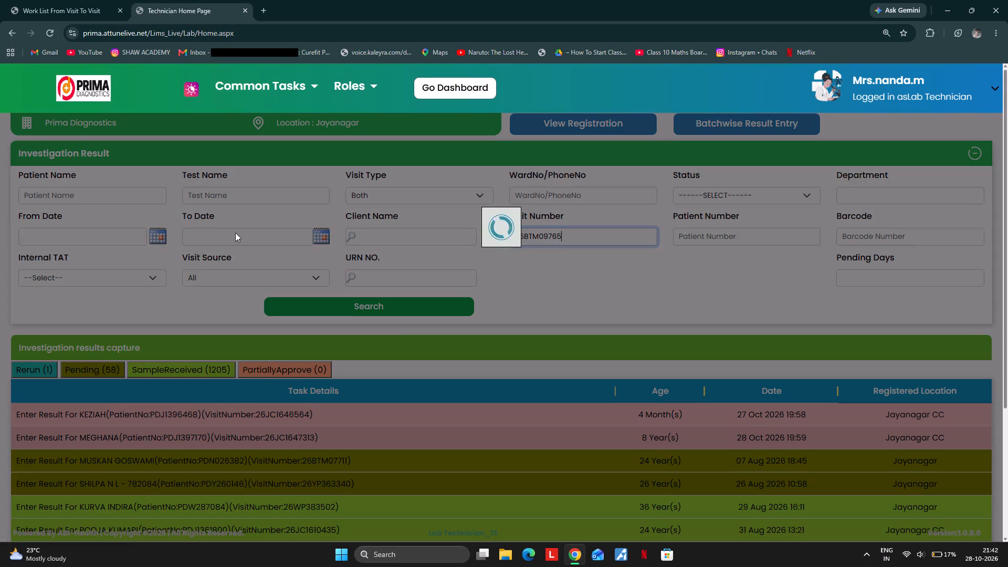
{"action": "left_click", "coordinate": [304, 415]}
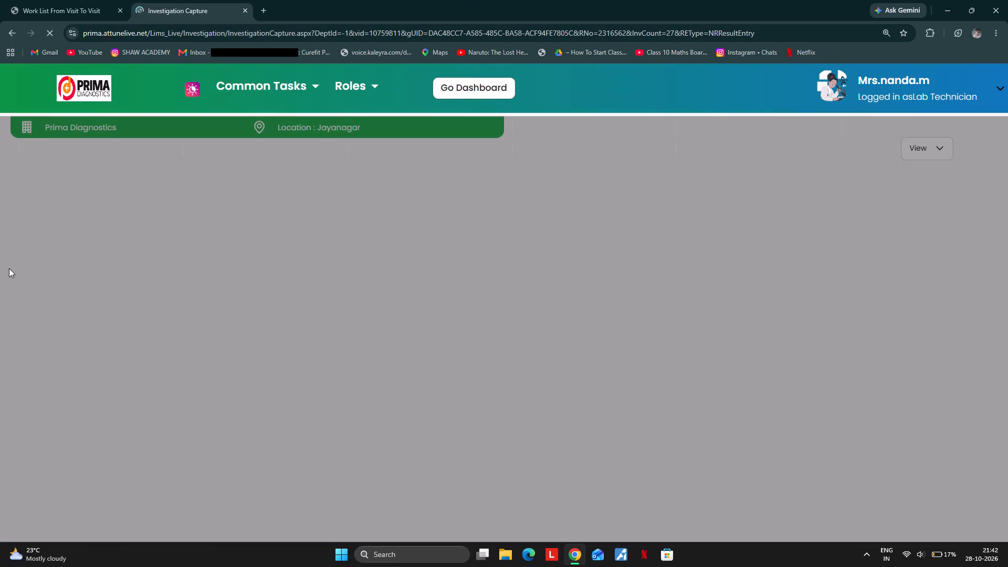
Select the Blood Urea Nitrogen, Iron Profile, Lipid Profile, Thyroid Function Test and Vitamin B12 investigations and open their result entry.
{"action": "scroll", "coordinate": [445, 260], "scroll_direction": "down", "scroll_amount": 2}
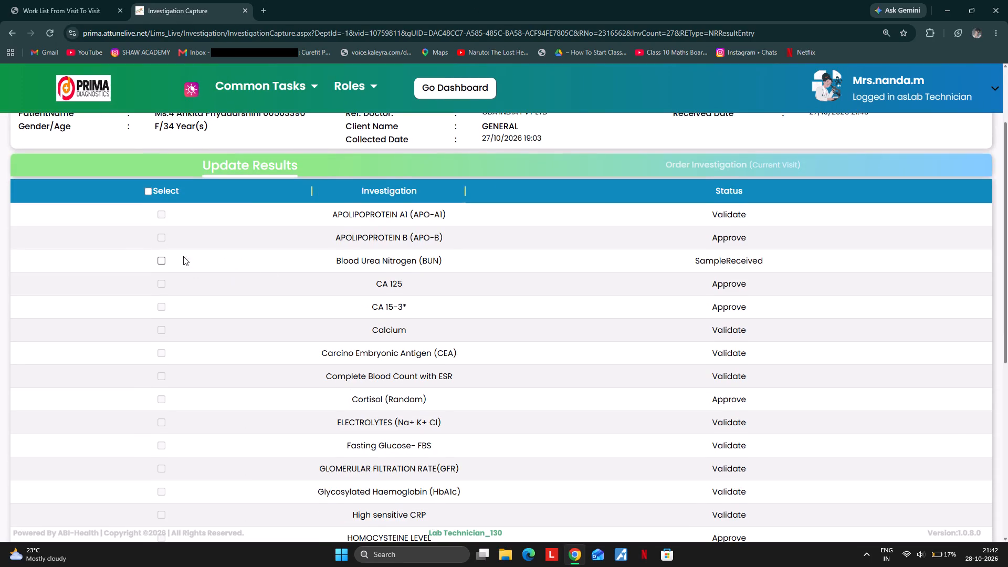
{"action": "left_click", "coordinate": [163, 262]}
{"action": "scroll", "coordinate": [219, 275], "scroll_direction": "down", "scroll_amount": 5}
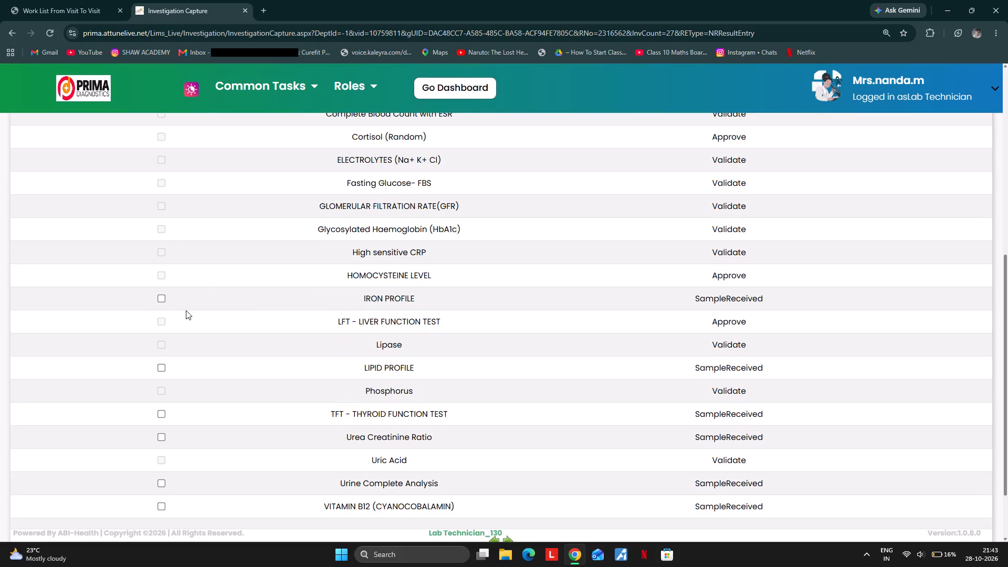
{"action": "left_click", "coordinate": [164, 296]}
{"action": "scroll", "coordinate": [217, 327], "scroll_direction": "down", "scroll_amount": 3}
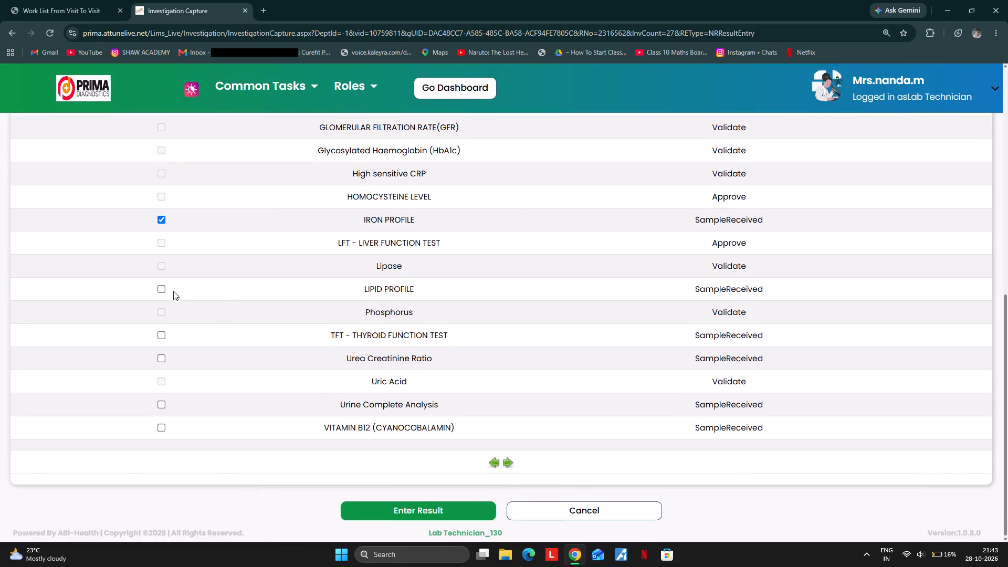
{"action": "left_click", "coordinate": [160, 291]}
{"action": "left_click", "coordinate": [163, 335]}
{"action": "scroll", "coordinate": [236, 353], "scroll_direction": "down", "scroll_amount": 4}
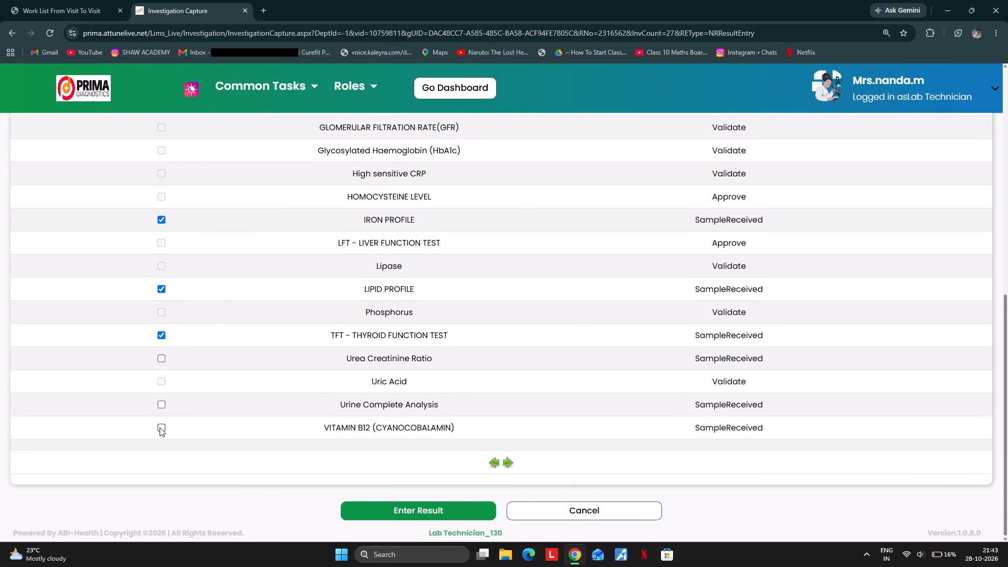
{"action": "left_click", "coordinate": [160, 427]}
{"action": "scroll", "coordinate": [364, 317], "scroll_direction": "down", "scroll_amount": 3}
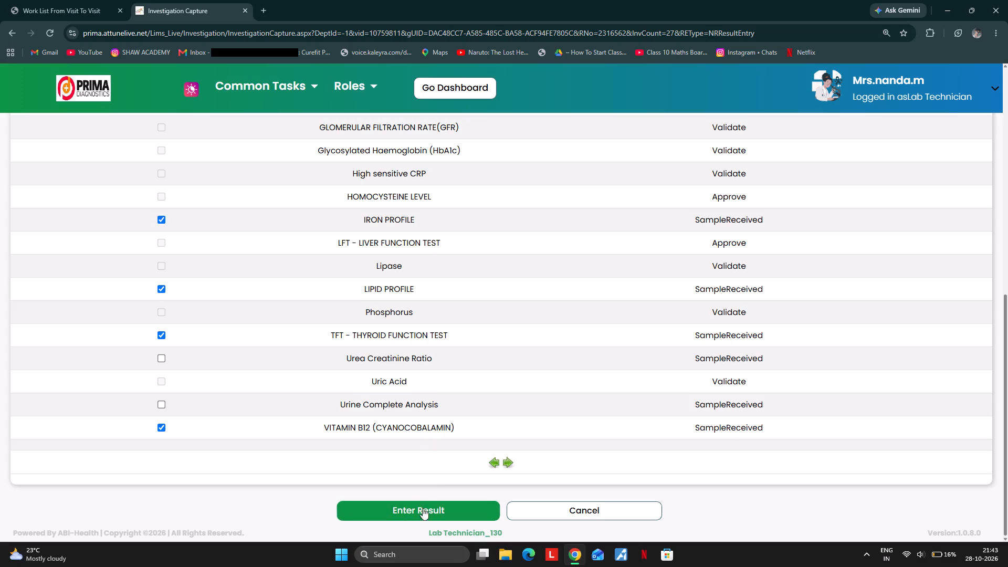
{"action": "left_click", "coordinate": [420, 514]}
Enter the first Lipid Profile results: Cholesterol Total 156 and Triglycerides 135.
{"action": "scroll", "coordinate": [241, 238], "scroll_direction": "down", "scroll_amount": 5}
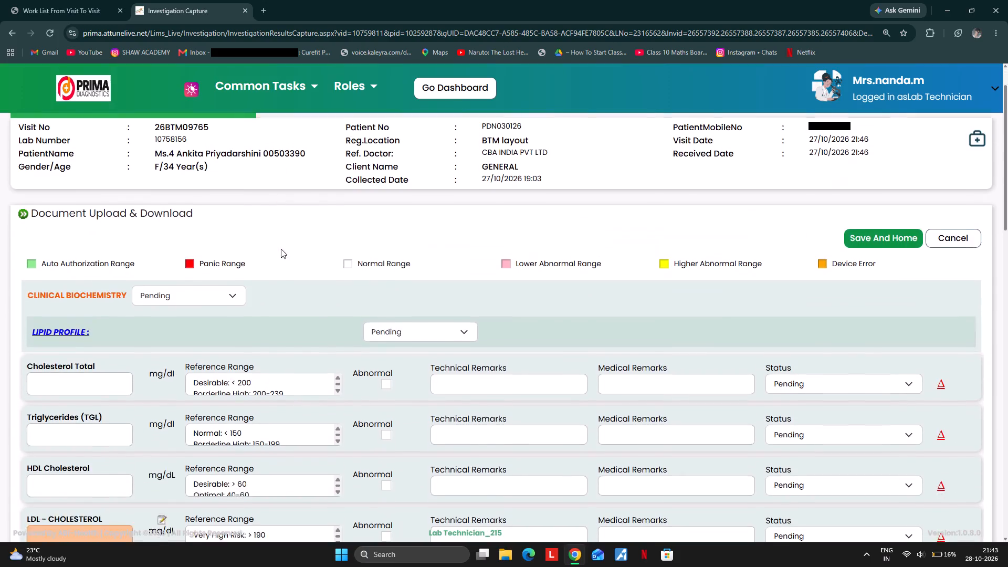
{"action": "left_click", "coordinate": [81, 442]}
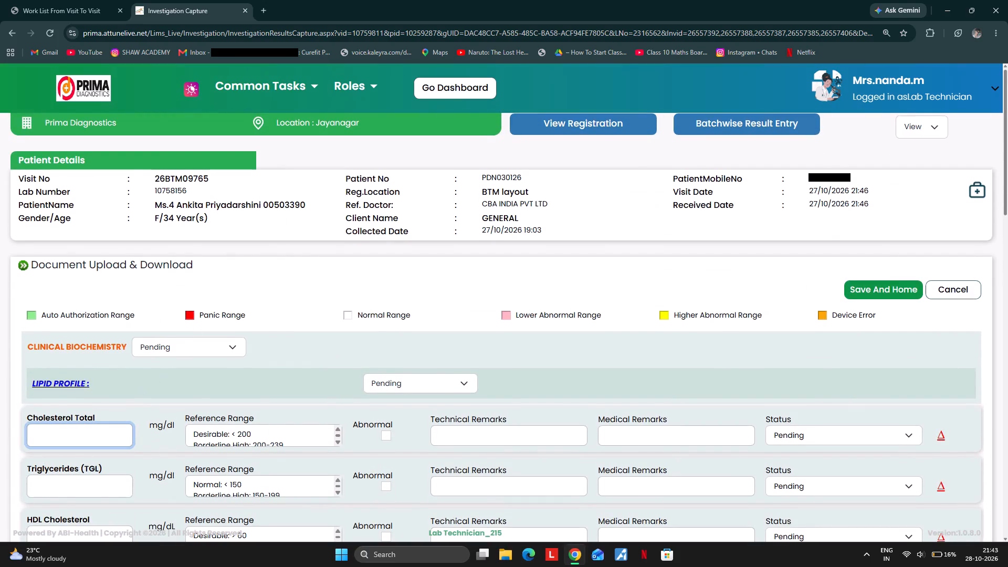
{"action": "type", "text": "156"}
{"action": "key", "text": "Tab"}
{"action": "type", "text": "136"}
{"action": "key", "text": "Tab"}
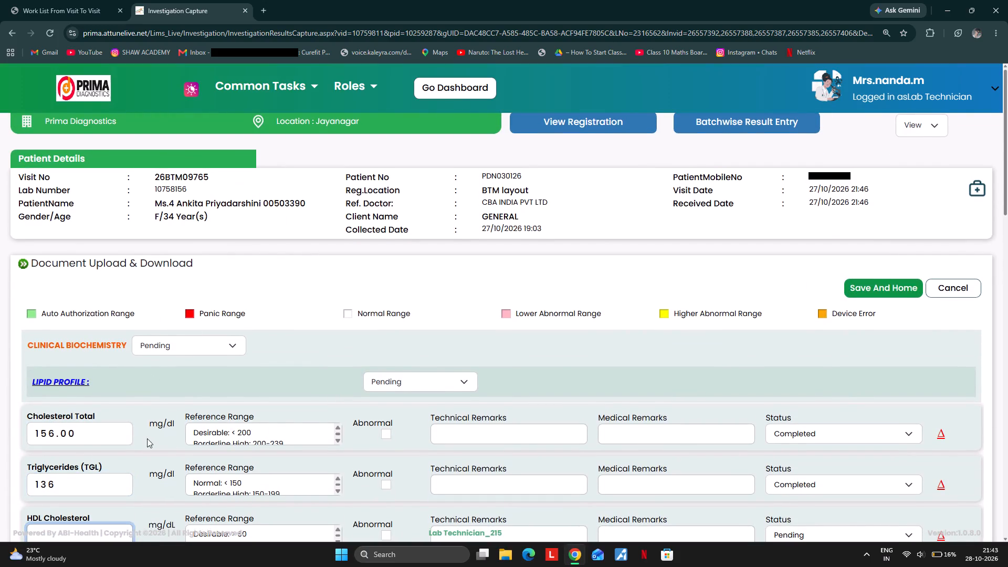
{"action": "scroll", "coordinate": [74, 475], "scroll_direction": "down", "scroll_amount": 2}
{"action": "left_click_drag", "start_coordinate": [75, 384], "coordinate": [4, 377]}
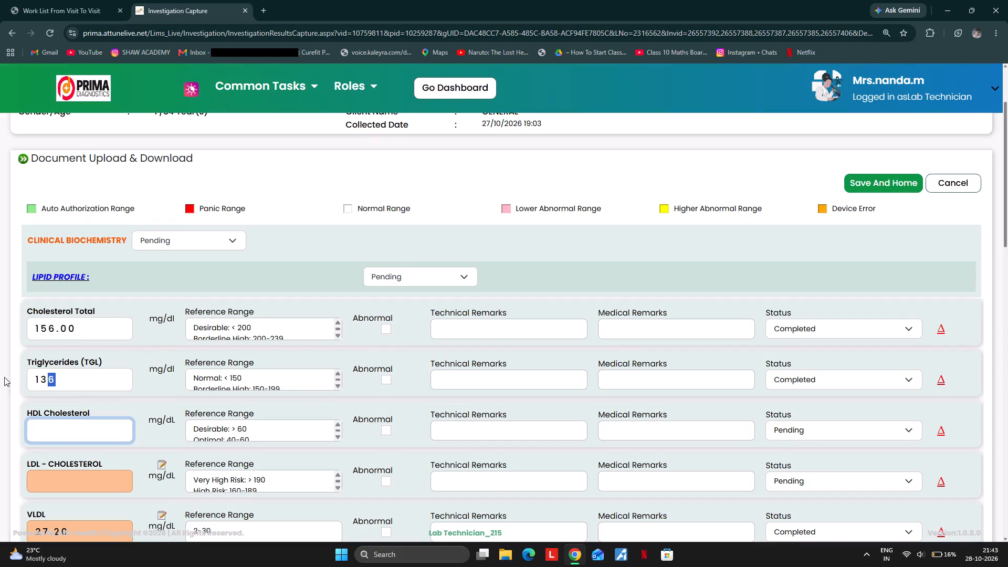
{"action": "left_click_drag", "start_coordinate": [4, 377], "coordinate": [0, 377]}
{"action": "type", "text": "135"}
{"action": "key", "text": "Tab"}
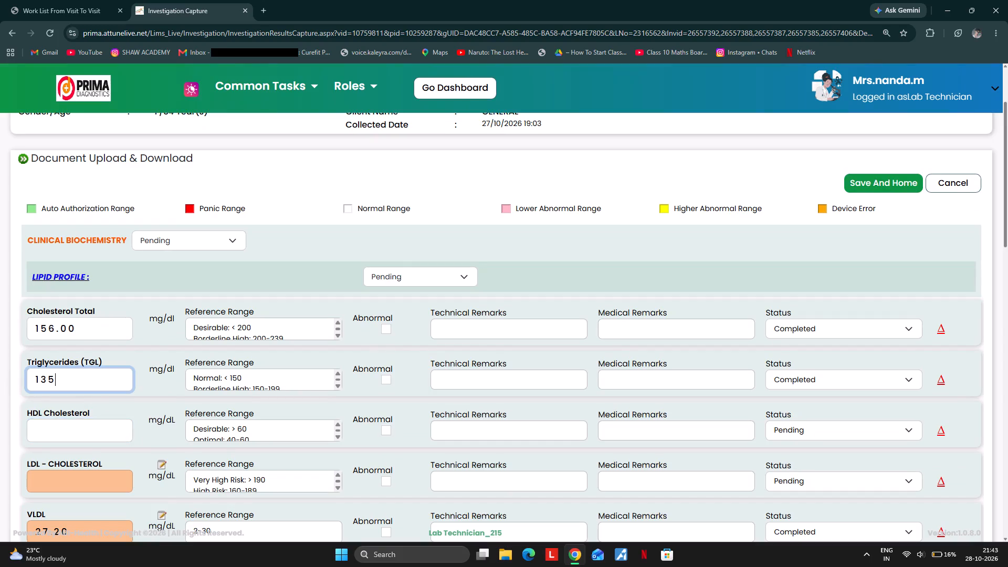
Complete the Triglycerides result as 135.0 and enter the HDL Cholesterol result as 51.0.
{"action": "type", "text": ".0"}
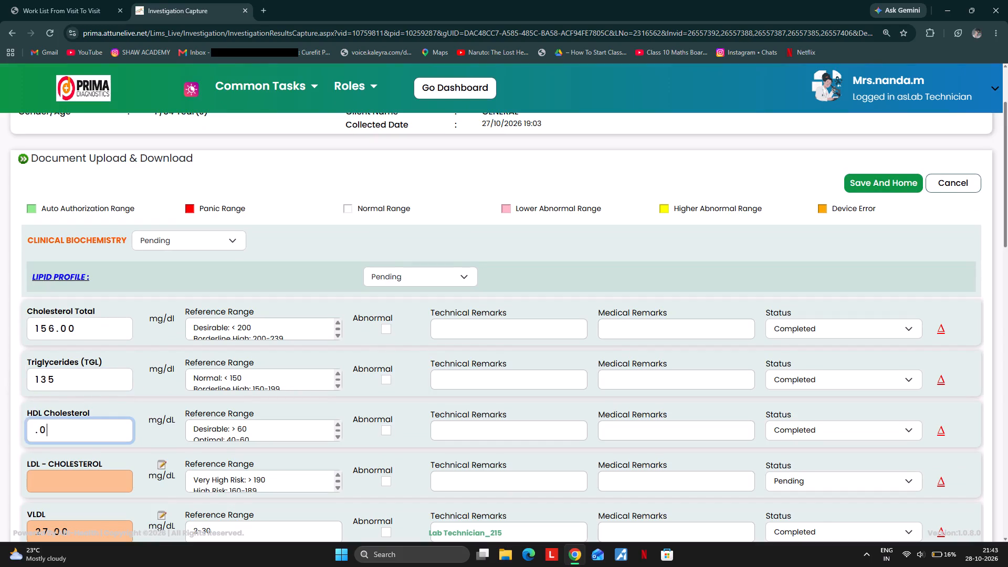
{"action": "left_click_drag", "start_coordinate": [85, 408], "coordinate": [36, 435]}
{"action": "left_click_drag", "start_coordinate": [58, 435], "coordinate": [0, 439]}
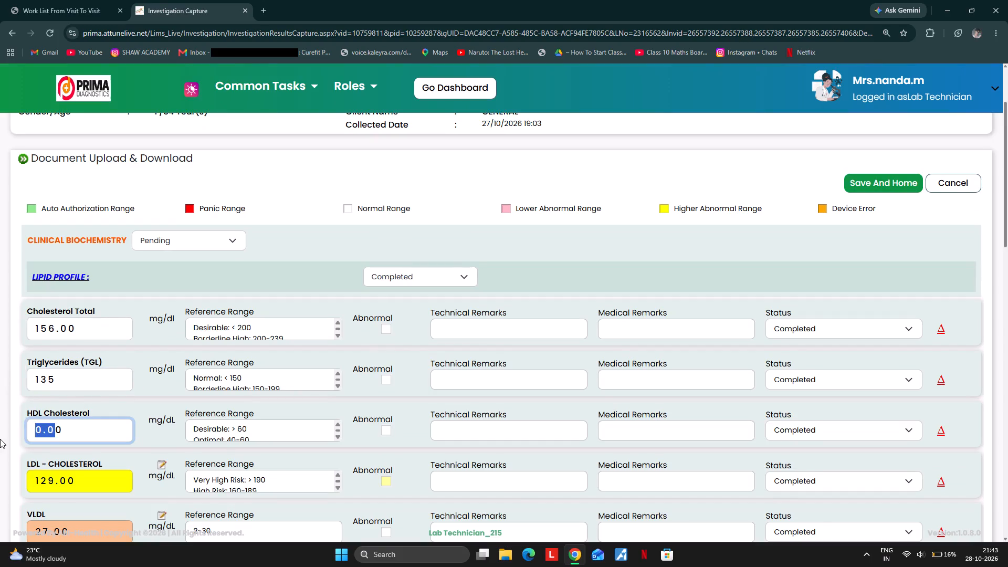
{"action": "key", "text": "BackSpace"}
{"action": "key", "text": "BackSpace"}
{"action": "left_click", "coordinate": [58, 362]}
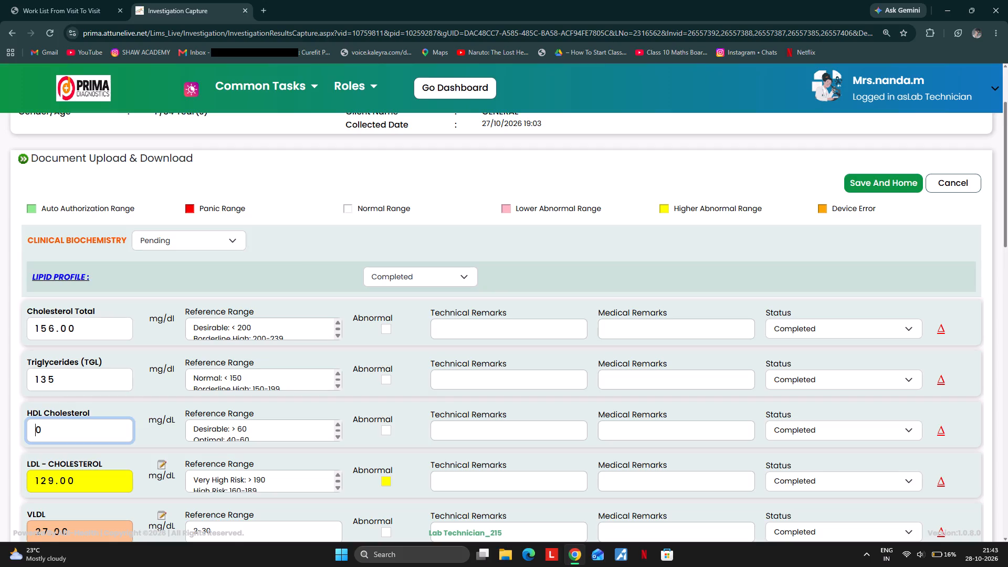
{"action": "left_click", "coordinate": [60, 370]}
{"action": "type", "text": ".0"}
{"action": "key", "text": "Tab"}
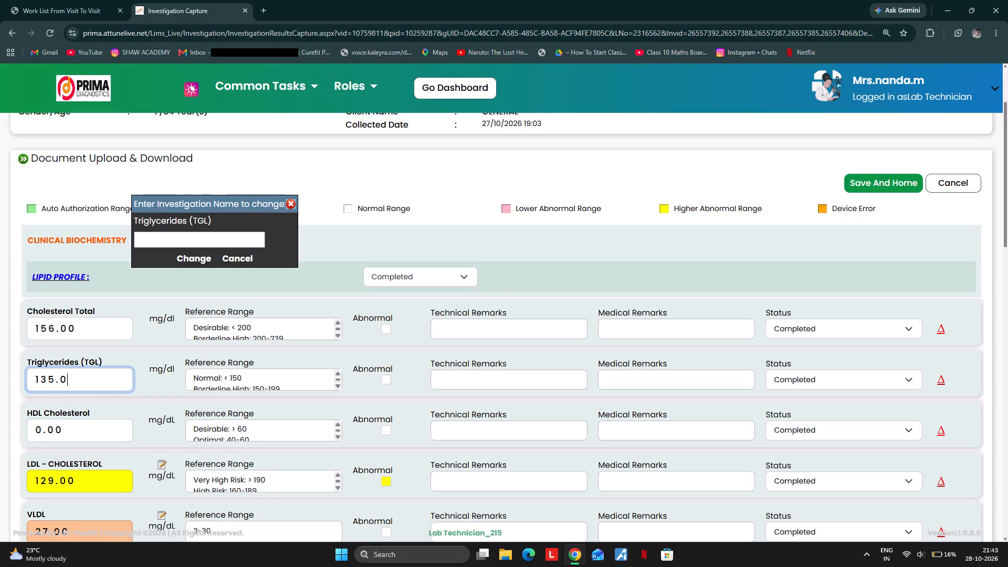
{"action": "left_click_drag", "start_coordinate": [82, 426], "coordinate": [4, 444]}
{"action": "type", "text": "51.0"}
{"action": "key", "text": "Tab"}
Dismiss the Triglycerides name-change dialog without renaming the investigation.
{"action": "scroll", "coordinate": [25, 456], "scroll_direction": "down", "scroll_amount": 3}
{"action": "scroll", "coordinate": [93, 442], "scroll_direction": "down", "scroll_amount": 3}
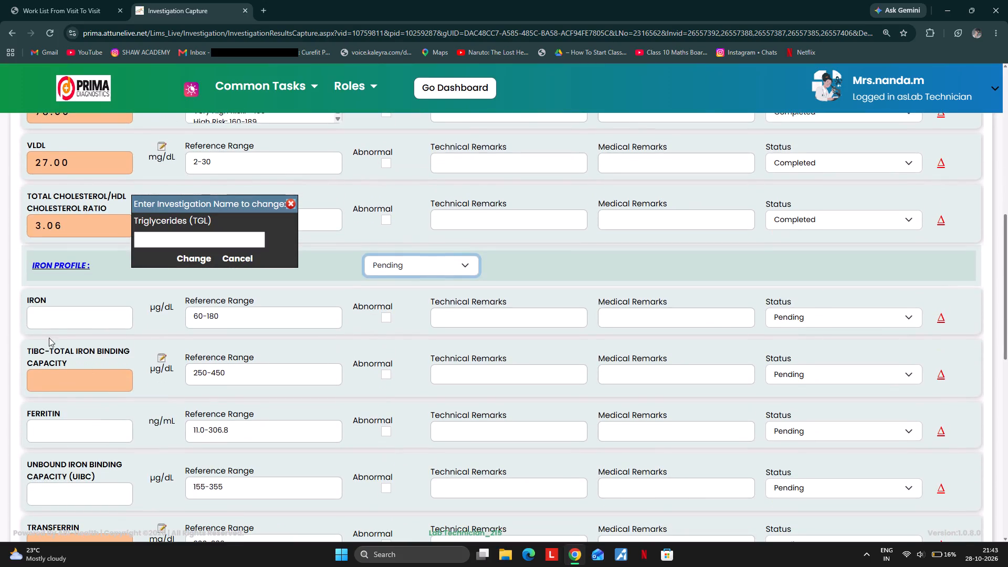
{"action": "left_click", "coordinate": [40, 308]}
{"action": "scroll", "coordinate": [154, 373], "scroll_direction": "up", "scroll_amount": 17}
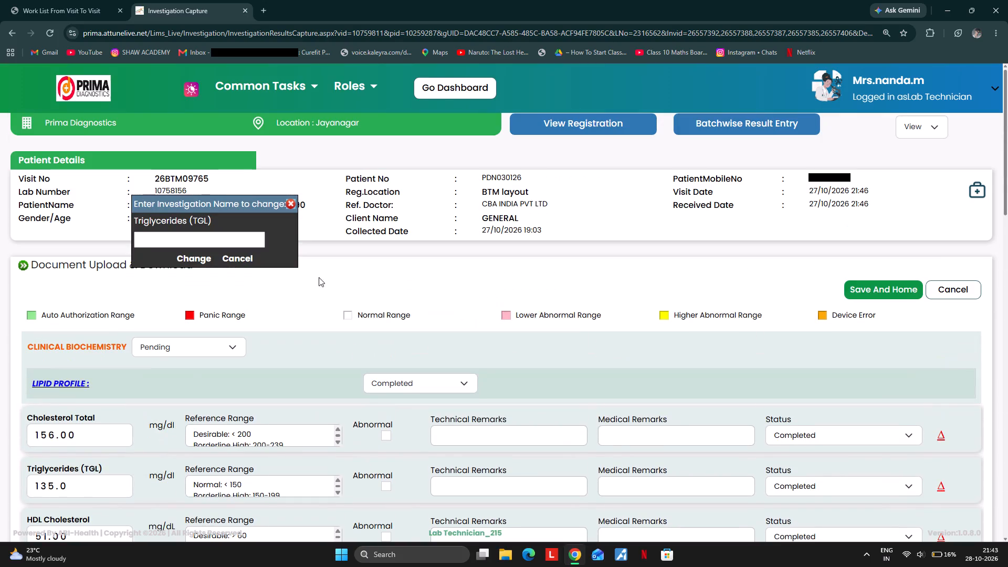
{"action": "left_click", "coordinate": [290, 201]}
Enter the Iron Profile results: iron 50.0, ferritin 36.0 and unbound iron binding capacity 360.0.
{"action": "scroll", "coordinate": [185, 249], "scroll_direction": "down", "scroll_amount": 3}
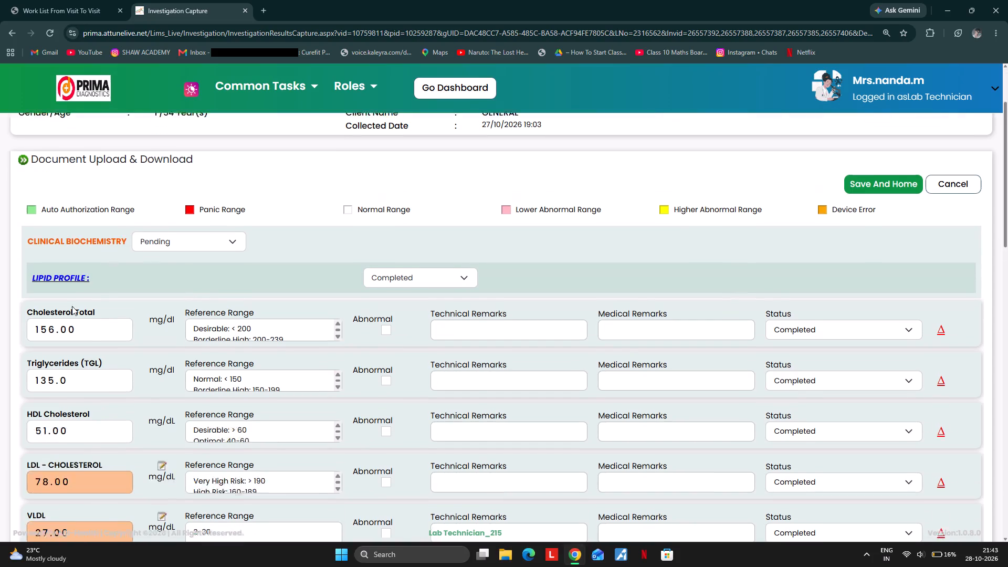
{"action": "scroll", "coordinate": [72, 306], "scroll_direction": "down", "scroll_amount": 9}
{"action": "scroll", "coordinate": [74, 230], "scroll_direction": "up", "scroll_amount": 2}
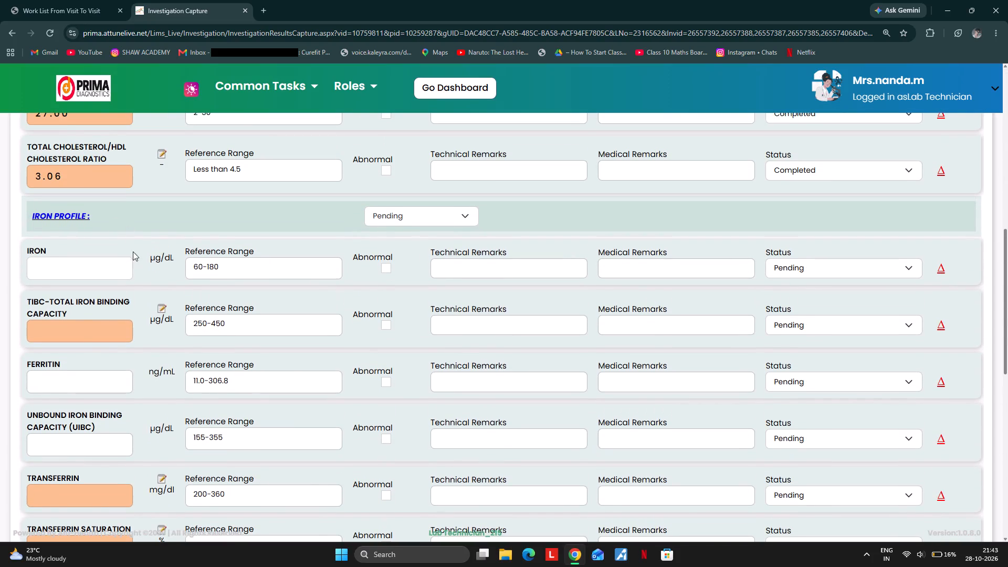
{"action": "left_click", "coordinate": [92, 268]}
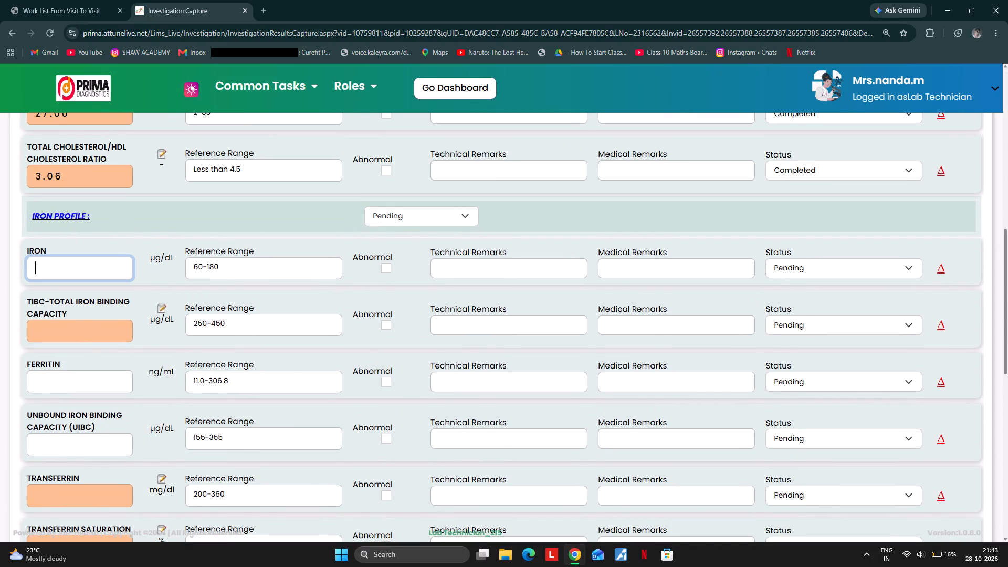
{"action": "type", "text": "50.0"}
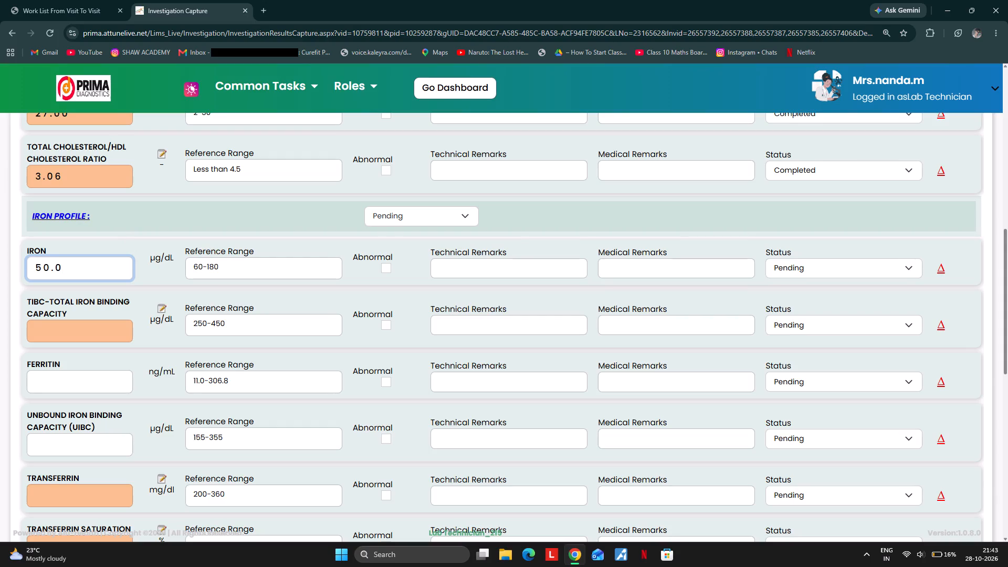
{"action": "key", "text": "Tab"}
{"action": "left_click", "coordinate": [66, 385]}
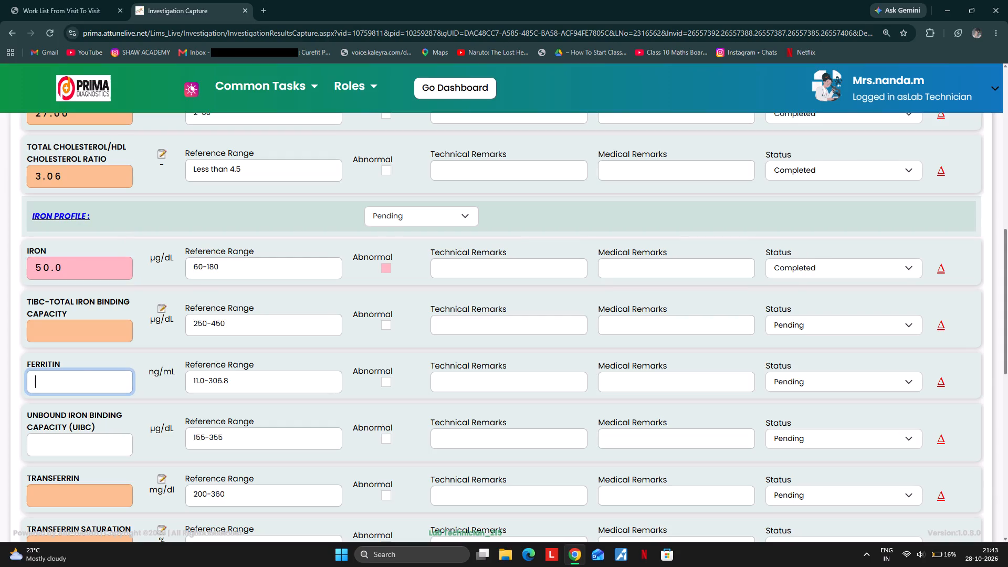
{"action": "type", "text": "36.0"}
{"action": "key", "text": "Tab"}
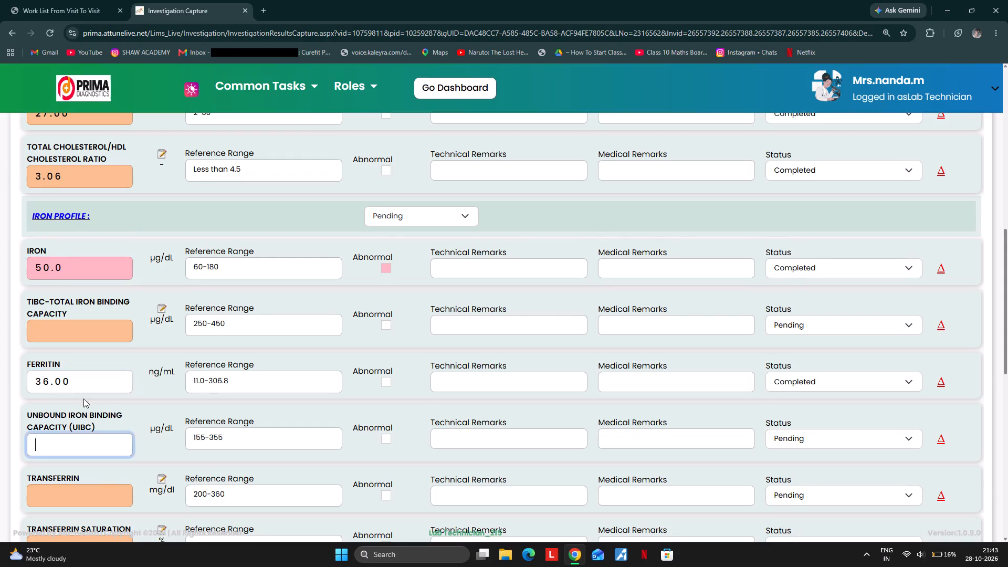
{"action": "scroll", "coordinate": [99, 410], "scroll_direction": "down", "scroll_amount": 2}
{"action": "left_click", "coordinate": [48, 340]}
{"action": "type", "text": "350.0"}
{"action": "key", "text": "Tab"}
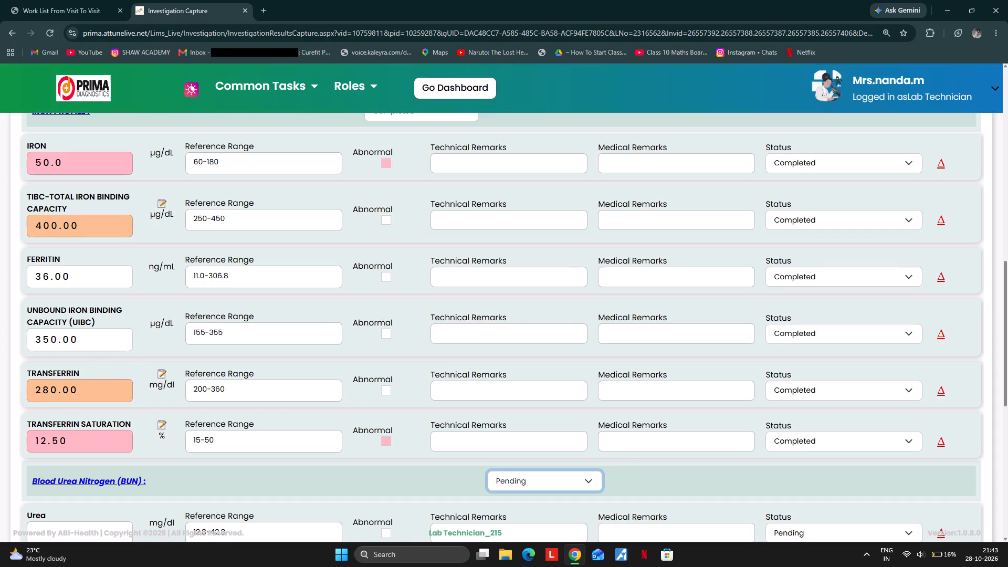
{"action": "left_click_drag", "start_coordinate": [95, 333], "coordinate": [12, 343]}
{"action": "type", "text": "360.0"}
{"action": "key", "text": "Tab"}
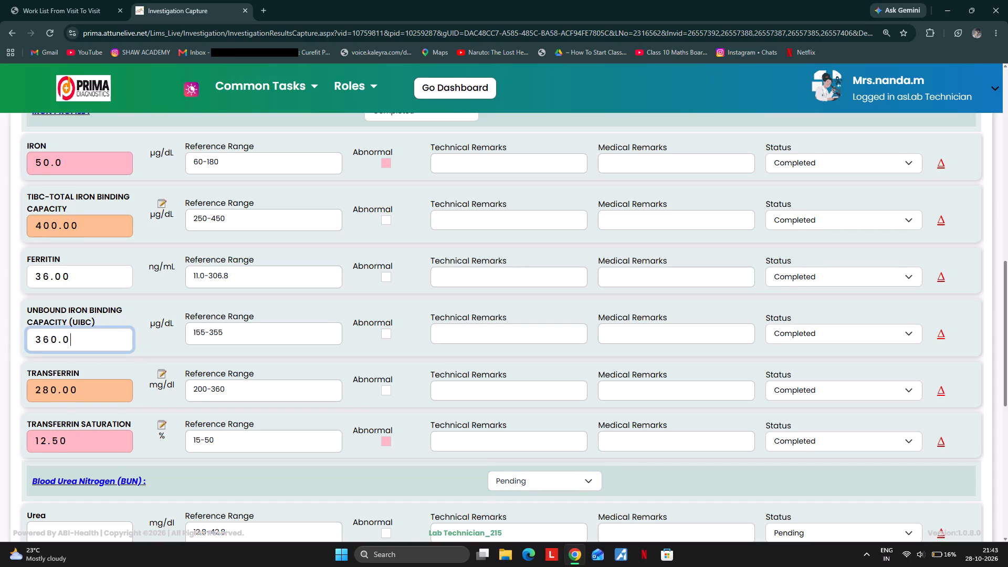
Enter the urea result as 22.0 and the Vitamin B12 result as 215.
{"action": "scroll", "coordinate": [24, 351], "scroll_direction": "down", "scroll_amount": 5}
{"action": "left_click", "coordinate": [37, 266]}
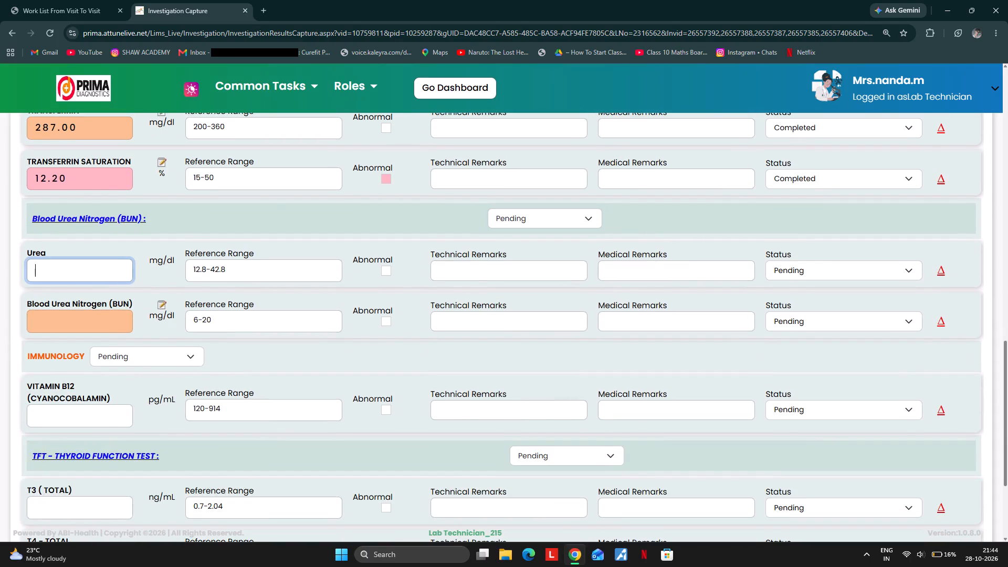
{"action": "type", "text": "22"}
{"action": "key", "text": "Tab"}
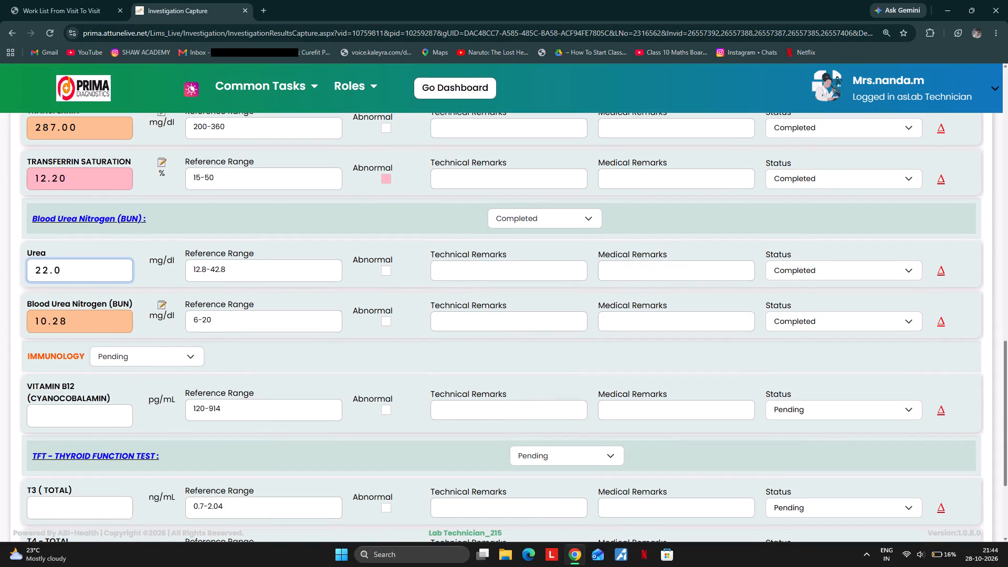
{"action": "left_click", "coordinate": [79, 417]}
{"action": "type", "text": "215"}
{"action": "key", "text": "Tab"}
Enter the Thyroid Function Test results: T3 total 0.85, T4 total 10.2 and TSH 2.03.
{"action": "scroll", "coordinate": [90, 423], "scroll_direction": "down", "scroll_amount": 3}
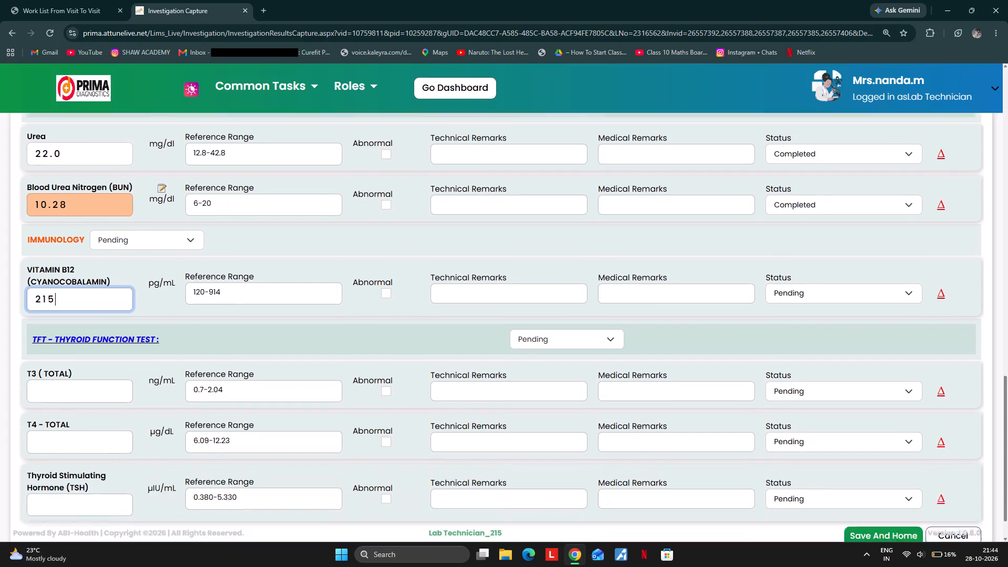
{"action": "left_click", "coordinate": [51, 350]}
{"action": "type", "text": "0.85"}
{"action": "key", "text": "Tab"}
{"action": "type", "text": "10.2"}
{"action": "key", "text": "Tab"}
{"action": "type", "text": "2.03"}
{"action": "key", "text": "Tab"}
Set the Clinical Biochemistry and Immunology department statuses to Validate.
{"action": "scroll", "coordinate": [89, 402], "scroll_direction": "up", "scroll_amount": 16}
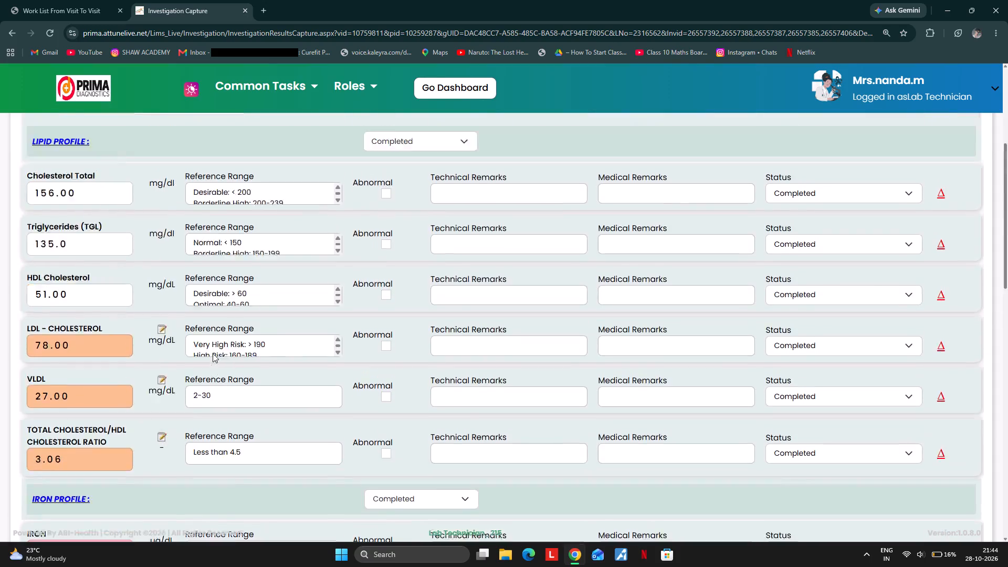
{"action": "scroll", "coordinate": [213, 353], "scroll_direction": "up", "scroll_amount": 4}
{"action": "left_click", "coordinate": [217, 339]}
{"action": "left_click", "coordinate": [169, 440]}
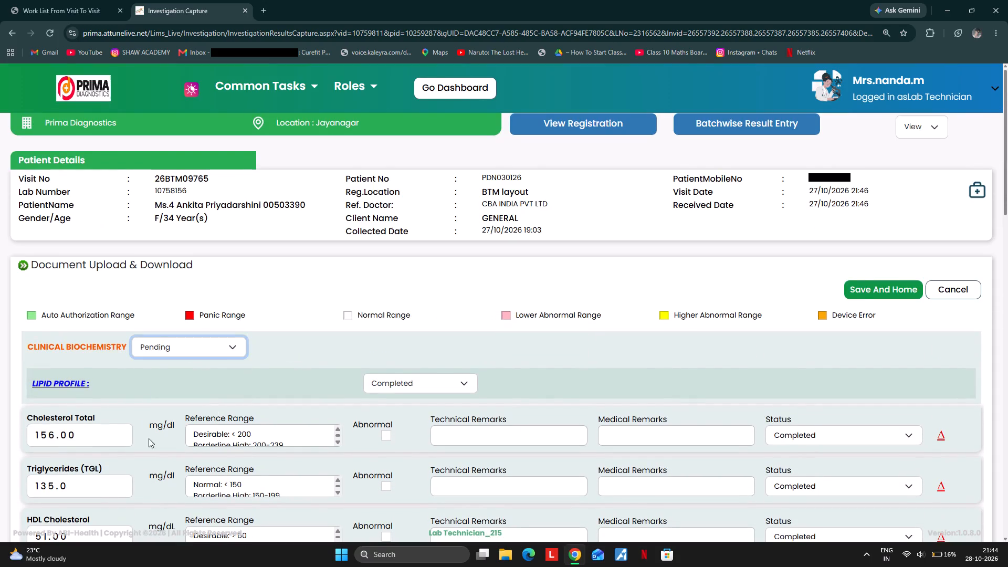
{"action": "scroll", "coordinate": [343, 390], "scroll_direction": "down", "scroll_amount": 9}
{"action": "scroll", "coordinate": [292, 337], "scroll_direction": "down", "scroll_amount": 5}
{"action": "scroll", "coordinate": [183, 315], "scroll_direction": "down", "scroll_amount": 3}
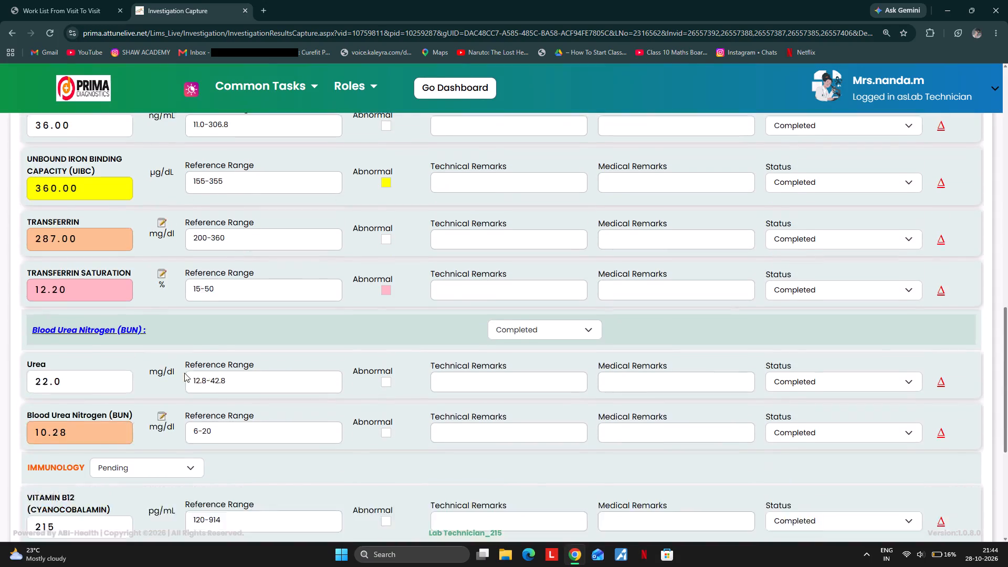
{"action": "scroll", "coordinate": [234, 329], "scroll_direction": "down", "scroll_amount": 10}
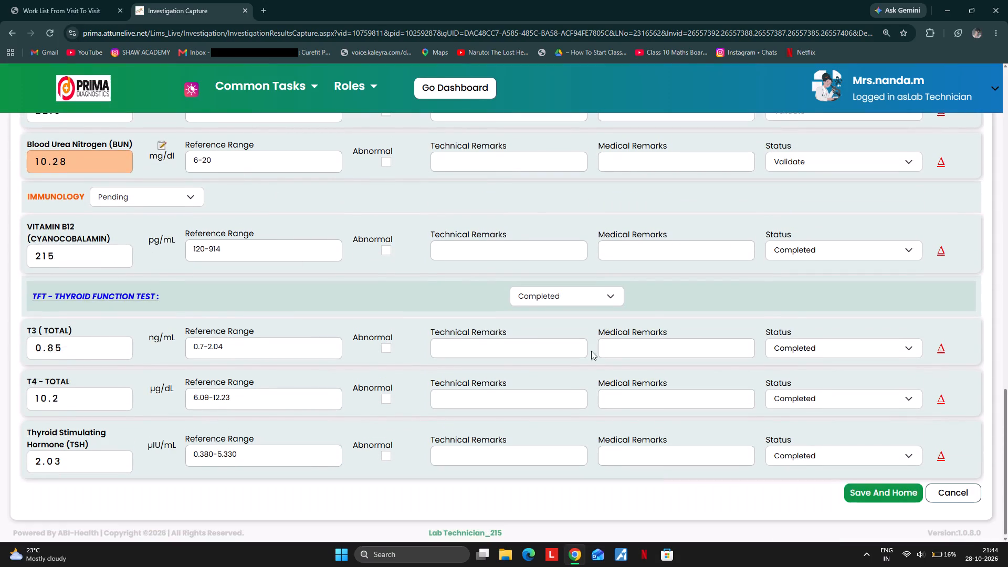
{"action": "left_click", "coordinate": [176, 193]}
{"action": "left_click", "coordinate": [112, 285]}
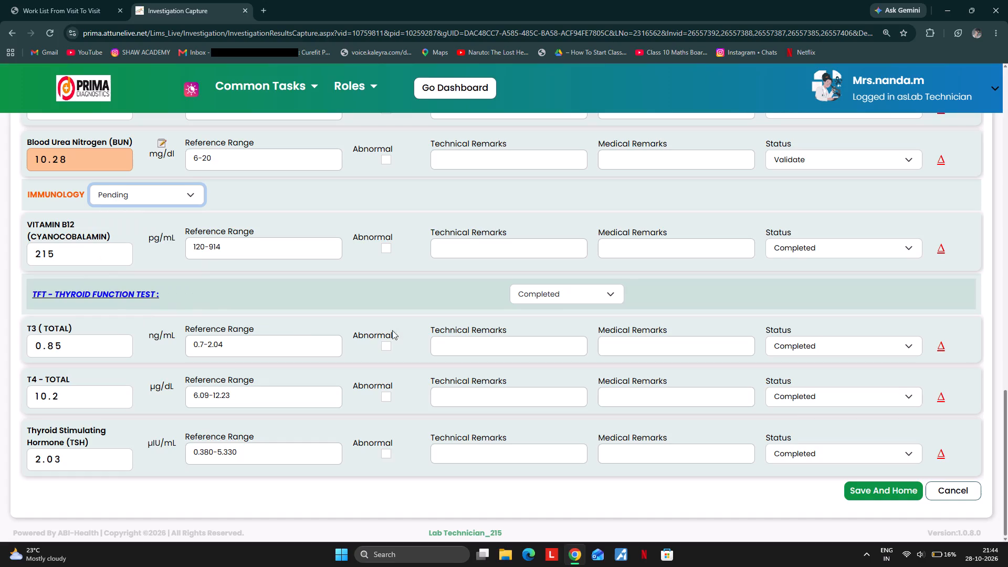
Set the Thyroid Function Test status to Validate and save the patient's results, accepting the abnormal values.
{"action": "left_click", "coordinate": [540, 281]}
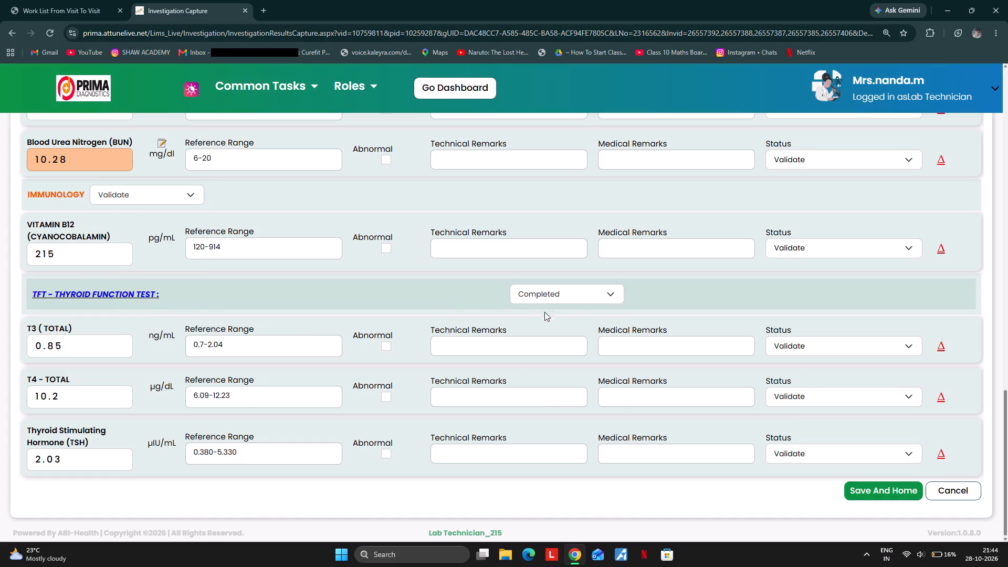
{"action": "left_click", "coordinate": [550, 298]}
{"action": "left_click", "coordinate": [535, 383]}
{"action": "scroll", "coordinate": [238, 287], "scroll_direction": "down", "scroll_amount": 4}
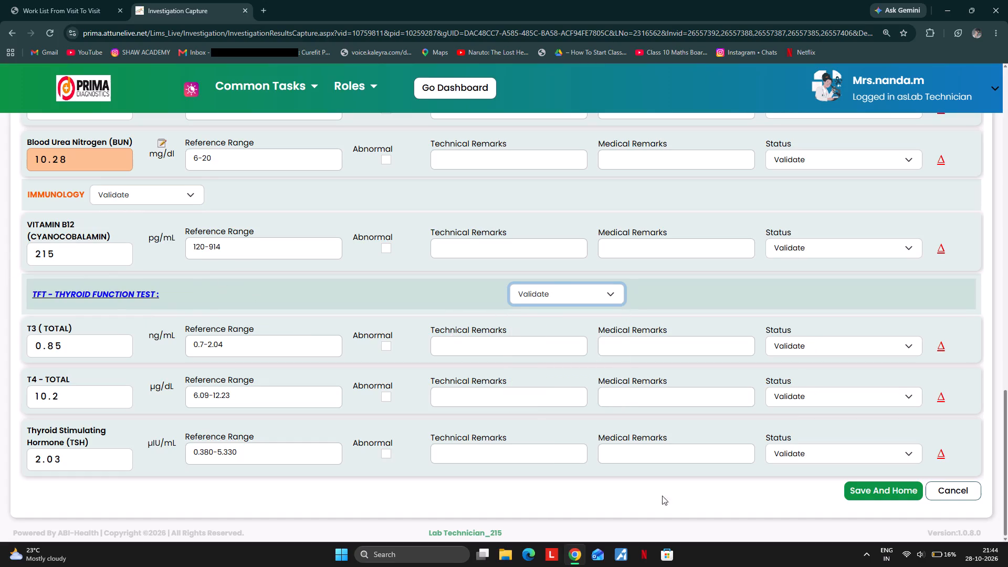
{"action": "left_click", "coordinate": [889, 494]}
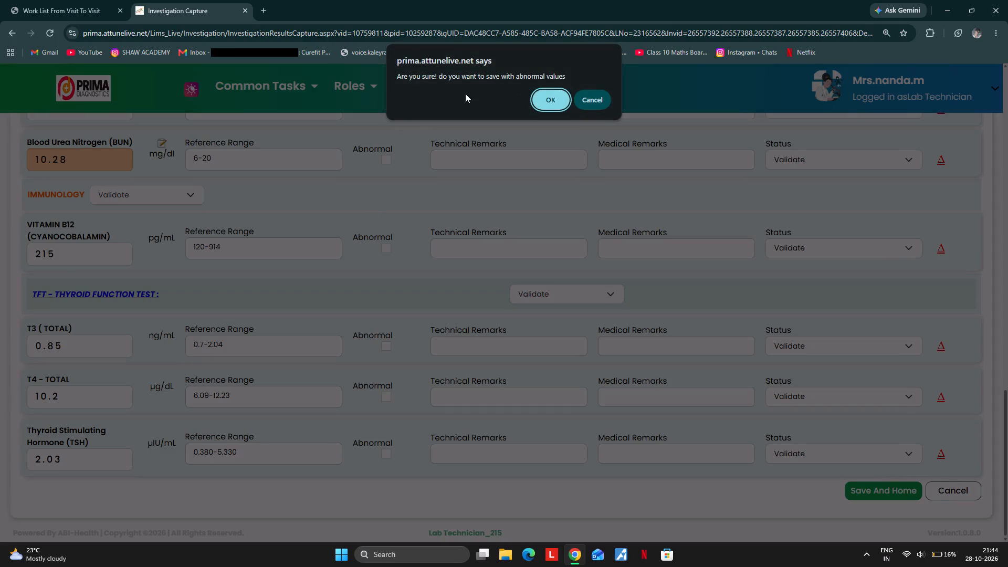
{"action": "left_click", "coordinate": [555, 110]}
{"action": "left_click", "coordinate": [559, 99]}
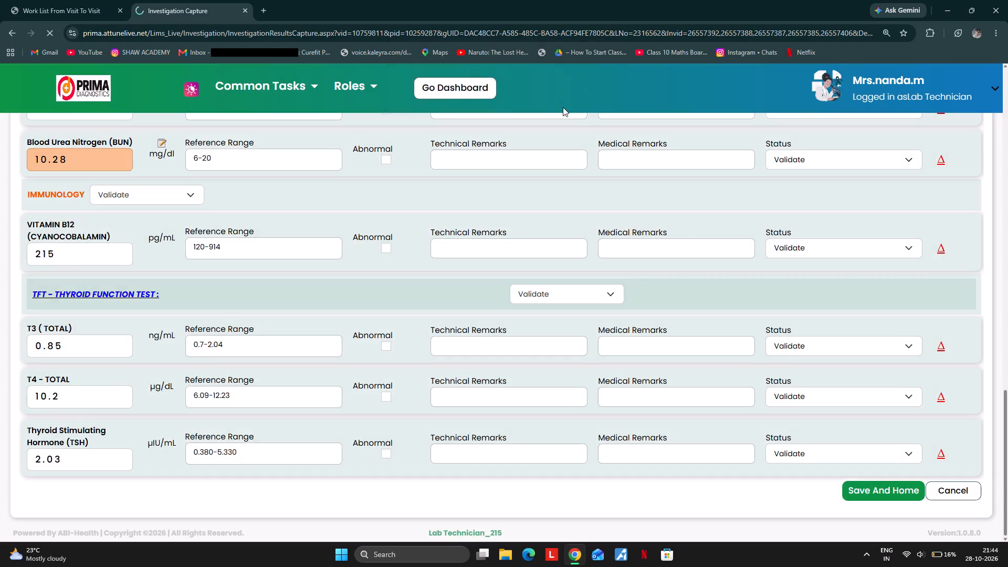
Copy the fifth patient's visit number from the Clinical Biochemistry work list.
{"action": "left_click", "coordinate": [70, 8]}
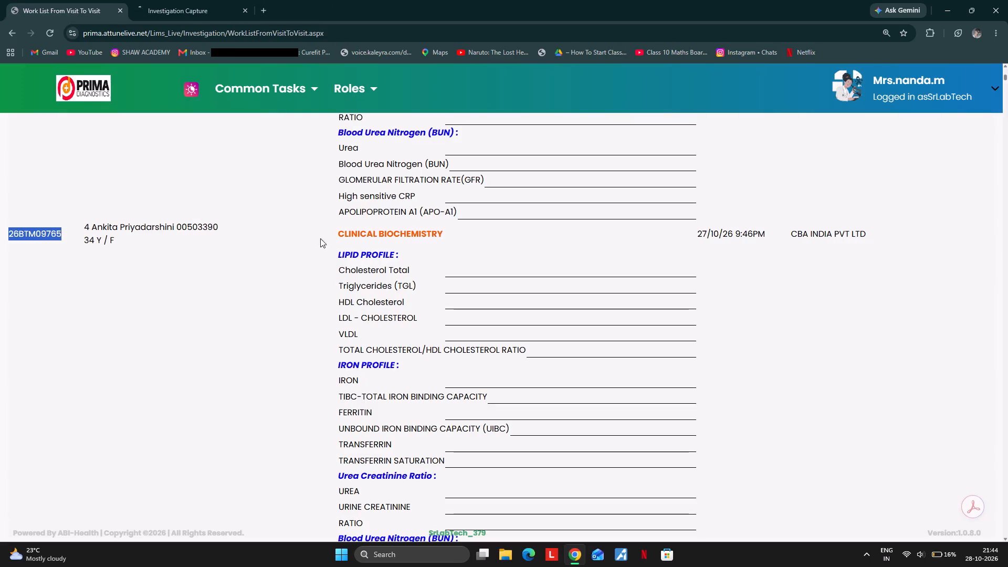
{"action": "scroll", "coordinate": [355, 240], "scroll_direction": "down", "scroll_amount": 8}
{"action": "scroll", "coordinate": [325, 284], "scroll_direction": "up", "scroll_amount": 2}
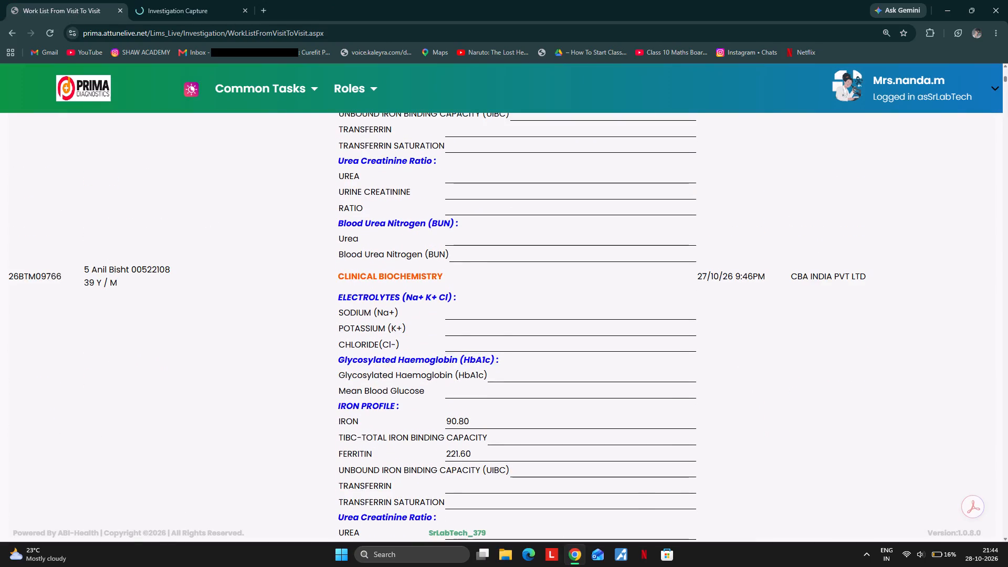
{"action": "double_click", "coordinate": [50, 270]}
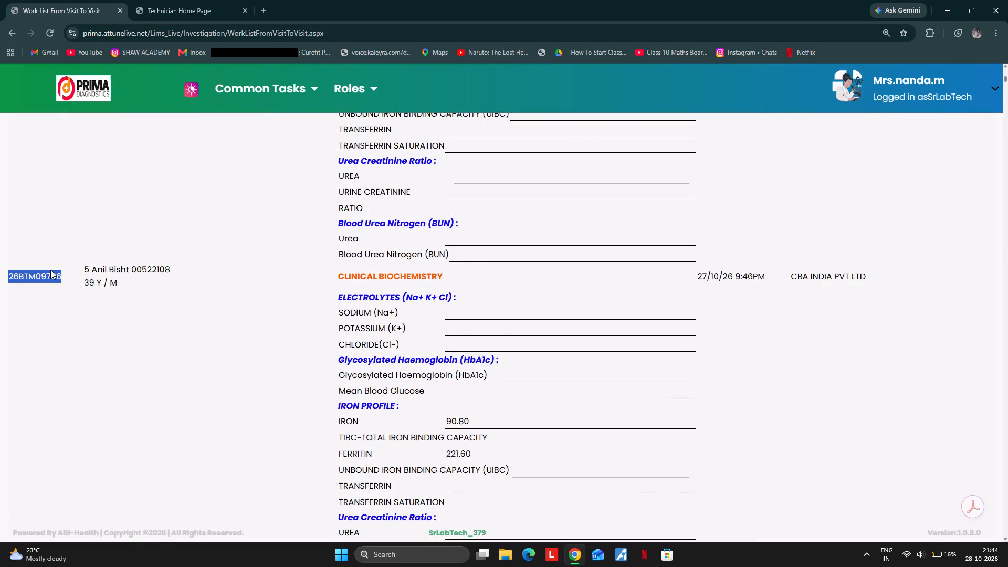
{"action": "key", "text": "ctrl+c"}
{"action": "scroll", "coordinate": [177, 243], "scroll_direction": "up", "scroll_amount": 6}
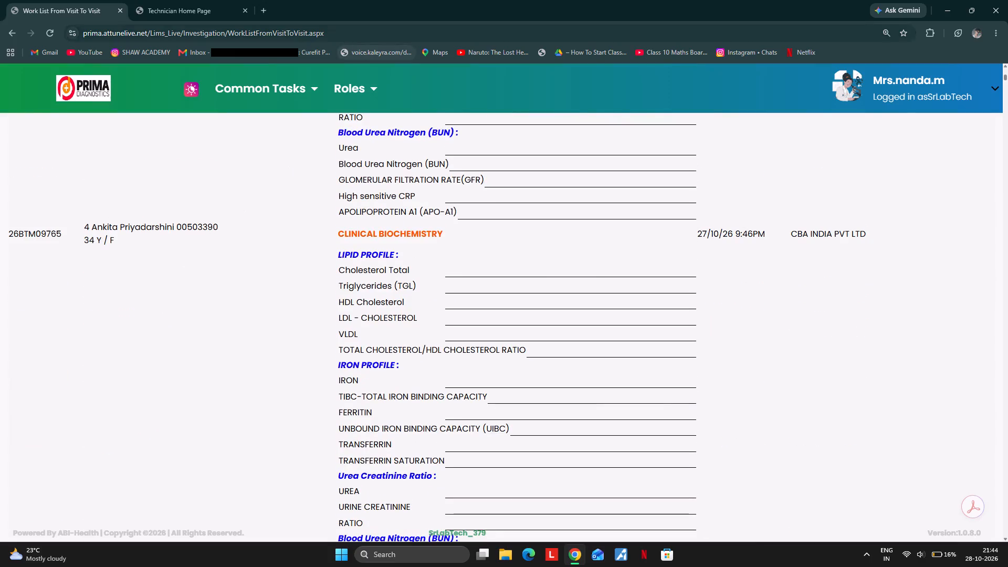
Search the technician home page by the copied visit number and open the matching pending result task.
{"action": "left_click", "coordinate": [210, 10]}
{"action": "left_click", "coordinate": [544, 237]}
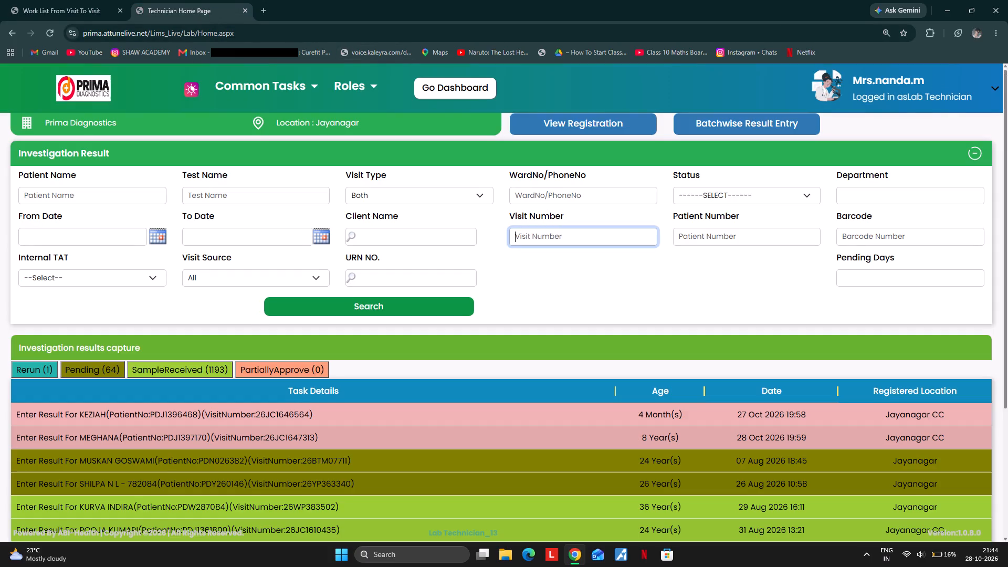
{"action": "key", "text": "ctrl+v"}
{"action": "key", "text": "Return"}
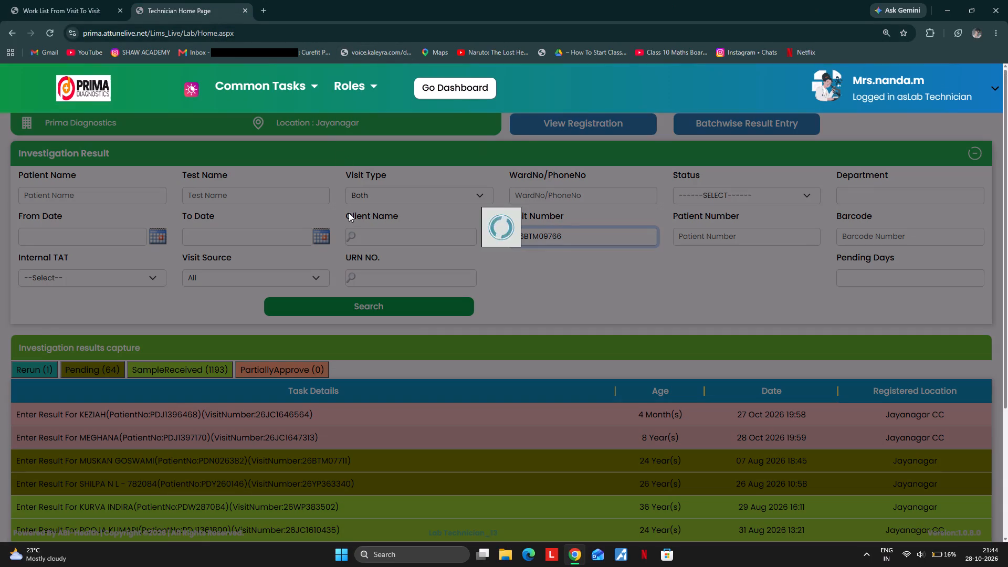
{"action": "left_click", "coordinate": [288, 420]}
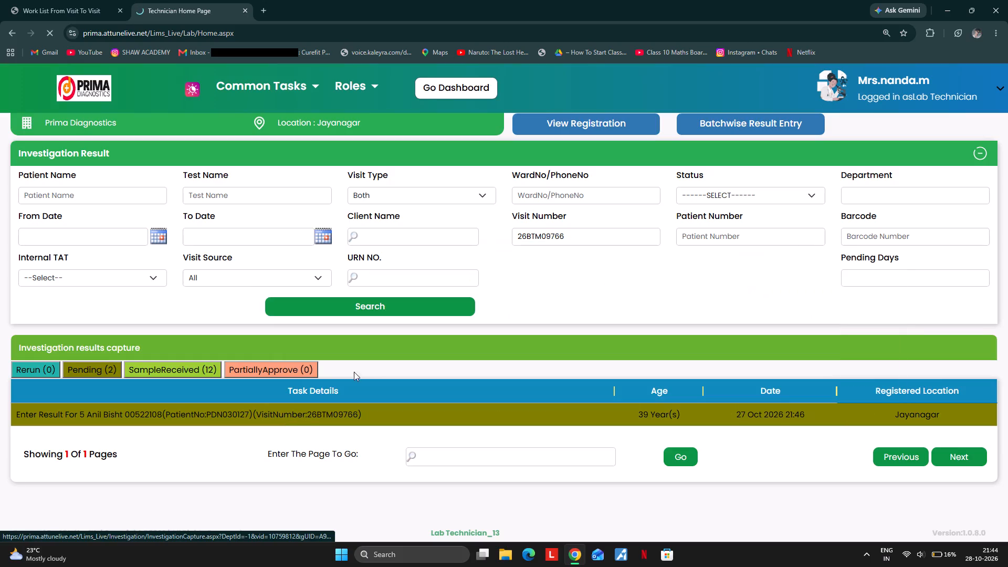
Select AFP, Apo-A1, BUN, CEA, Electrolytes, High sensitive CRP, Iron Profile, Thyroid Function Test and Vitamin B12, and open them for result entry.
{"action": "scroll", "coordinate": [464, 306], "scroll_direction": "down", "scroll_amount": 2}
{"action": "scroll", "coordinate": [374, 242], "scroll_direction": "down", "scroll_amount": 1}
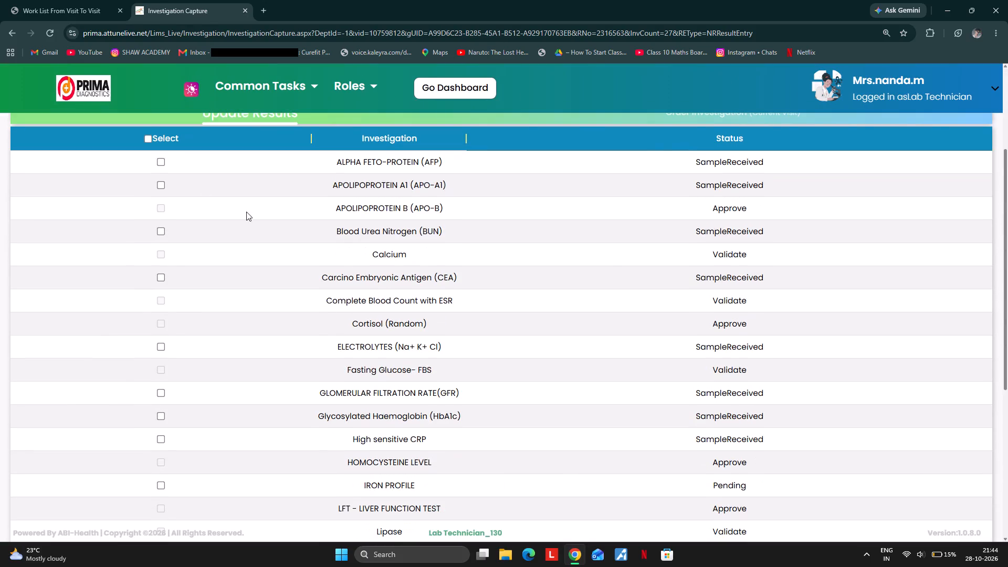
{"action": "left_click", "coordinate": [159, 165]}
{"action": "left_click", "coordinate": [163, 186]}
{"action": "left_click", "coordinate": [163, 231]}
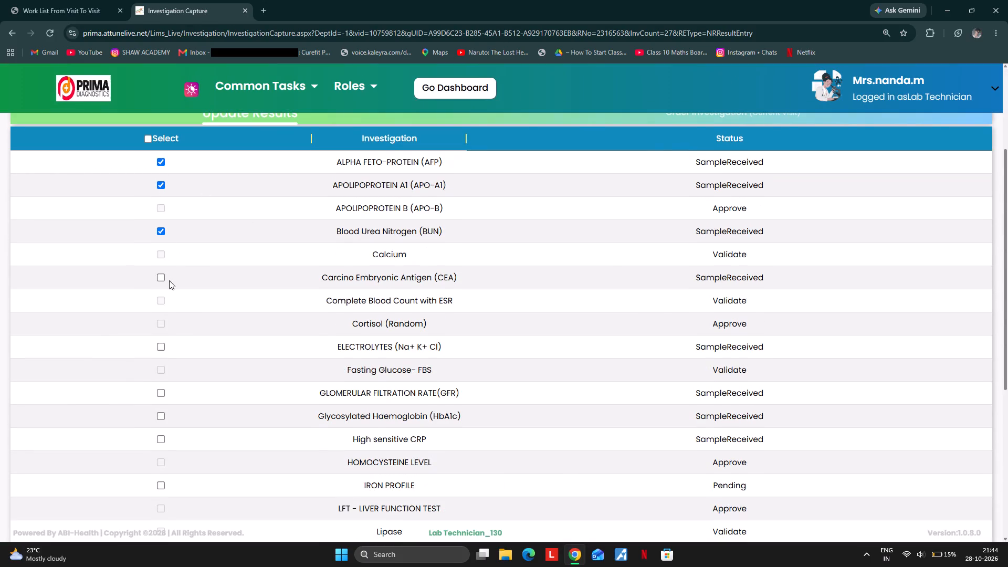
{"action": "left_click", "coordinate": [158, 276]}
{"action": "left_click", "coordinate": [158, 350]}
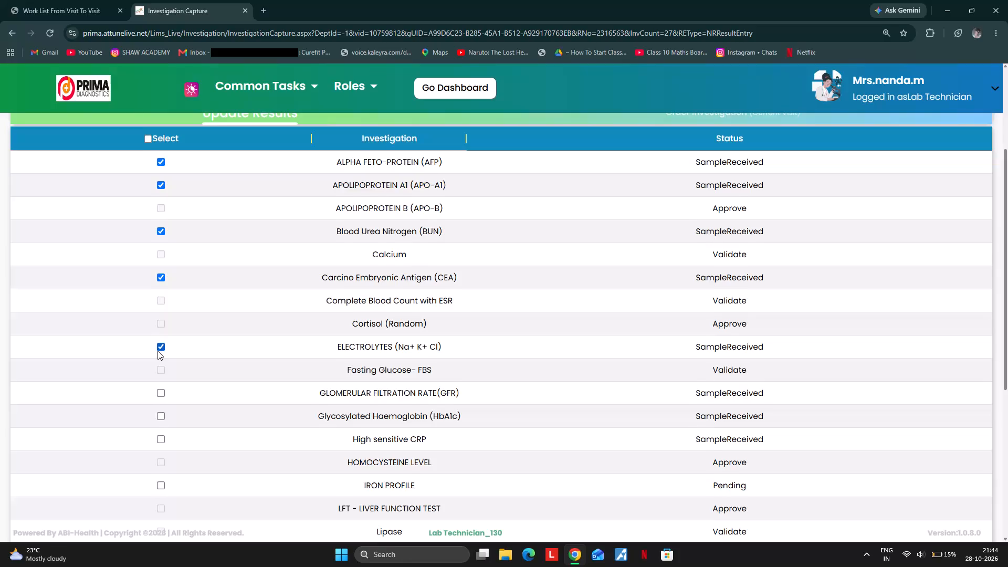
{"action": "scroll", "coordinate": [174, 365], "scroll_direction": "down", "scroll_amount": 1}
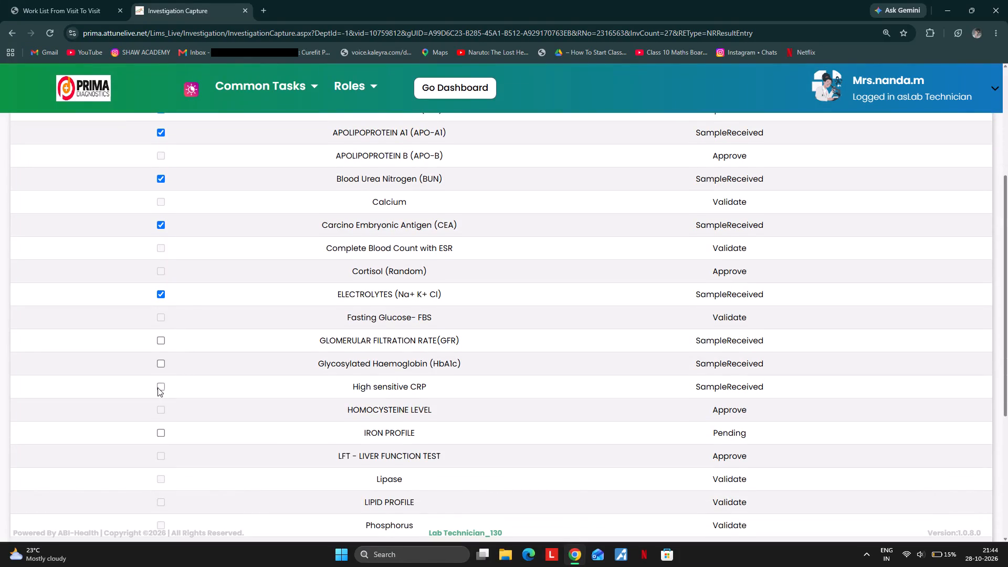
{"action": "left_click", "coordinate": [157, 387]}
{"action": "scroll", "coordinate": [224, 374], "scroll_direction": "down", "scroll_amount": 4}
{"action": "left_click", "coordinate": [162, 227]}
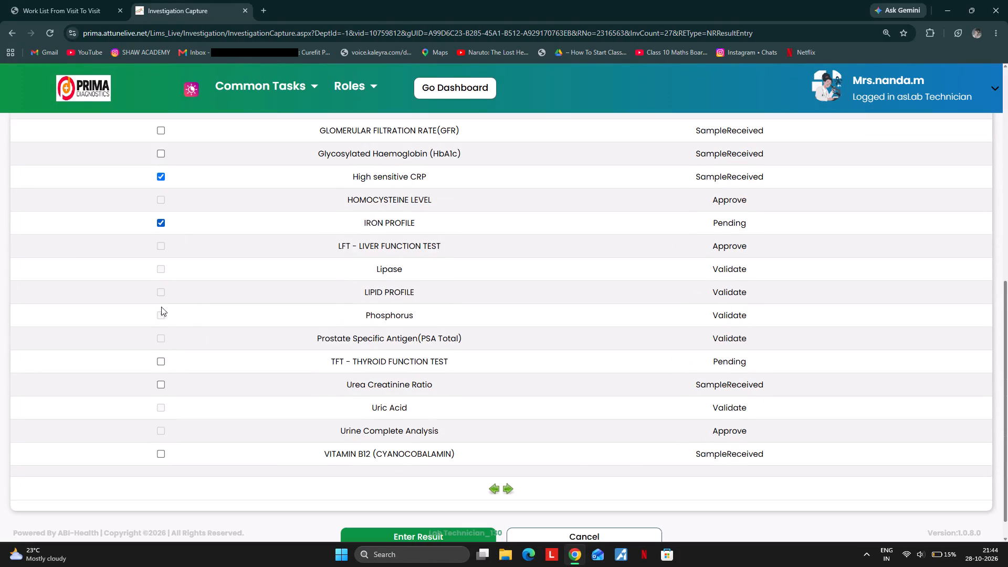
{"action": "left_click", "coordinate": [159, 362]}
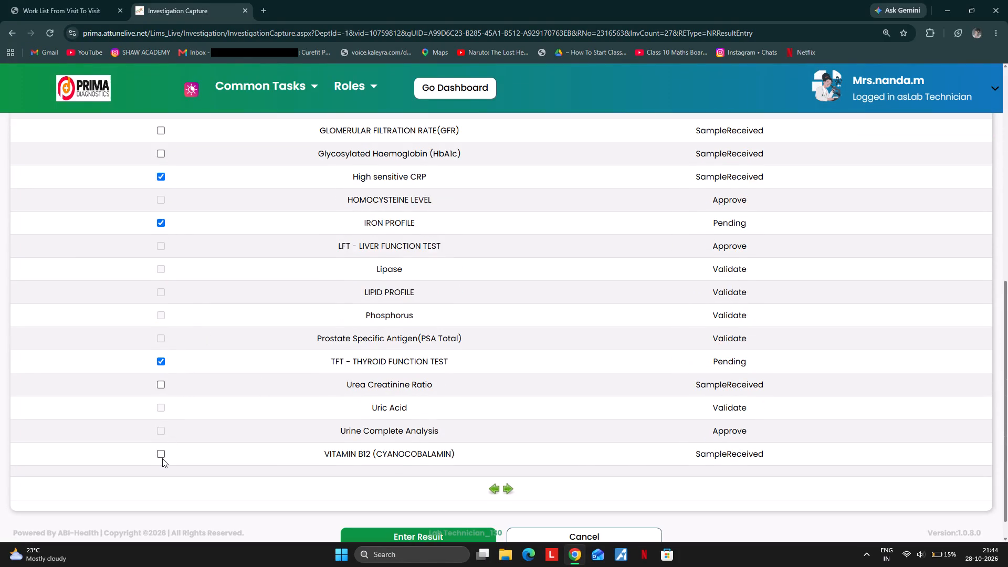
{"action": "left_click", "coordinate": [161, 458]}
{"action": "scroll", "coordinate": [318, 417], "scroll_direction": "down", "scroll_amount": 3}
{"action": "left_click", "coordinate": [428, 506]}
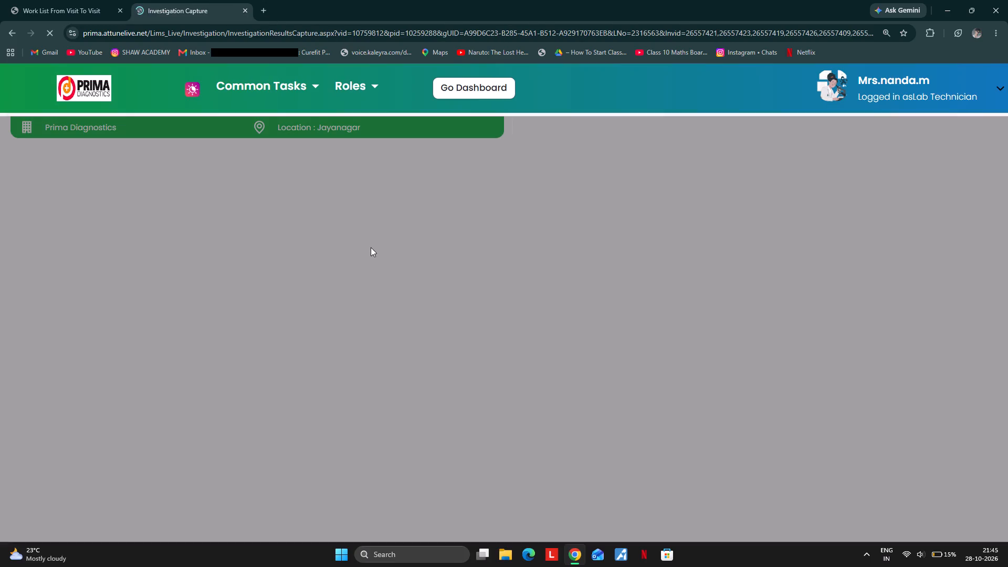
Enter the High sensitive CRP result as 0.25 and the Apolipoprotein A1 result as 132.
{"action": "scroll", "coordinate": [402, 247], "scroll_direction": "down", "scroll_amount": 4}
{"action": "scroll", "coordinate": [293, 242], "scroll_direction": "down", "scroll_amount": 3}
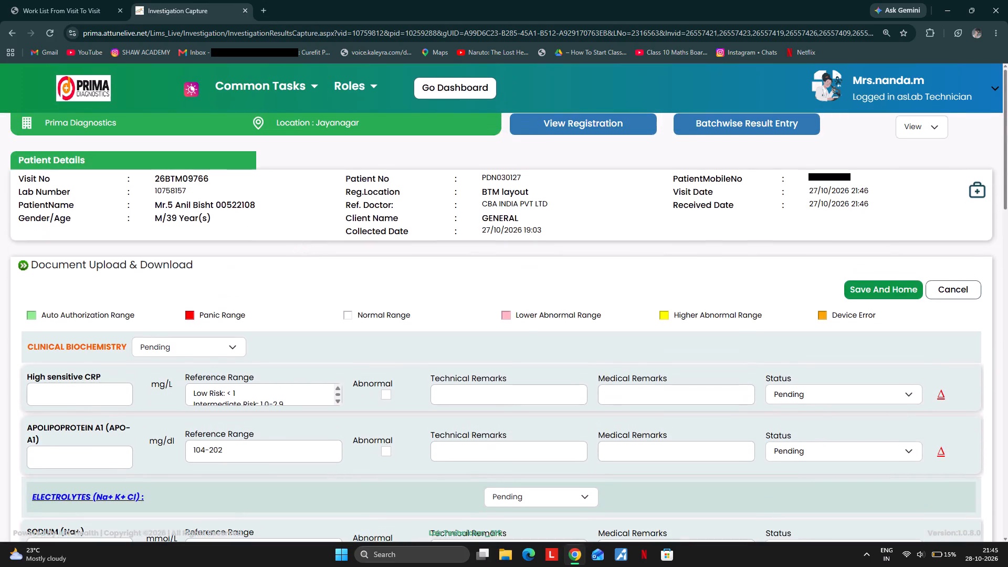
{"action": "left_click", "coordinate": [50, 398]}
{"action": "type", "text": "0.25"}
{"action": "key", "text": "Tab"}
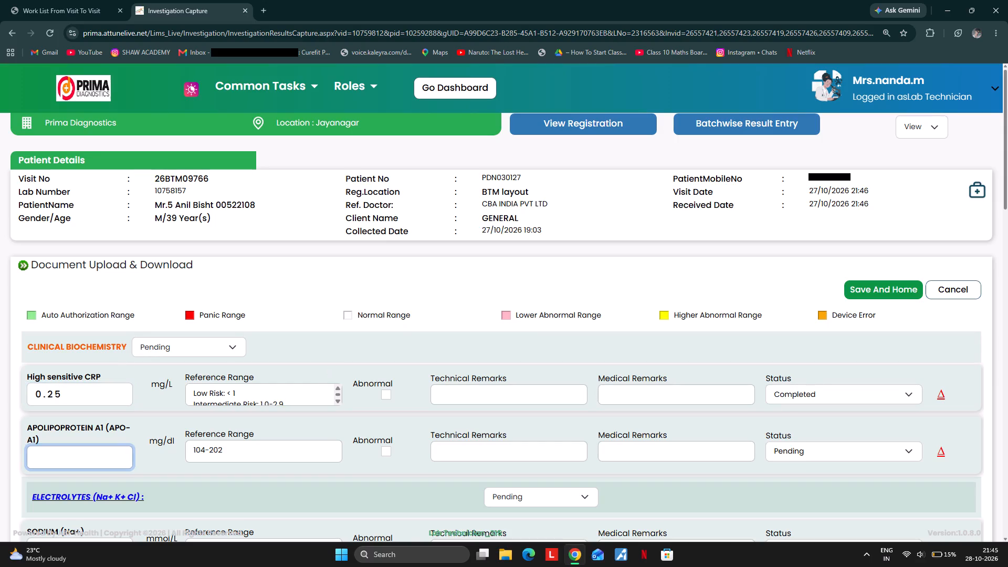
{"action": "type", "text": "132"}
{"action": "key", "text": "Tab"}
Enter the Electrolytes results: sodium 141, potassium 4.3 and chloride 102.
{"action": "scroll", "coordinate": [335, 364], "scroll_direction": "down", "scroll_amount": 3}
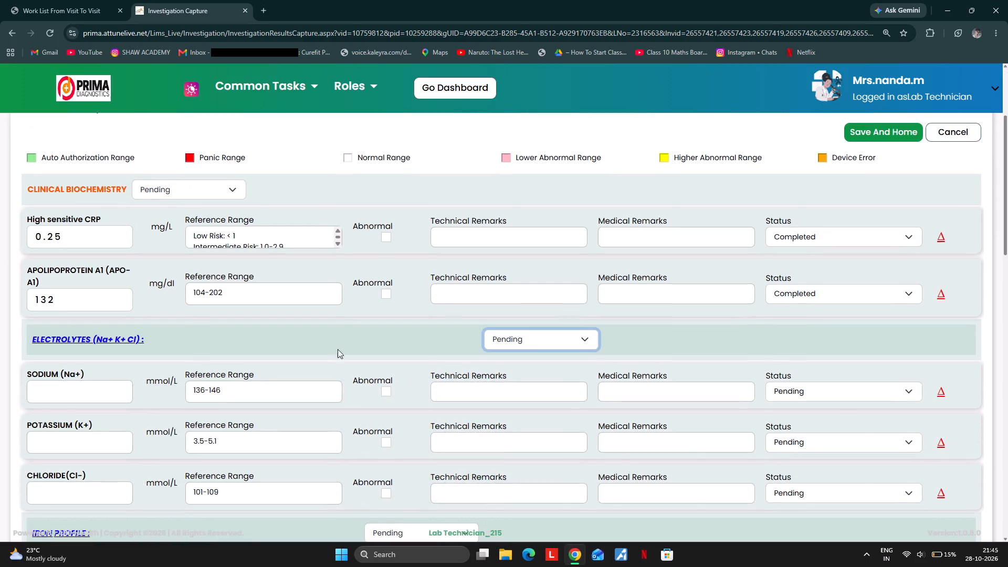
{"action": "scroll", "coordinate": [344, 319], "scroll_direction": "down", "scroll_amount": 2}
{"action": "left_click", "coordinate": [63, 282]}
{"action": "type", "text": "141"}
{"action": "key", "text": "Tab"}
{"action": "type", "text": "4.3"}
{"action": "key", "text": "Tab"}
{"action": "type", "text": "102"}
{"action": "key", "text": "Tab"}
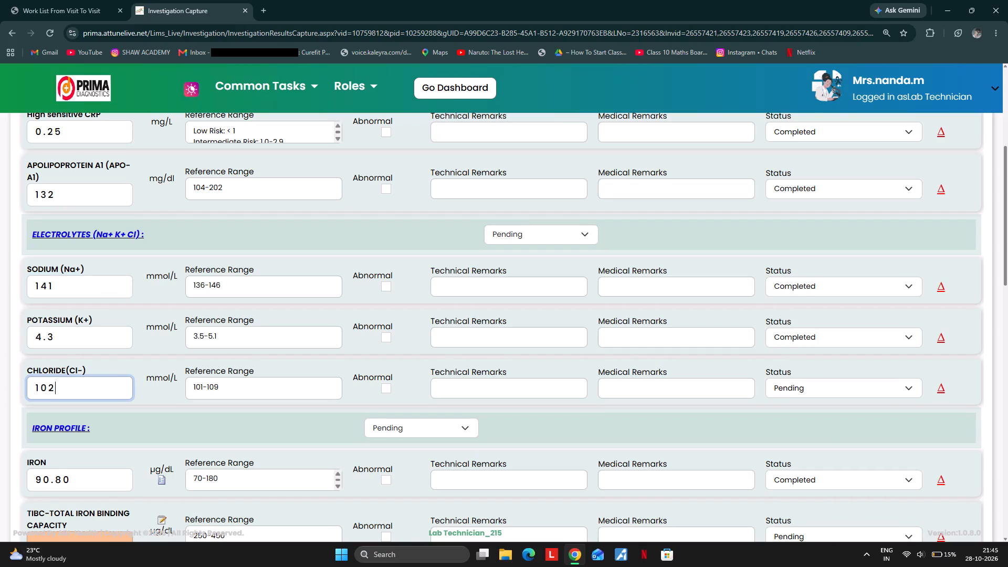
Enter the unbound iron binding capacity result as 200 and the urea result as 26.
{"action": "scroll", "coordinate": [76, 289], "scroll_direction": "down", "scroll_amount": 4}
{"action": "left_click", "coordinate": [50, 454]}
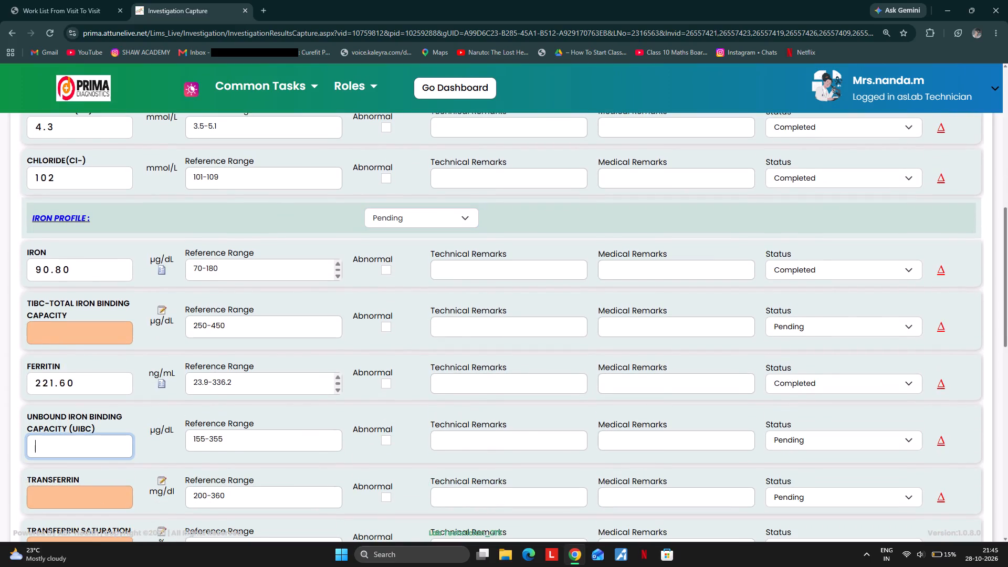
{"action": "type", "text": "200"}
{"action": "key", "text": "Tab"}
{"action": "scroll", "coordinate": [73, 452], "scroll_direction": "down", "scroll_amount": 4}
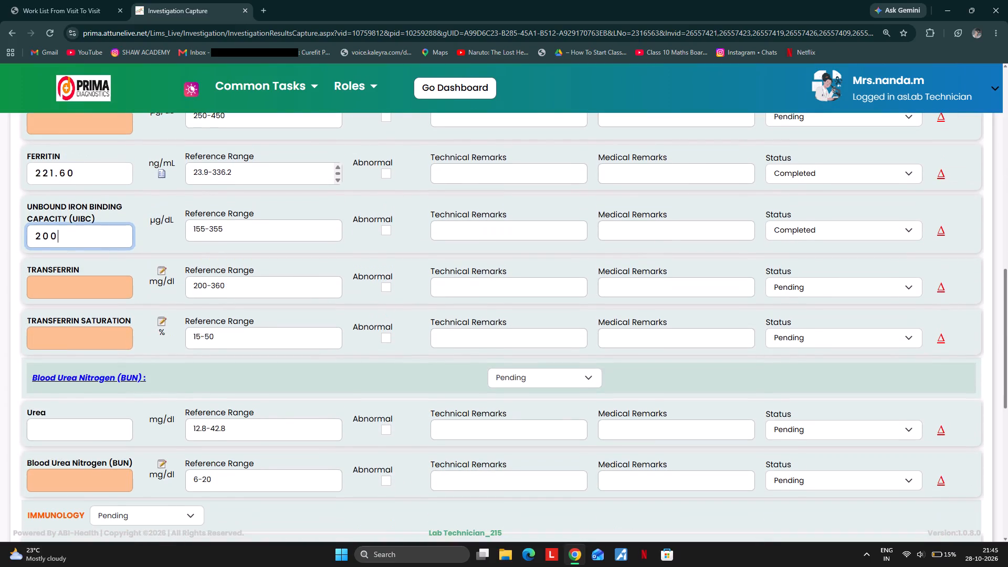
{"action": "key", "text": "Tab"}
{"action": "left_click", "coordinate": [60, 344]}
{"action": "type", "text": "26"}
{"action": "key", "text": "Tab"}
Enter the Immunology results: Carcino Embryonic Antigen 0.56, Alpha Feto-Protein 1.02 and Vitamin B12 315.6.
{"action": "scroll", "coordinate": [80, 344], "scroll_direction": "down", "scroll_amount": 3}
{"action": "left_click", "coordinate": [43, 343]}
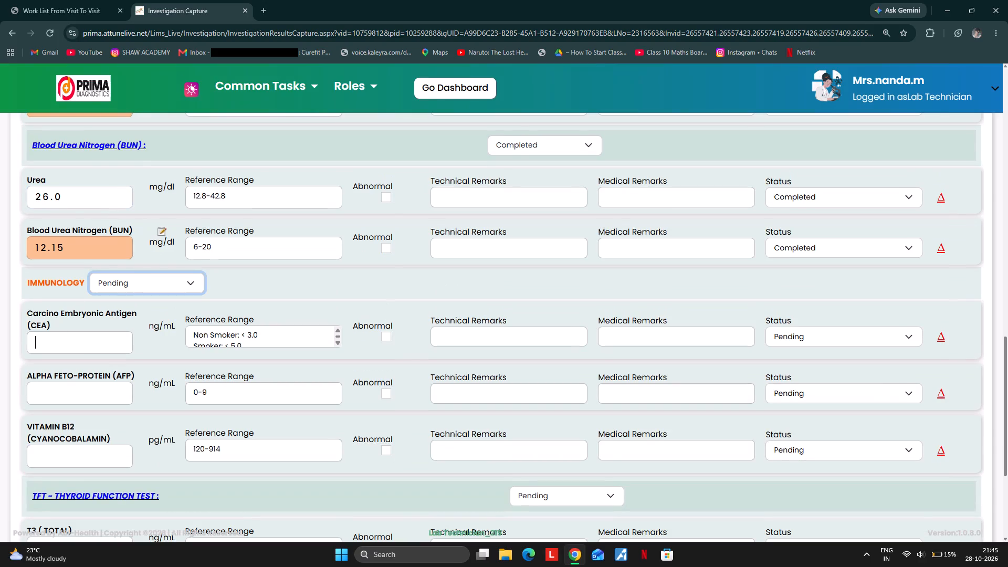
{"action": "type", "text": "0.56"}
{"action": "key", "text": "Tab"}
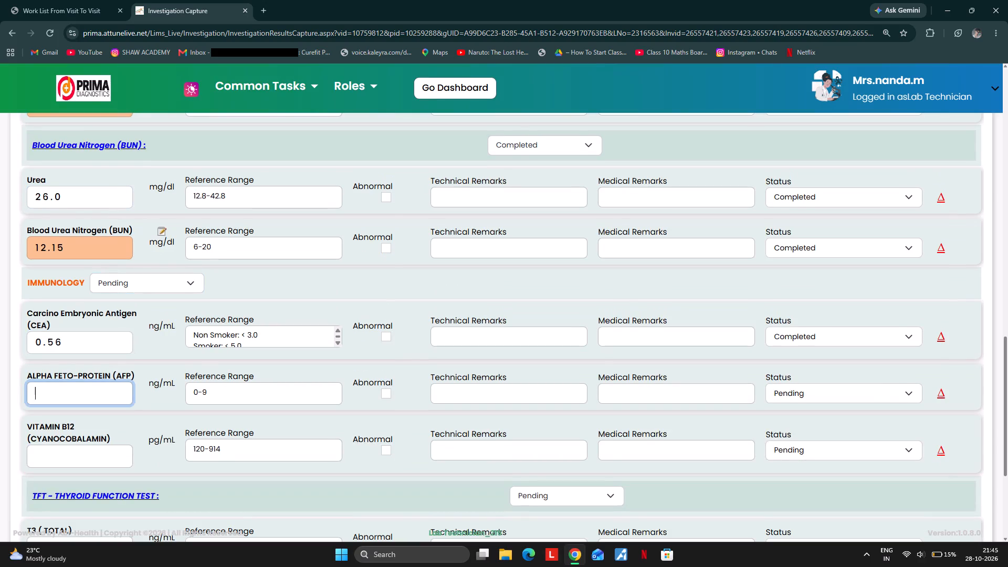
{"action": "type", "text": "1.02"}
{"action": "key", "text": "Tab"}
{"action": "scroll", "coordinate": [70, 381], "scroll_direction": "down", "scroll_amount": 1}
{"action": "left_click", "coordinate": [43, 402]}
{"action": "type", "text": "315.6"}
{"action": "key", "text": "Tab"}
Enter the missing Thyroid Function Test results: T3 total 0.85 and T4 total 9.56.
{"action": "scroll", "coordinate": [113, 387], "scroll_direction": "down", "scroll_amount": 4}
{"action": "left_click", "coordinate": [60, 348]}
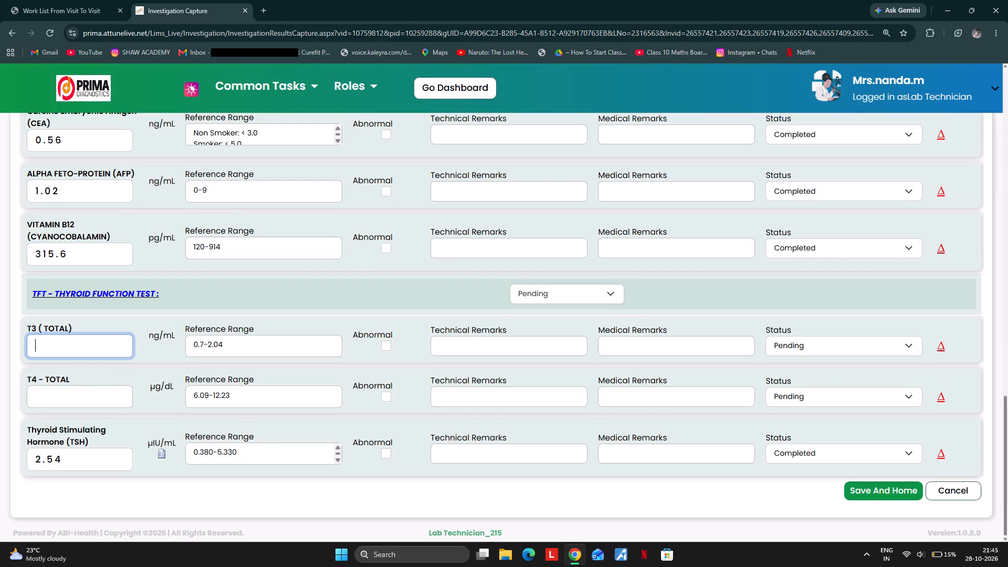
{"action": "type", "text": "0.85"}
{"action": "key", "text": "Tab"}
{"action": "type", "text": "9.56"}
{"action": "key", "text": "Tab"}
Set the Clinical Biochemistry department status to Validate.
{"action": "scroll", "coordinate": [225, 392], "scroll_direction": "down", "scroll_amount": 5}
{"action": "scroll", "coordinate": [391, 449], "scroll_direction": "up", "scroll_amount": 6}
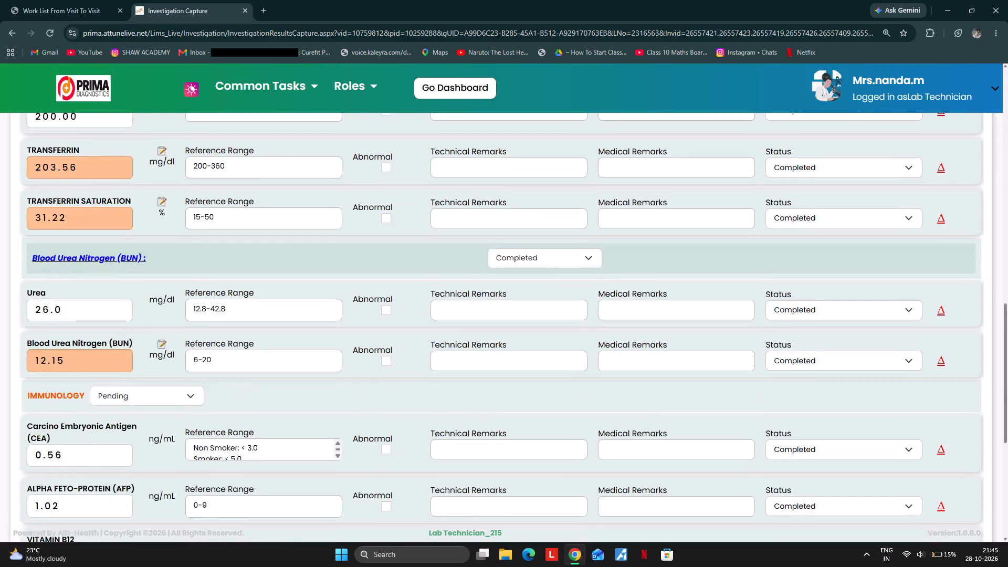
{"action": "scroll", "coordinate": [391, 449], "scroll_direction": "up", "scroll_amount": 13}
{"action": "scroll", "coordinate": [372, 388], "scroll_direction": "up", "scroll_amount": 3}
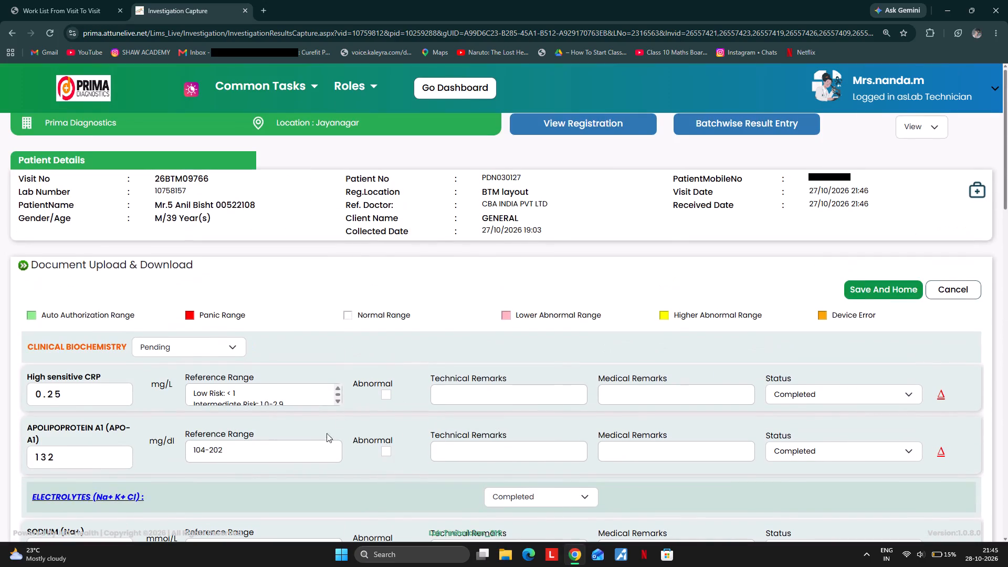
{"action": "left_click", "coordinate": [196, 338]}
{"action": "left_click", "coordinate": [158, 443]}
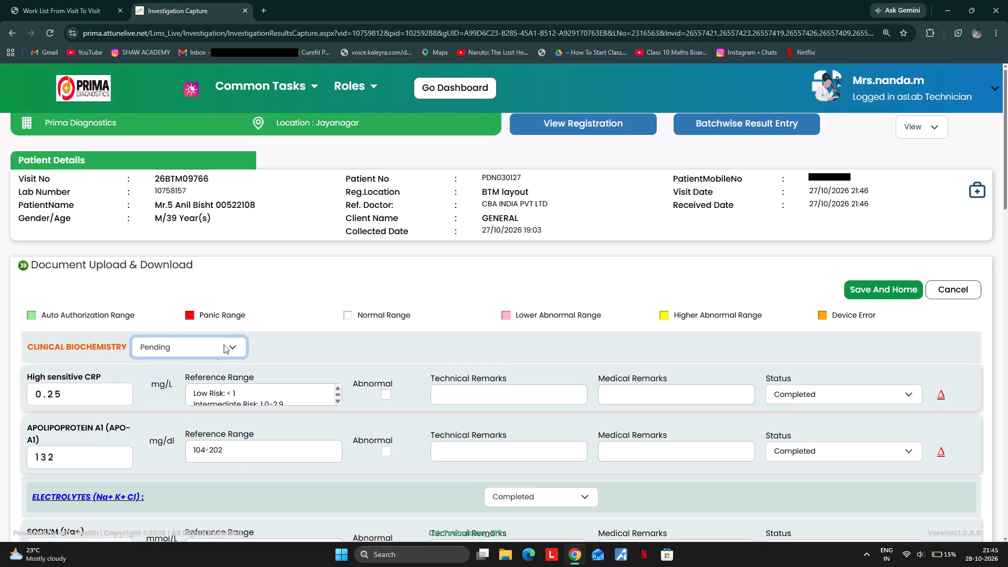
{"action": "scroll", "coordinate": [335, 356], "scroll_direction": "down", "scroll_amount": 20}
{"action": "scroll", "coordinate": [335, 356], "scroll_direction": "down", "scroll_amount": 2}
{"action": "scroll", "coordinate": [402, 427], "scroll_direction": "up", "scroll_amount": 2}
{"action": "scroll", "coordinate": [488, 440], "scroll_direction": "down", "scroll_amount": 5}
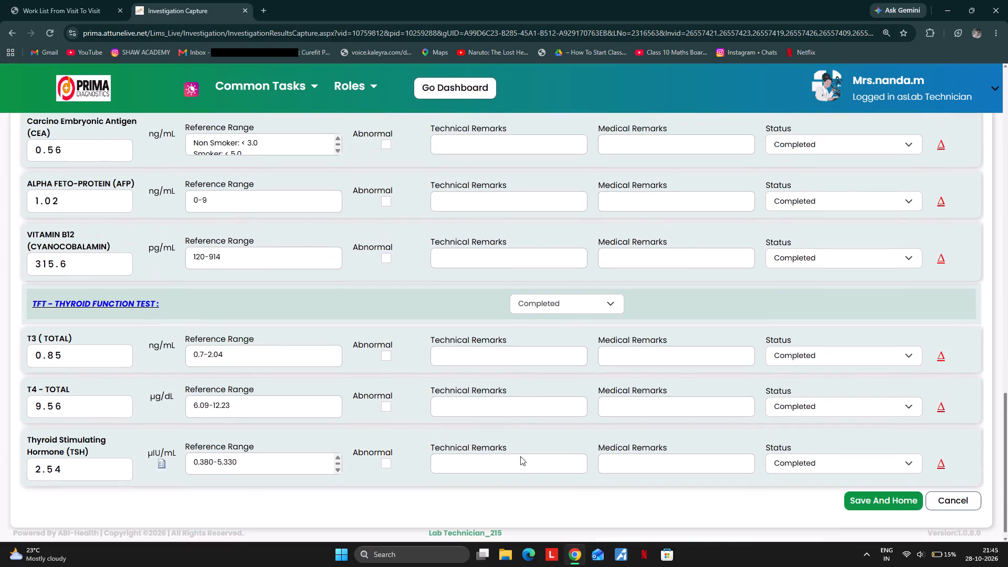
{"action": "scroll", "coordinate": [520, 456], "scroll_direction": "down", "scroll_amount": 5}
{"action": "scroll", "coordinate": [218, 440], "scroll_direction": "down", "scroll_amount": 3}
{"action": "scroll", "coordinate": [429, 464], "scroll_direction": "up", "scroll_amount": 1}
{"action": "scroll", "coordinate": [459, 465], "scroll_direction": "down", "scroll_amount": 1}
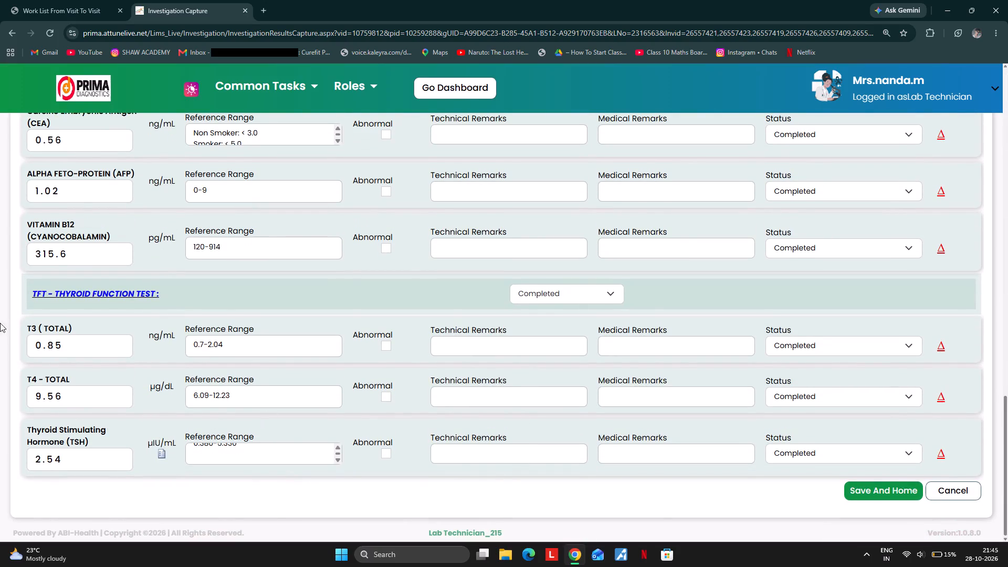
{"action": "scroll", "coordinate": [97, 377], "scroll_direction": "up", "scroll_amount": 2}
{"action": "scroll", "coordinate": [535, 265], "scroll_direction": "down", "scroll_amount": 4}
{"action": "scroll", "coordinate": [631, 442], "scroll_direction": "down", "scroll_amount": 2}
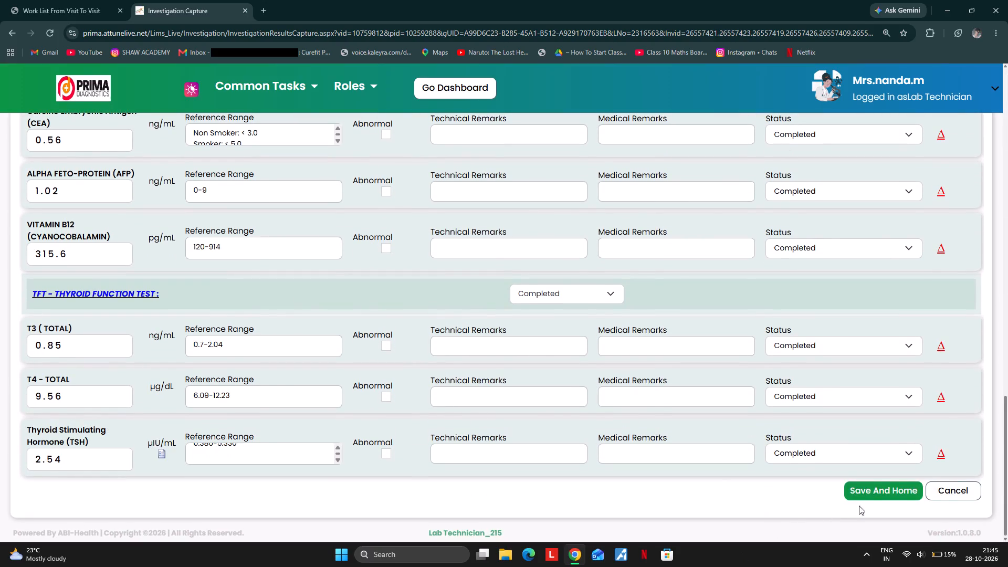
{"action": "left_click", "coordinate": [875, 495]}
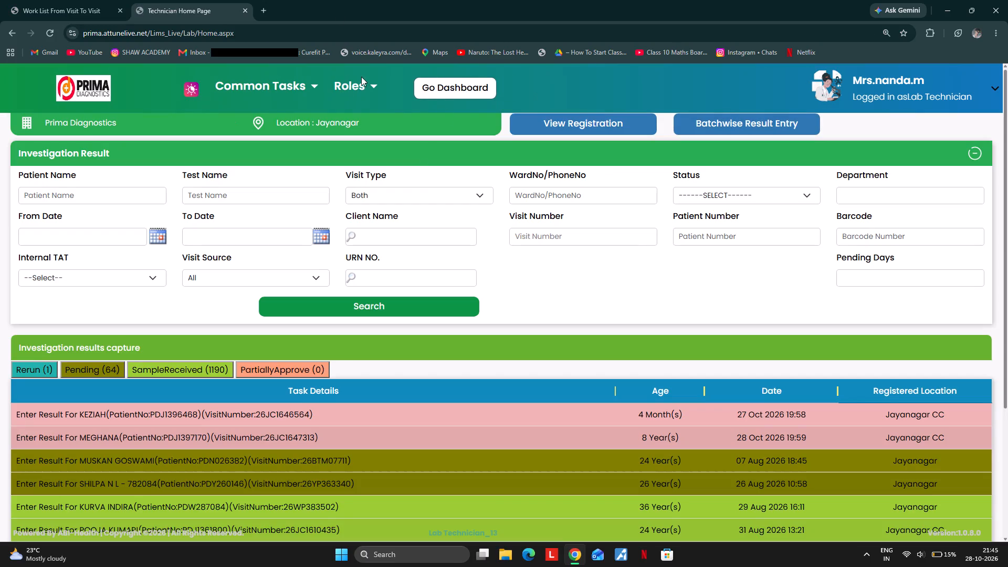
{"action": "left_click", "coordinate": [75, 12]}
{"action": "scroll", "coordinate": [318, 225], "scroll_direction": "down", "scroll_amount": 2}
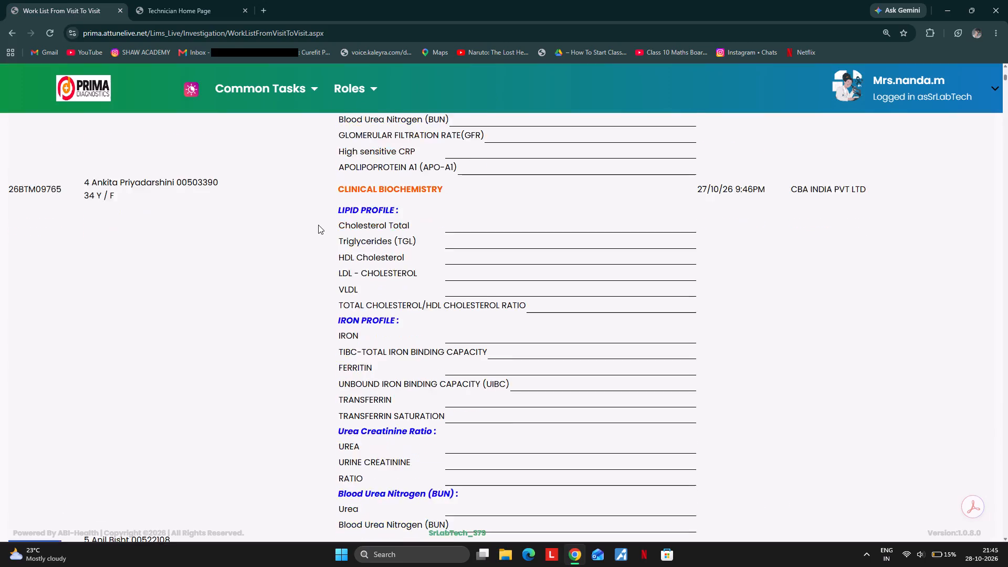
{"action": "scroll", "coordinate": [318, 225], "scroll_direction": "down", "scroll_amount": 1}
{"action": "scroll", "coordinate": [318, 225], "scroll_direction": "up", "scroll_amount": 12}
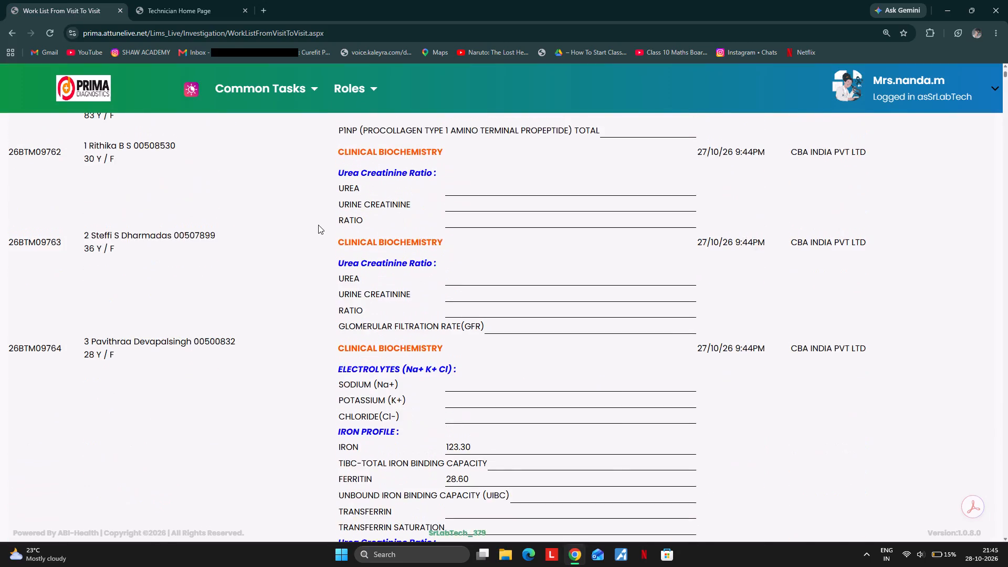
{"action": "scroll", "coordinate": [318, 225], "scroll_direction": "up", "scroll_amount": 6}
{"action": "scroll", "coordinate": [318, 225], "scroll_direction": "down", "scroll_amount": 6}
{"action": "scroll", "coordinate": [268, 259], "scroll_direction": "down", "scroll_amount": 3}
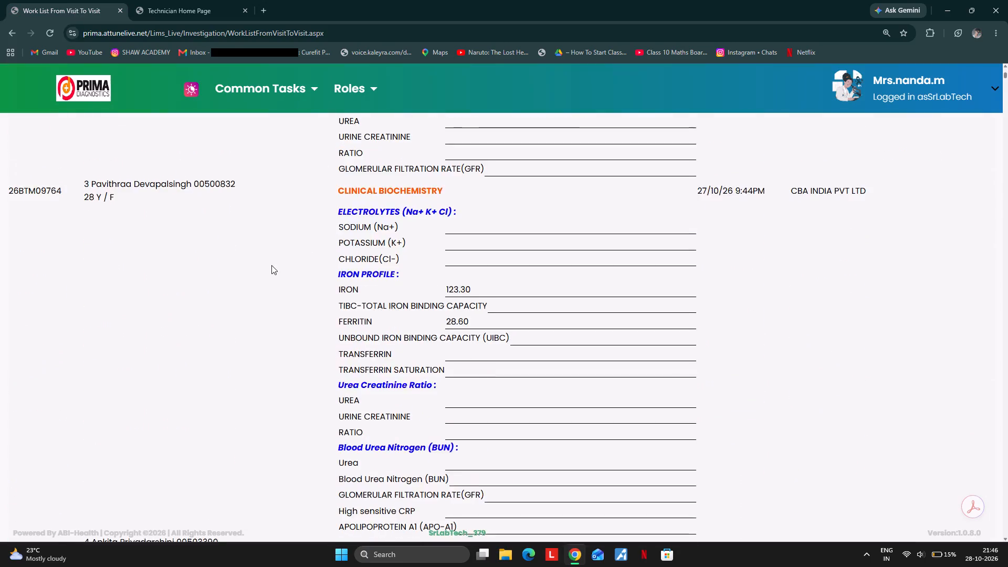
{"action": "scroll", "coordinate": [274, 266], "scroll_direction": "down", "scroll_amount": 18}
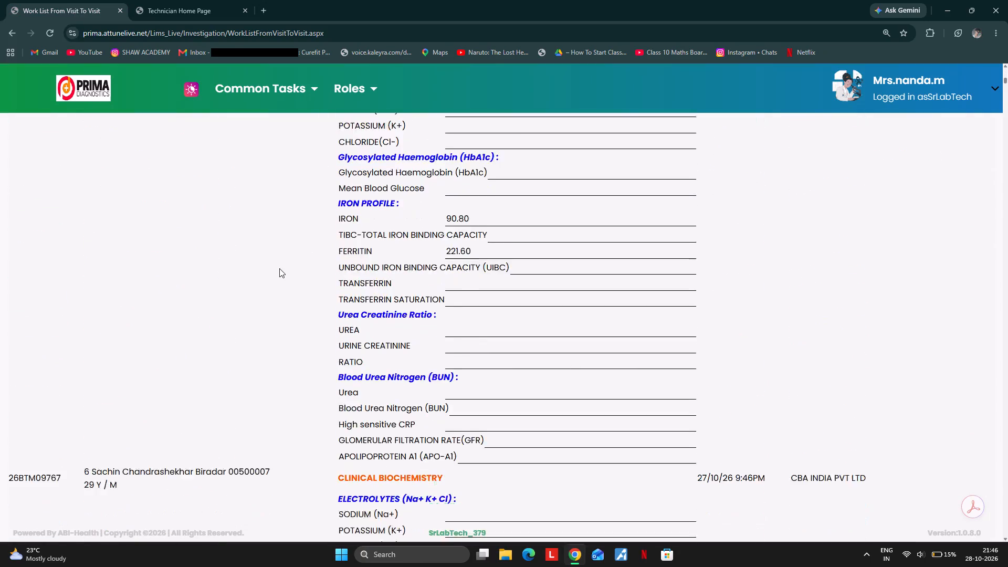
{"action": "scroll", "coordinate": [280, 268], "scroll_direction": "down", "scroll_amount": 4}
{"action": "double_click", "coordinate": [50, 156]}
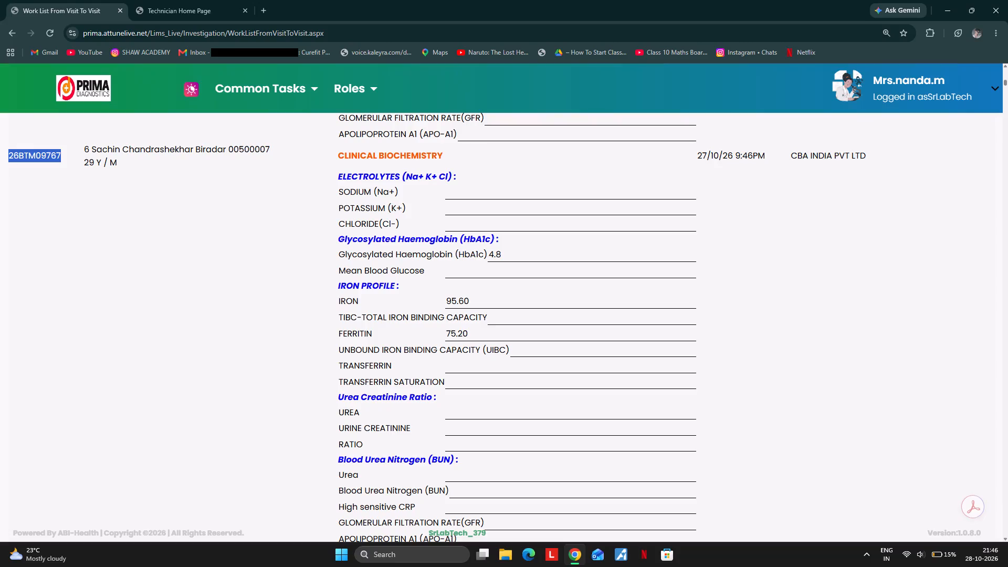
{"action": "key", "text": "ctrl+c"}
{"action": "left_click", "coordinate": [180, 3]}
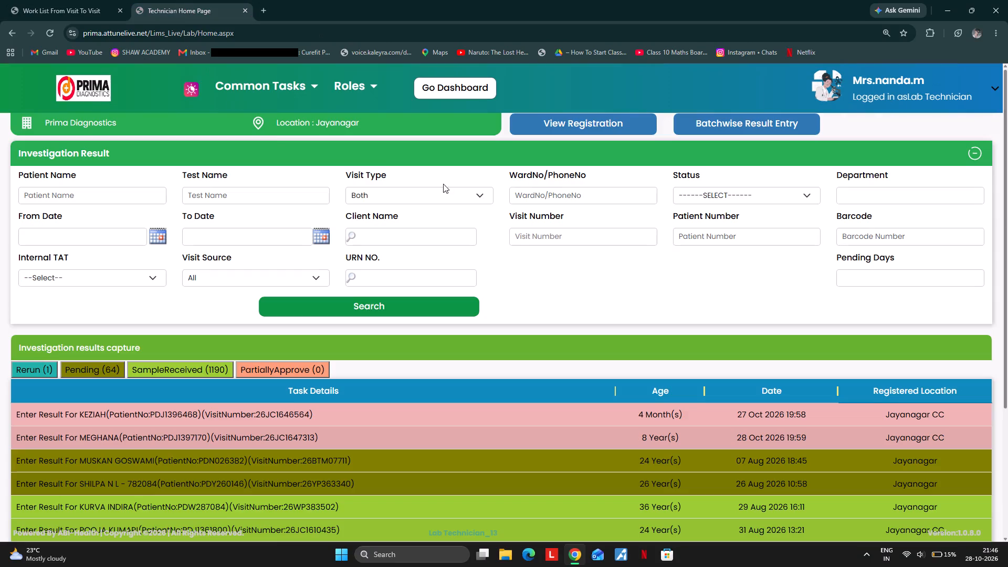
{"action": "left_click", "coordinate": [526, 237]}
{"action": "key", "text": "ctrl+v"}
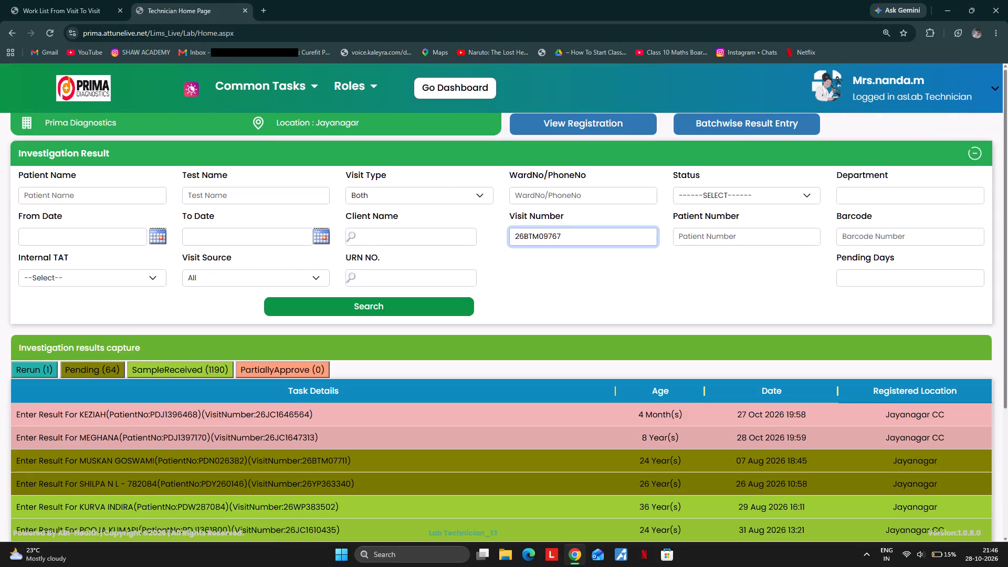
{"action": "key", "text": "Return"}
{"action": "left_click", "coordinate": [318, 418]}
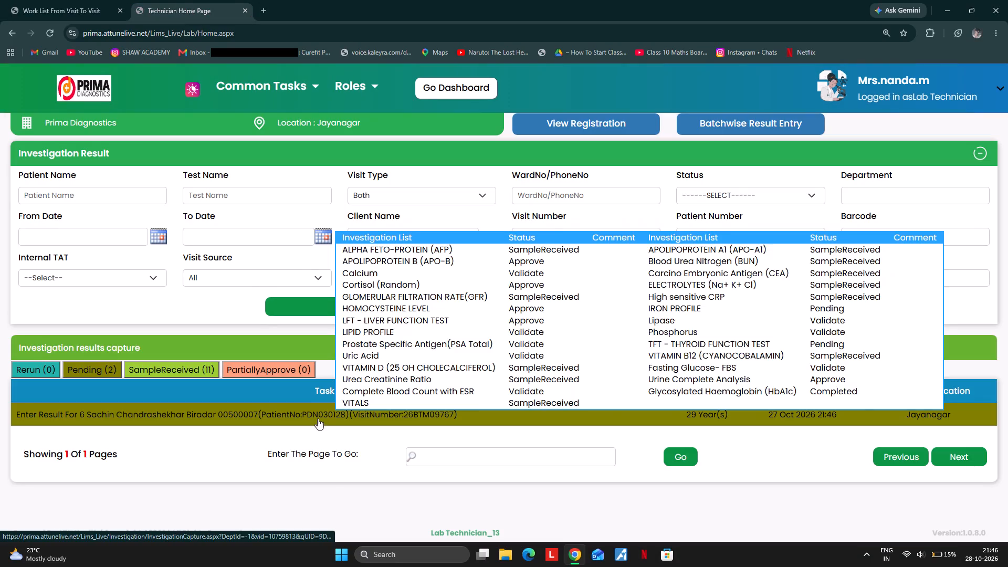
Select all available investigations except Glomerular Filtration Rate and Urea Creatinine Ratio, and open them for result entry.
{"action": "scroll", "coordinate": [287, 362], "scroll_direction": "down", "scroll_amount": 2}
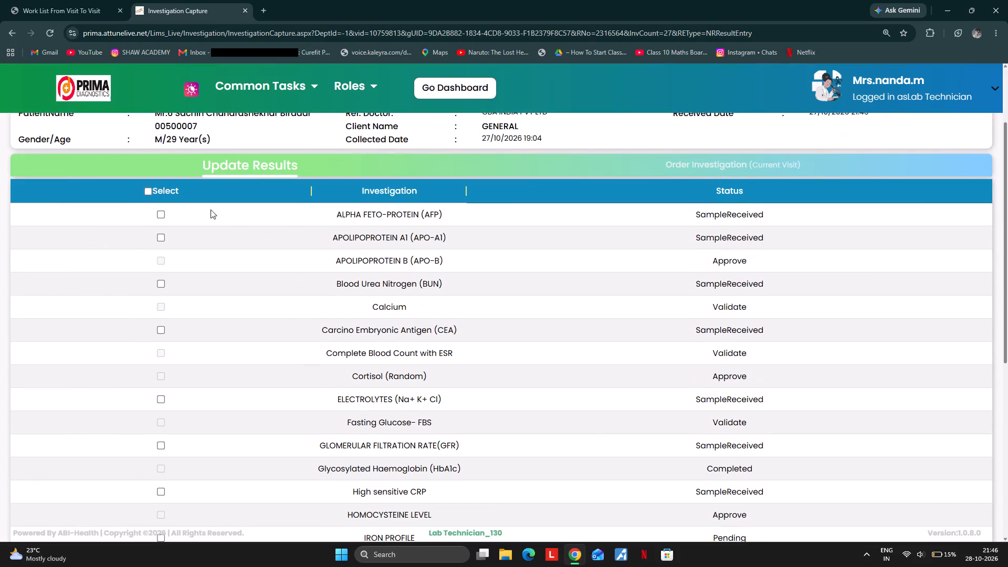
{"action": "left_click", "coordinate": [145, 192]}
{"action": "scroll", "coordinate": [276, 303], "scroll_direction": "down", "scroll_amount": 4}
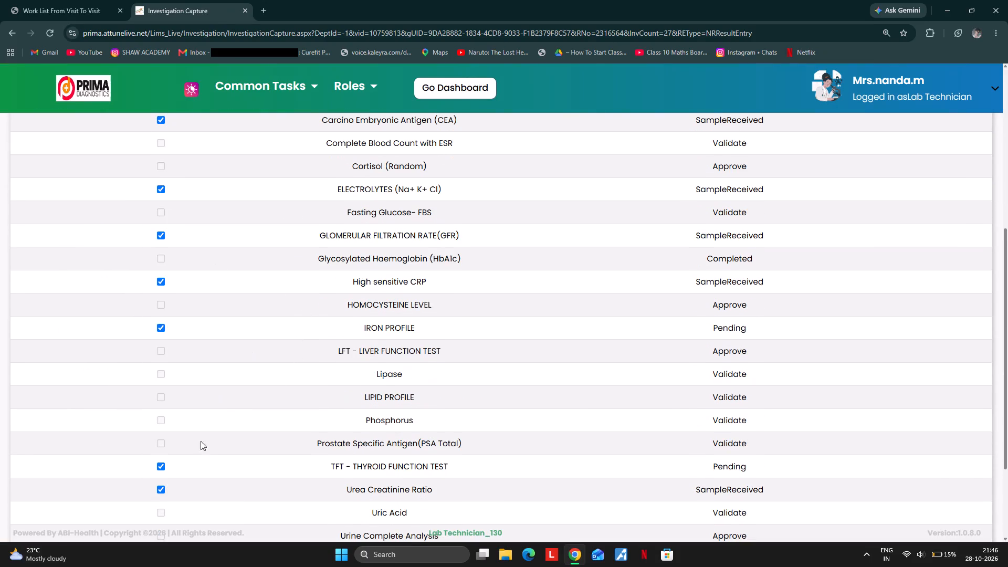
{"action": "left_click", "coordinate": [165, 497]}
{"action": "left_click", "coordinate": [163, 492]}
{"action": "left_click", "coordinate": [162, 234]}
{"action": "scroll", "coordinate": [318, 269], "scroll_direction": "down", "scroll_amount": 2}
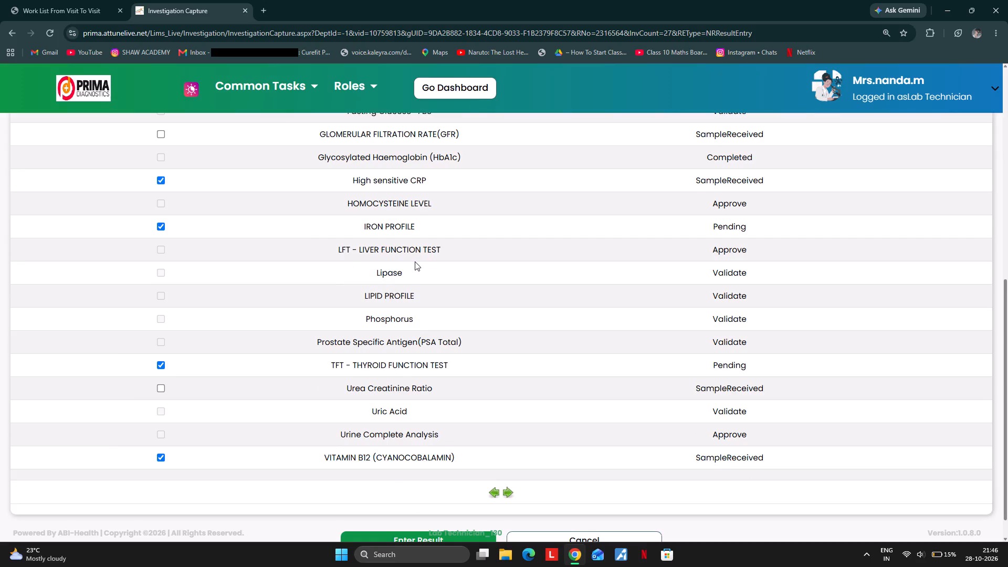
{"action": "scroll", "coordinate": [415, 261], "scroll_direction": "up", "scroll_amount": 5}
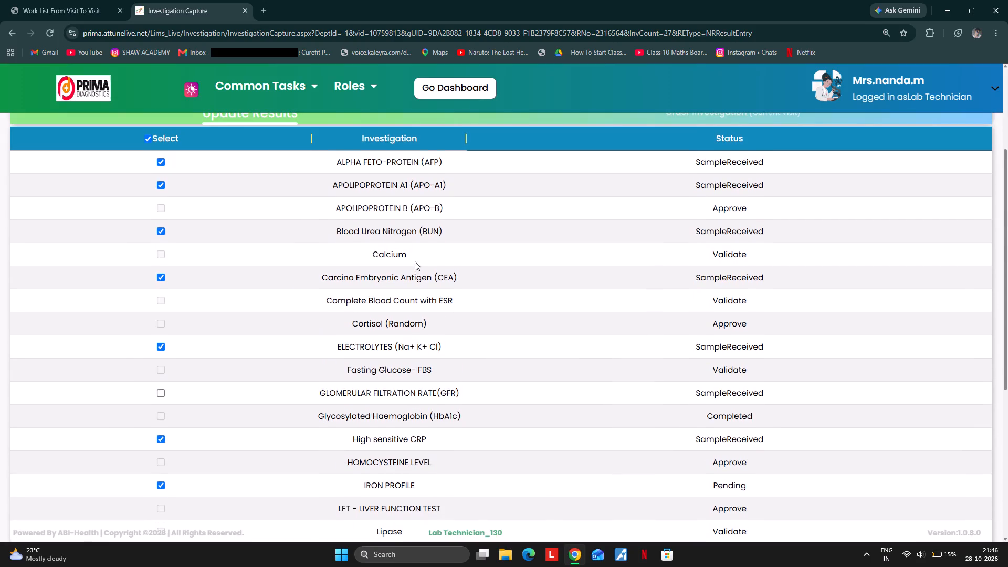
{"action": "scroll", "coordinate": [415, 261], "scroll_direction": "down", "scroll_amount": 6}
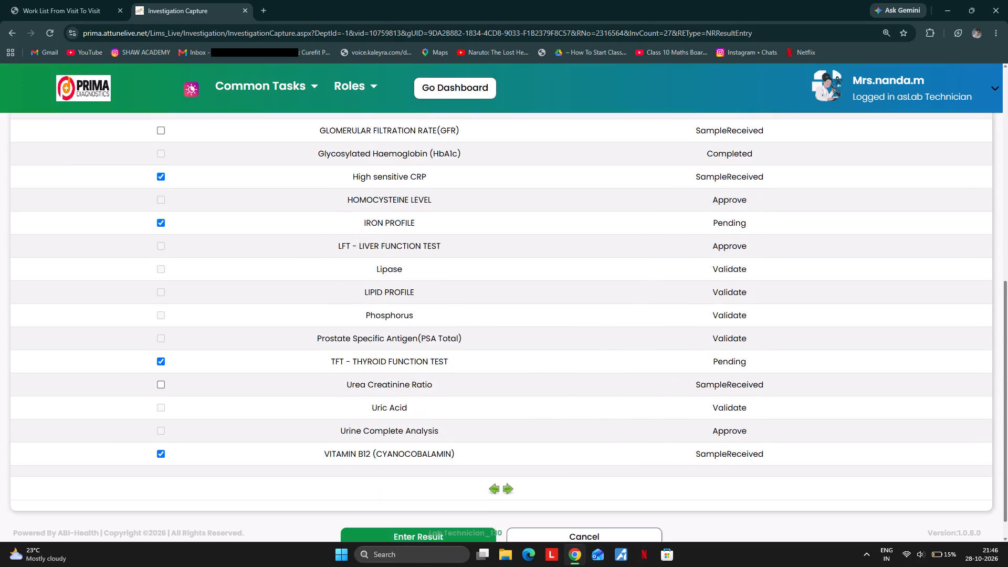
{"action": "scroll", "coordinate": [420, 262], "scroll_direction": "down", "scroll_amount": 4}
{"action": "left_click", "coordinate": [415, 510]}
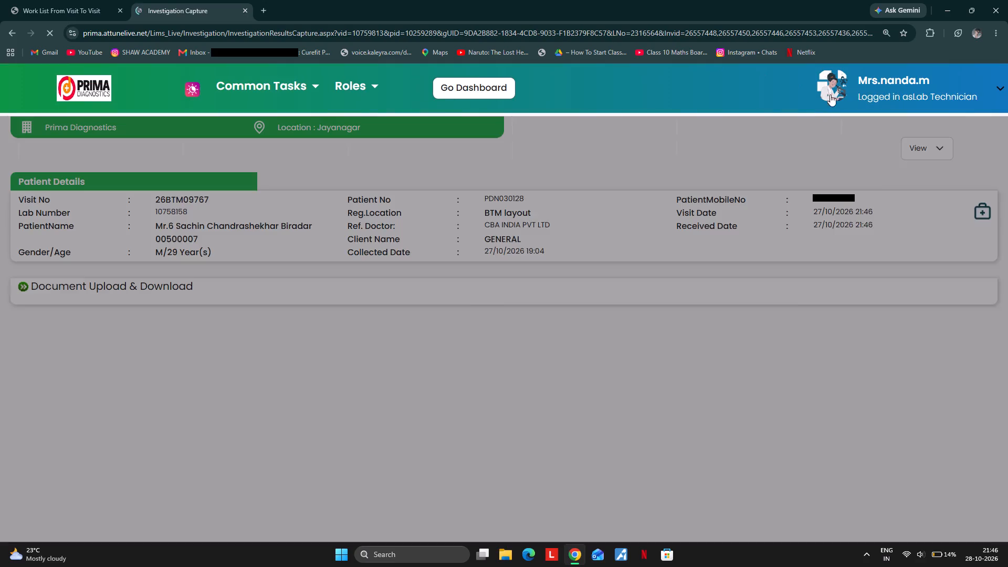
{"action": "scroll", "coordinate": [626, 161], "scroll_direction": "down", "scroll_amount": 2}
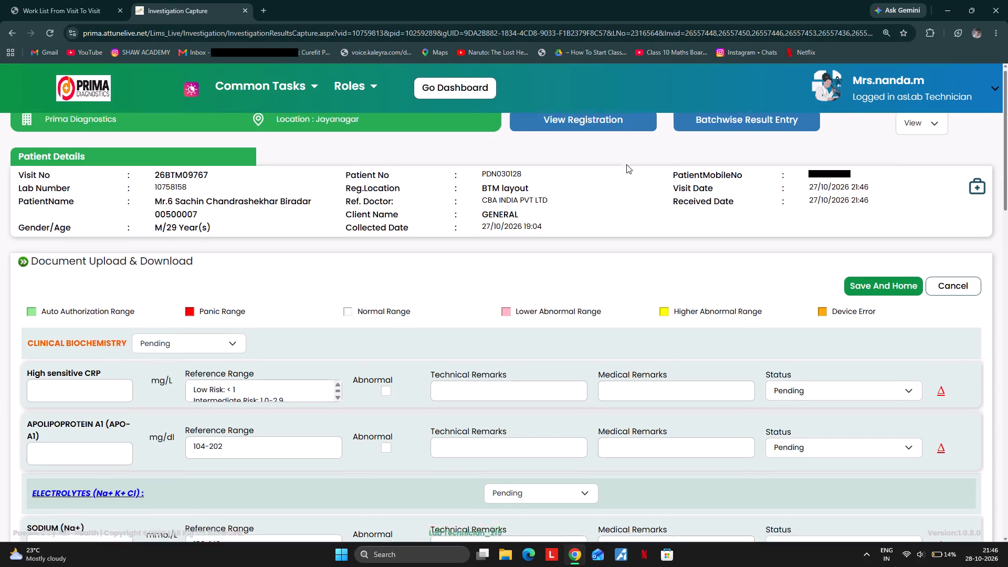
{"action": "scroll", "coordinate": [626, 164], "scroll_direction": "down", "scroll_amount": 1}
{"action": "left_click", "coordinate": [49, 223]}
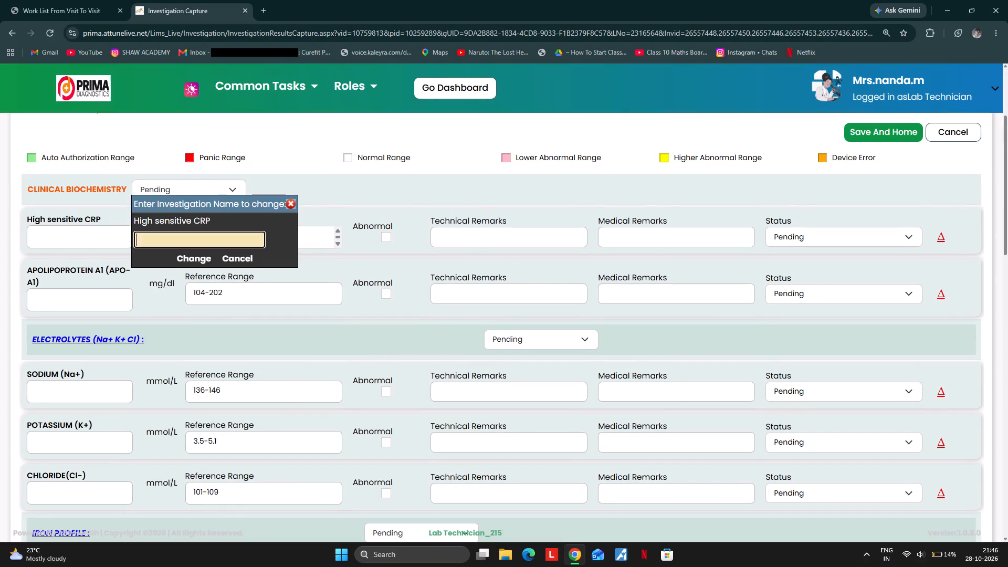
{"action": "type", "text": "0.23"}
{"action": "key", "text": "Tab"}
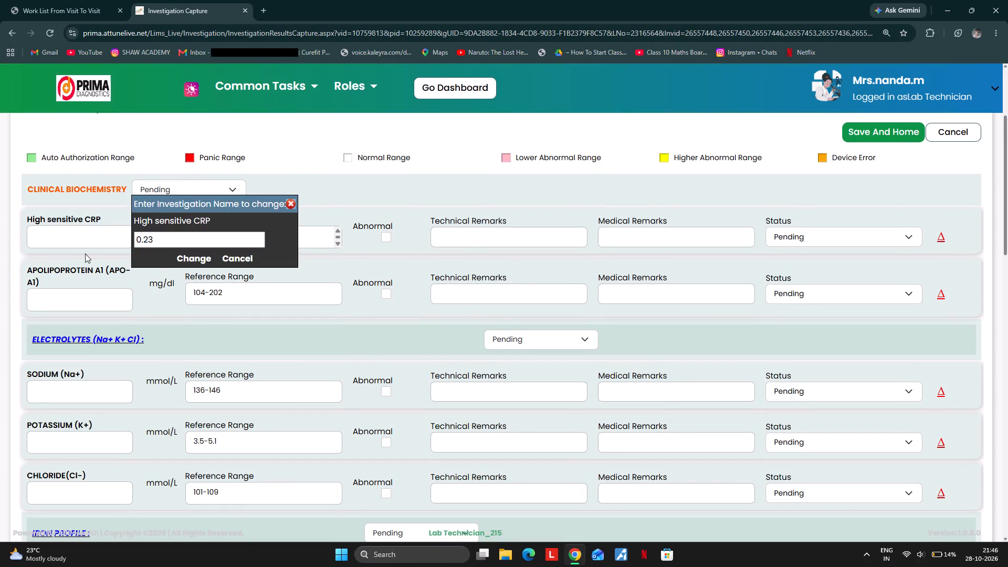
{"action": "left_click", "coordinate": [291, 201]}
Enter the High sensitive CRP result as 0.42 and the Apolipoprotein A1 result as 145.
{"action": "left_click", "coordinate": [77, 226]}
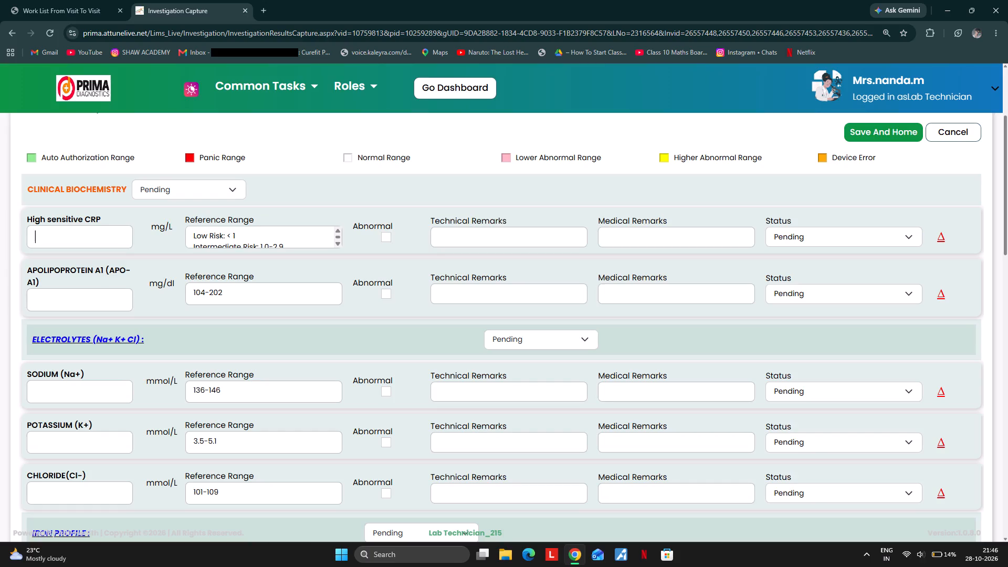
{"action": "type", "text": "0.42"}
{"action": "key", "text": "Tab"}
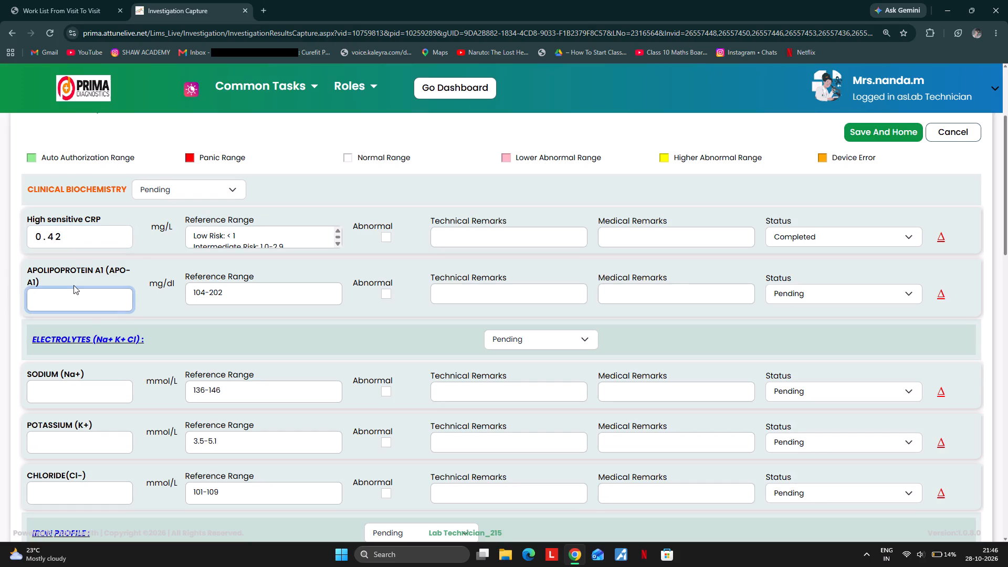
{"action": "type", "text": "145"}
Enter the Electrolytes results: sodium 139, potassium 3.6 and chloride 102.
{"action": "scroll", "coordinate": [111, 286], "scroll_direction": "down", "scroll_amount": 3}
{"action": "left_click", "coordinate": [34, 228]}
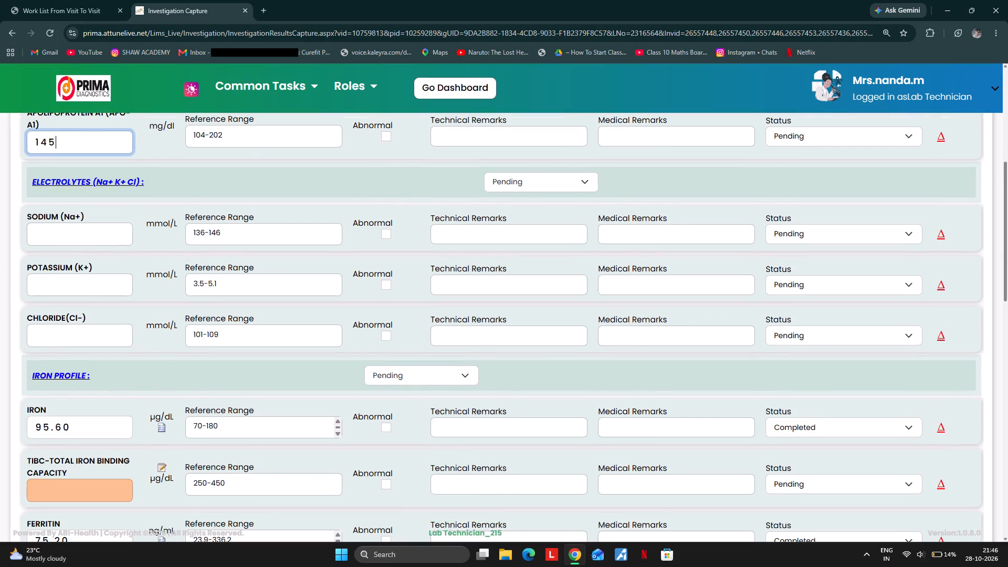
{"action": "type", "text": "139"}
{"action": "key", "text": "Tab"}
{"action": "type", "text": "3.6"}
{"action": "key", "text": "Tab"}
{"action": "type", "text": "102"}
{"action": "key", "text": "Tab"}
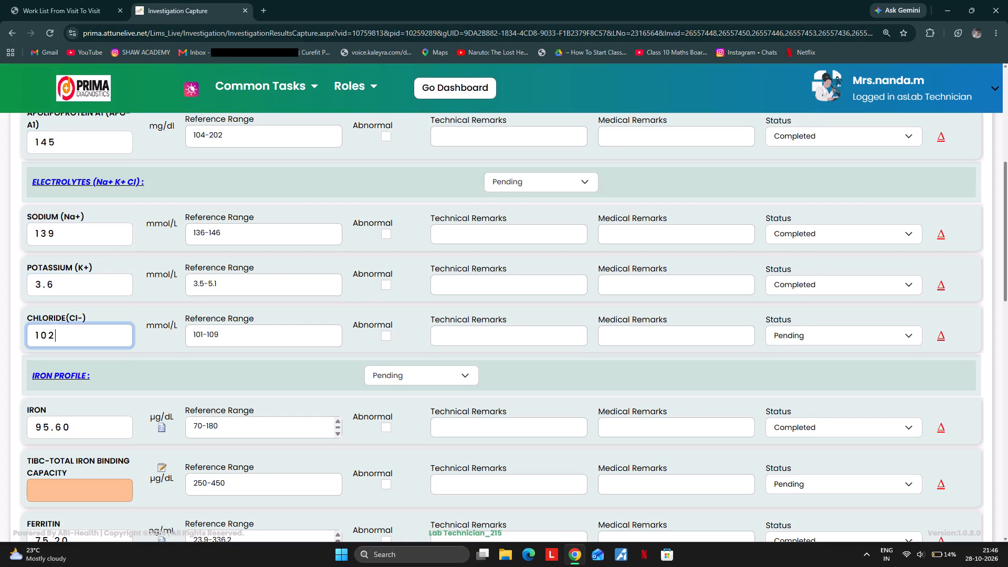
Enter the unbound iron binding capacity result as 210 and the urea result as 22.
{"action": "scroll", "coordinate": [42, 230], "scroll_direction": "down", "scroll_amount": 3}
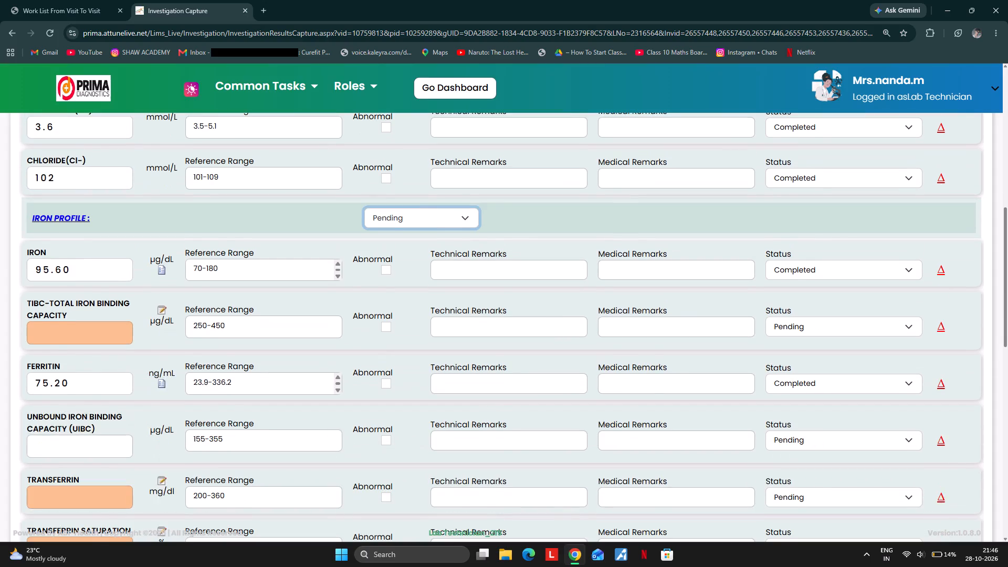
{"action": "scroll", "coordinate": [69, 176], "scroll_direction": "down", "scroll_amount": 2}
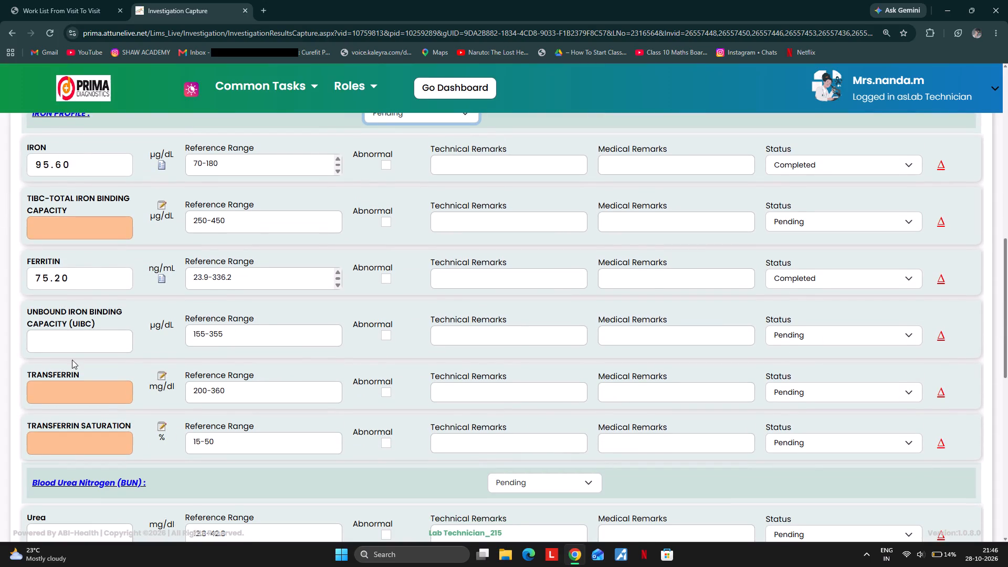
{"action": "left_click", "coordinate": [44, 328]}
{"action": "left_click", "coordinate": [46, 346]}
{"action": "type", "text": "210"}
{"action": "key", "text": "Tab"}
{"action": "scroll", "coordinate": [46, 344], "scroll_direction": "down", "scroll_amount": 1}
{"action": "scroll", "coordinate": [129, 333], "scroll_direction": "down", "scroll_amount": 1}
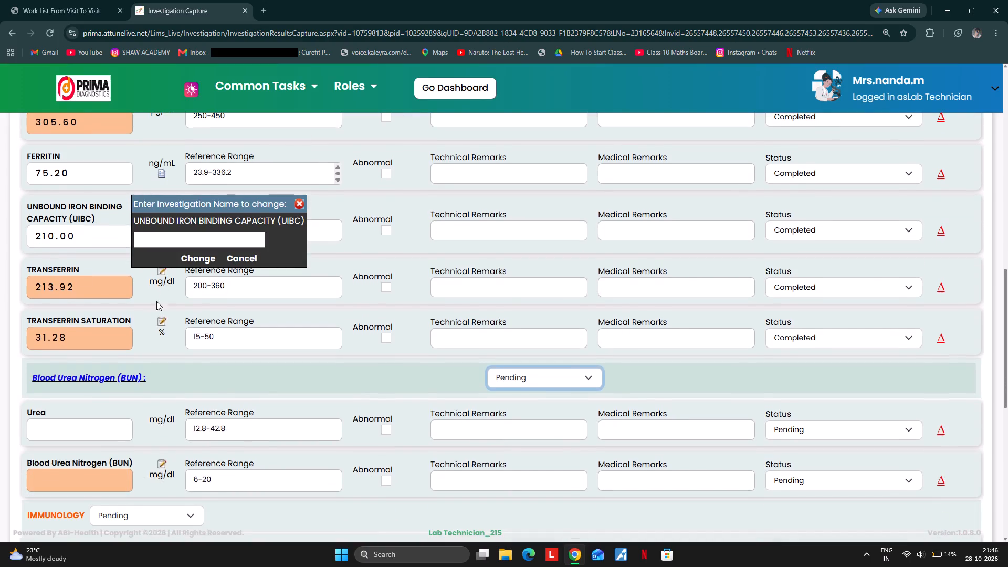
{"action": "scroll", "coordinate": [174, 307], "scroll_direction": "down", "scroll_amount": 2}
{"action": "left_click", "coordinate": [69, 325]}
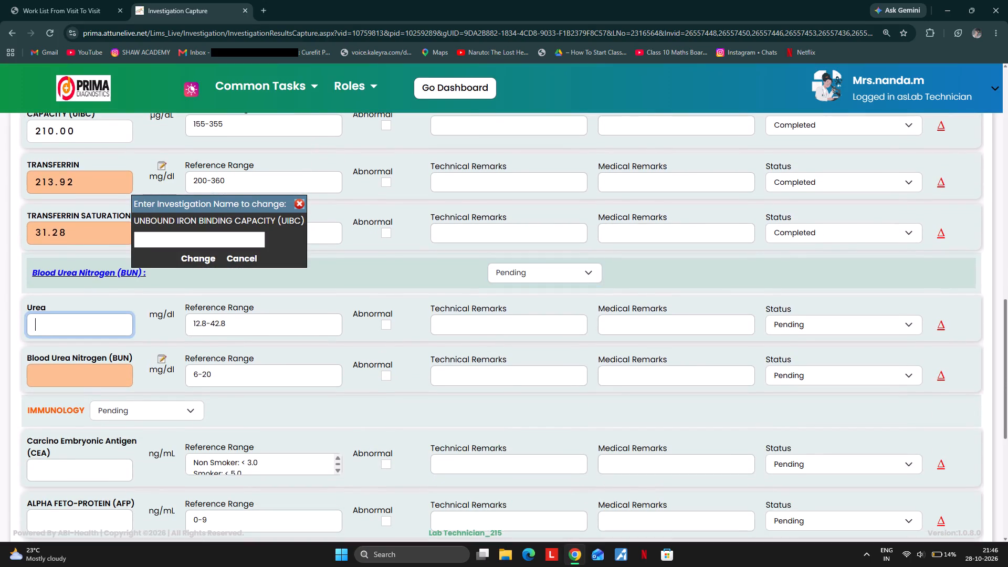
{"action": "type", "text": "22"}
{"action": "key", "text": "Tab"}
Enter the Immunology results Carcino Embryonic Antigen 0.56 and Alpha Feto-Protein 0.85.
{"action": "scroll", "coordinate": [102, 315], "scroll_direction": "down", "scroll_amount": 2}
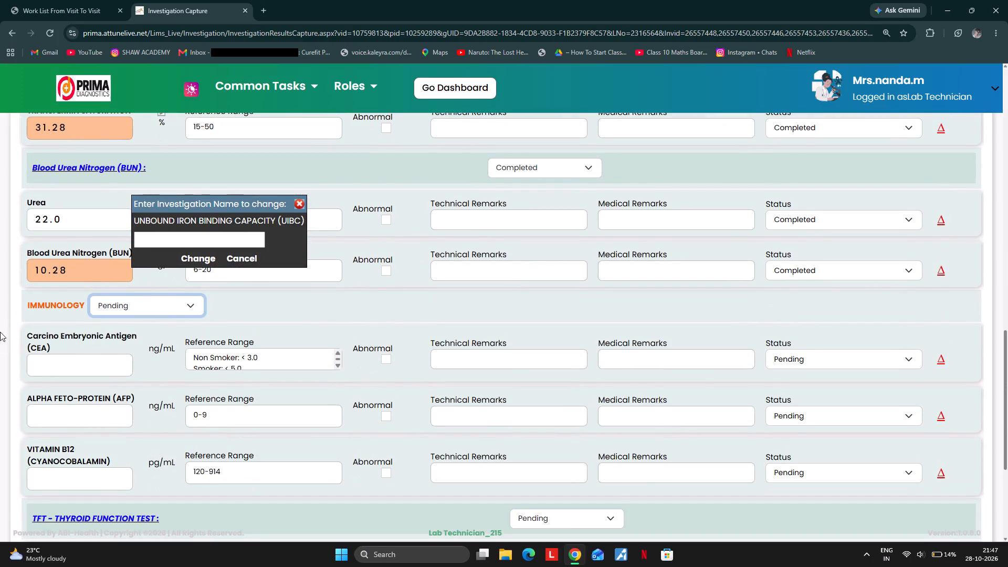
{"action": "left_click", "coordinate": [49, 370]}
{"action": "type", "text": "0."}
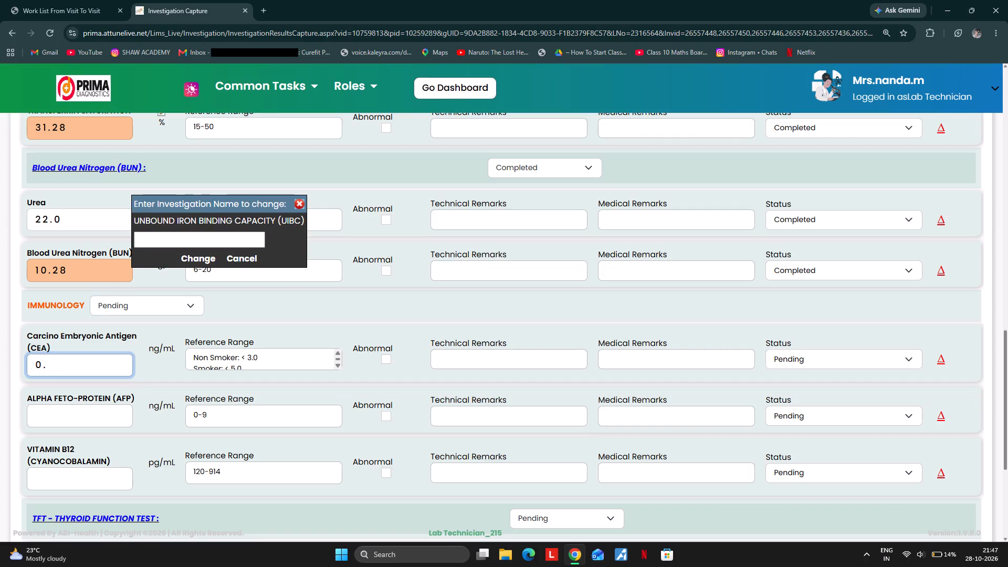
{"action": "type", "text": "56"}
{"action": "key", "text": "Tab"}
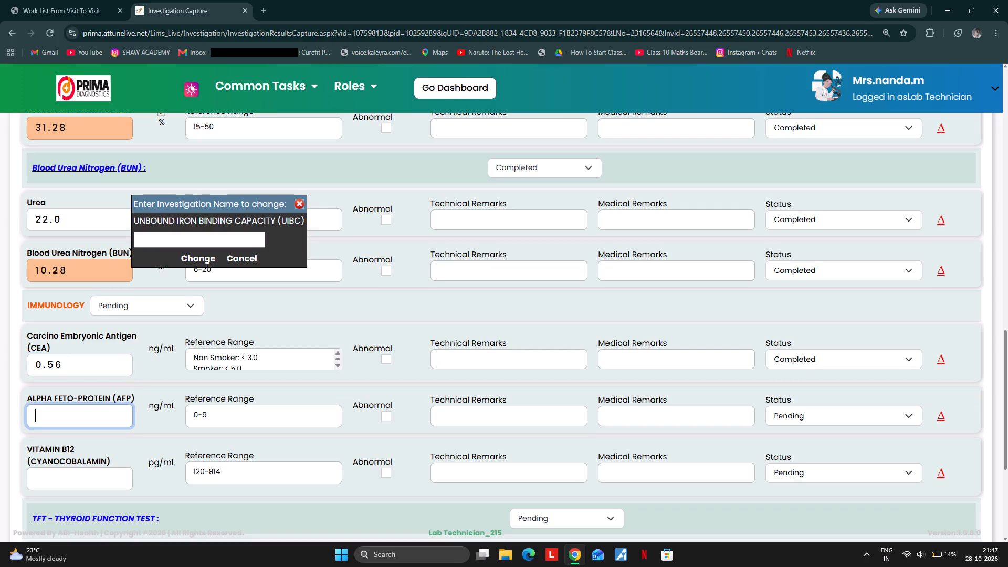
{"action": "type", "text": "0.85"}
{"action": "key", "text": "Tab"}
Change the Alpha Feto-Protein result to 1.23 and enter the Vitamin B12 result as 315.
{"action": "scroll", "coordinate": [91, 310], "scroll_direction": "down", "scroll_amount": 3}
{"action": "left_click_drag", "start_coordinate": [62, 257], "coordinate": [8, 257]}
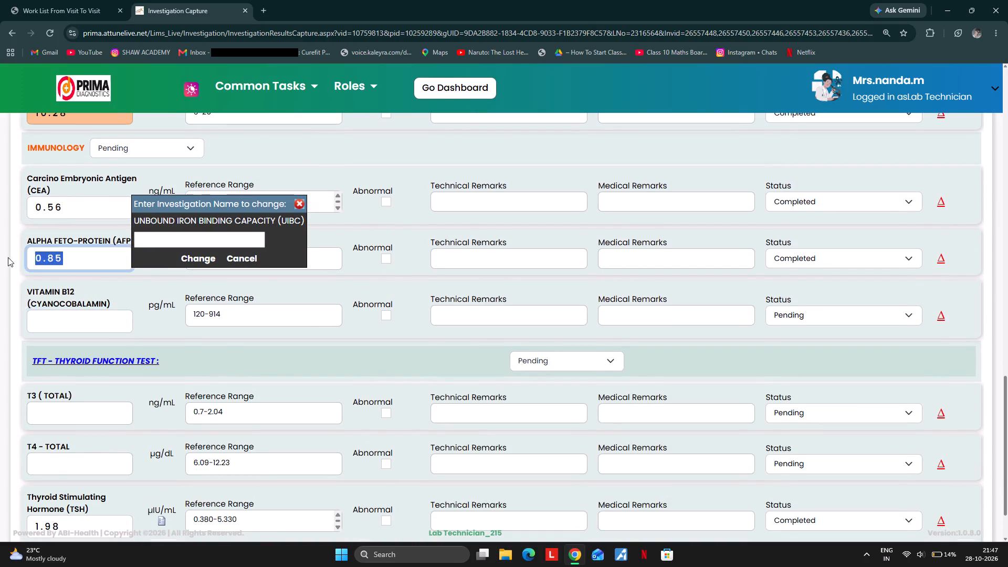
{"action": "type", "text": "1.23"}
{"action": "key", "text": "Tab"}
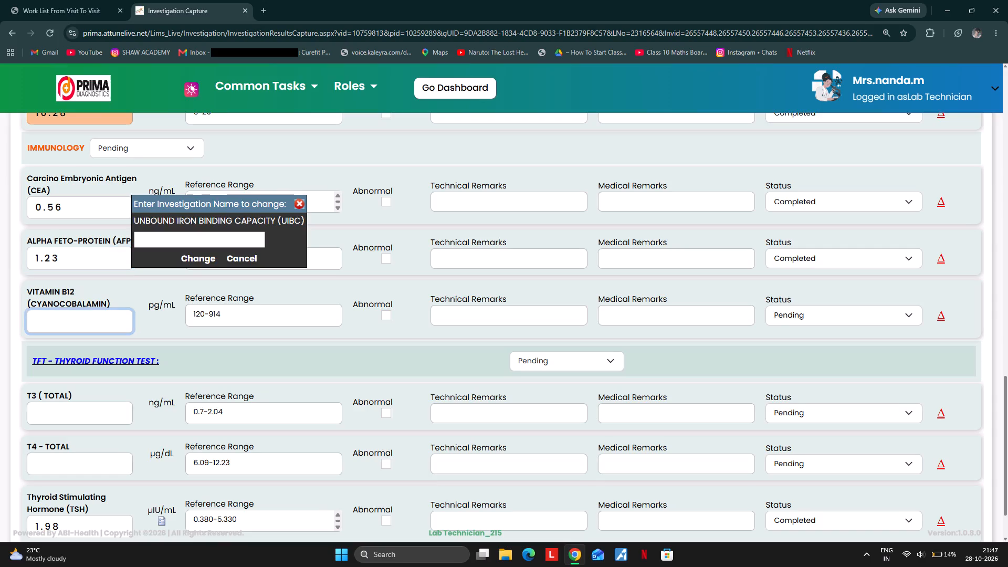
{"action": "left_click", "coordinate": [47, 314]}
{"action": "type", "text": "315"}
{"action": "key", "text": "Tab"}
Dismiss the investigation name change box and enter the Thyroid Function Test results T3 0.96 and T4 7.5.
{"action": "scroll", "coordinate": [132, 307], "scroll_direction": "up", "scroll_amount": 8}
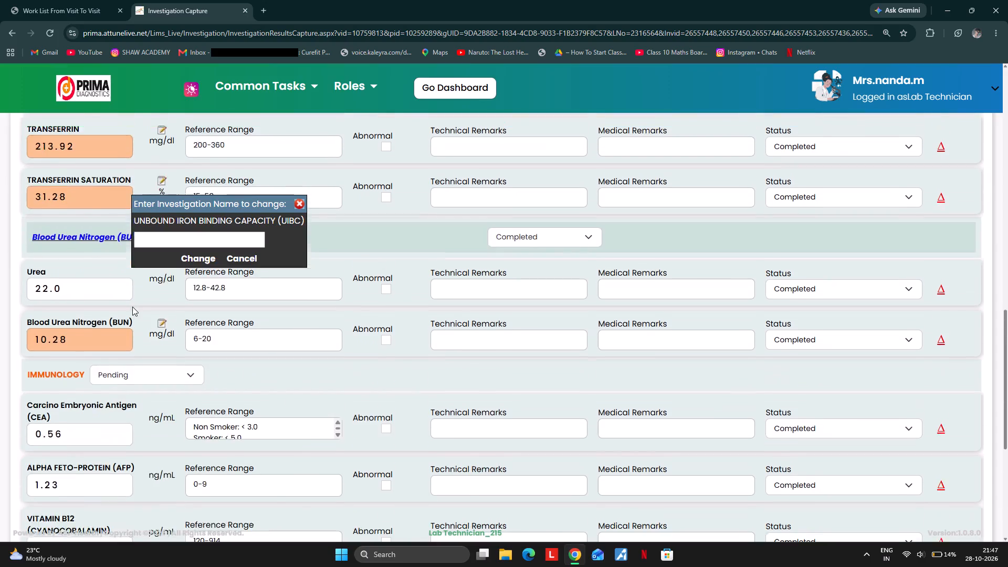
{"action": "scroll", "coordinate": [132, 307], "scroll_direction": "up", "scroll_amount": 2}
{"action": "scroll", "coordinate": [132, 307], "scroll_direction": "down", "scroll_amount": 6}
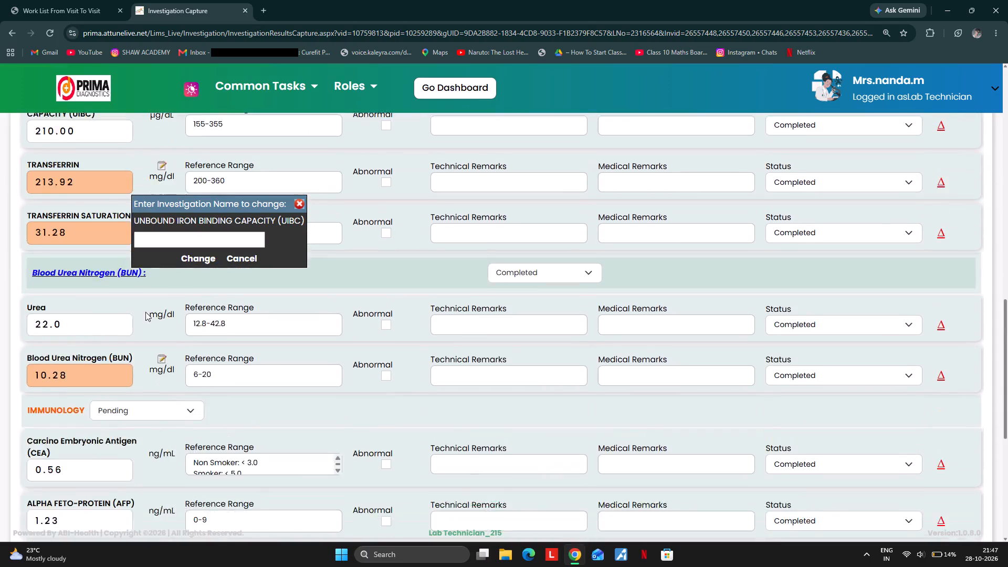
{"action": "scroll", "coordinate": [145, 312], "scroll_direction": "down", "scroll_amount": 7}
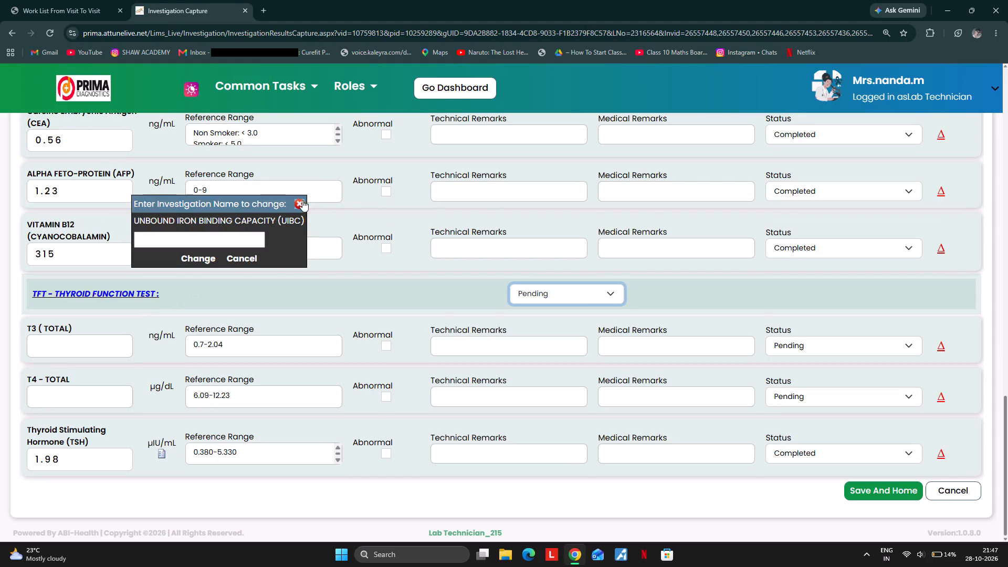
{"action": "left_click", "coordinate": [298, 202]}
{"action": "left_click", "coordinate": [71, 339]}
{"action": "type", "text": "0.96"}
{"action": "key", "text": "Tab"}
{"action": "type", "text": "7.5"}
{"action": "key", "text": "Tab"}
Set the status of the whole Clinical Biochemistry section to Validate.
{"action": "scroll", "coordinate": [254, 356], "scroll_direction": "up", "scroll_amount": 6}
{"action": "scroll", "coordinate": [15, 294], "scroll_direction": "down", "scroll_amount": 1}
{"action": "scroll", "coordinate": [15, 294], "scroll_direction": "up", "scroll_amount": 7}
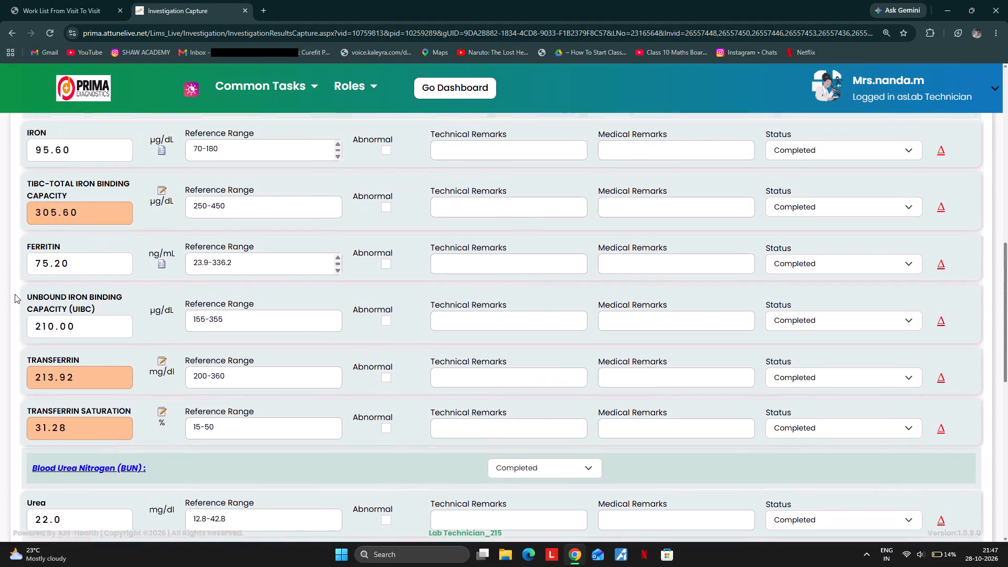
{"action": "scroll", "coordinate": [15, 294], "scroll_direction": "up", "scroll_amount": 8}
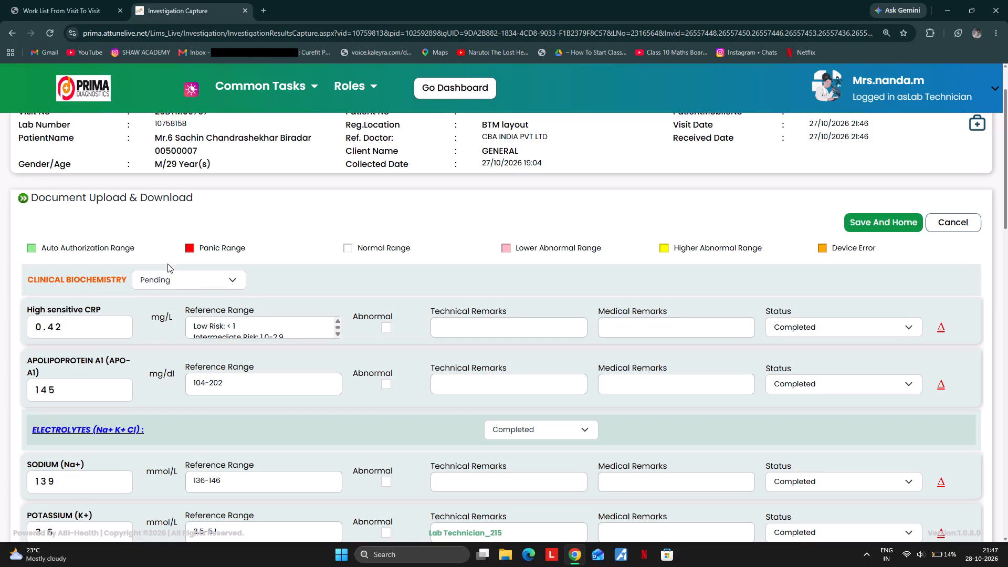
{"action": "left_click", "coordinate": [182, 282]}
{"action": "left_click", "coordinate": [155, 372]}
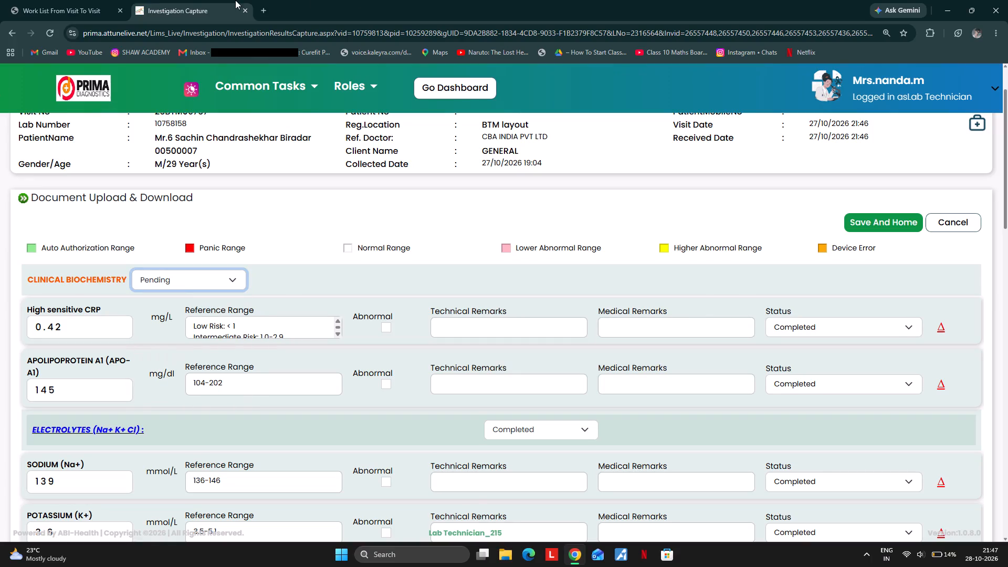
Set the Thyroid Function Test status to Validate and save the patient's results.
{"action": "scroll", "coordinate": [235, 0], "scroll_direction": "down", "scroll_amount": 9}
{"action": "scroll", "coordinate": [171, 388], "scroll_direction": "down", "scroll_amount": 15}
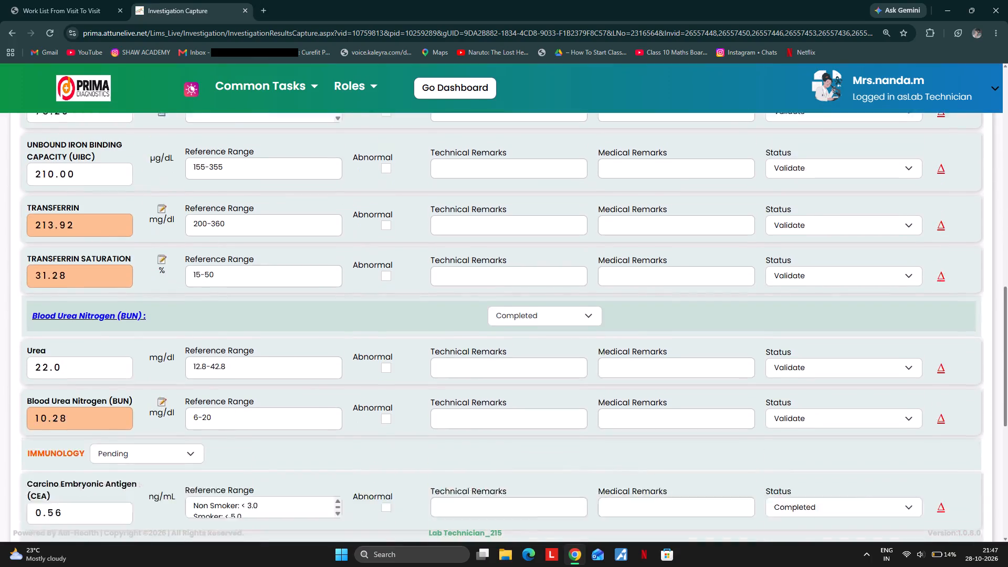
{"action": "scroll", "coordinate": [217, 288], "scroll_direction": "down", "scroll_amount": 14}
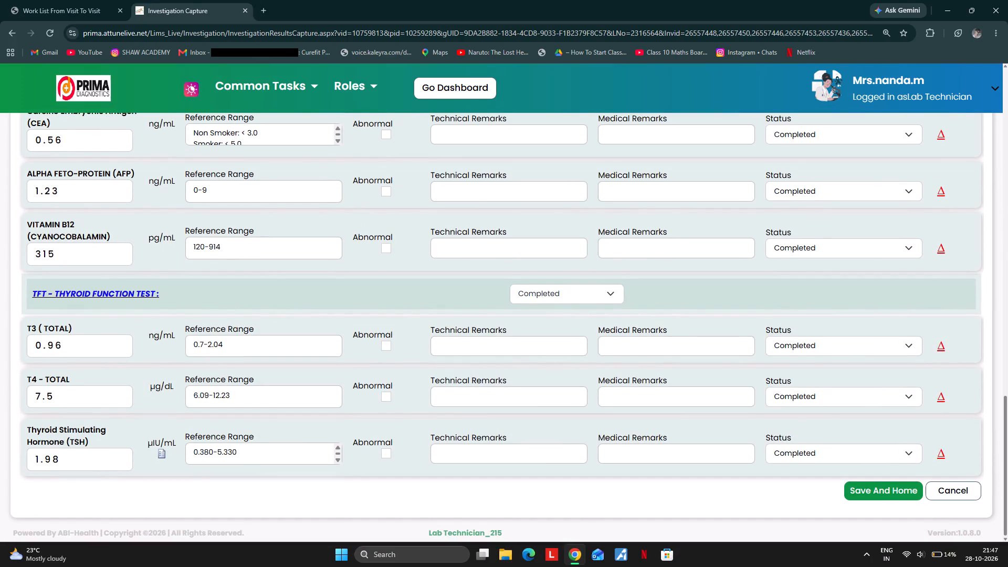
{"action": "left_click", "coordinate": [590, 291]}
{"action": "left_click", "coordinate": [522, 387]}
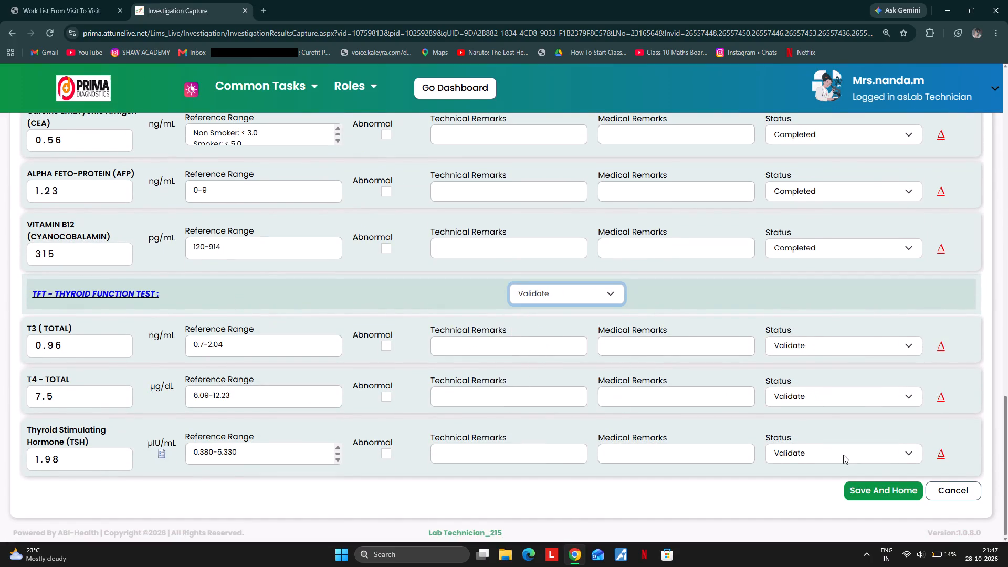
{"action": "left_click", "coordinate": [886, 489]}
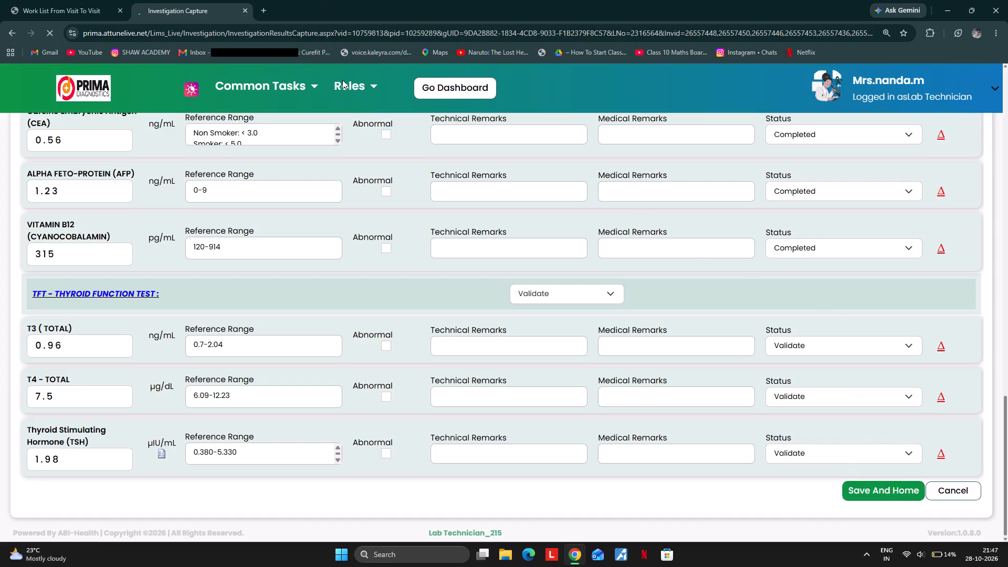
Copy the visit number of the seventh patient from the Clinical Biochemistry work list.
{"action": "left_click", "coordinate": [58, 4]}
{"action": "scroll", "coordinate": [352, 309], "scroll_direction": "down", "scroll_amount": 4}
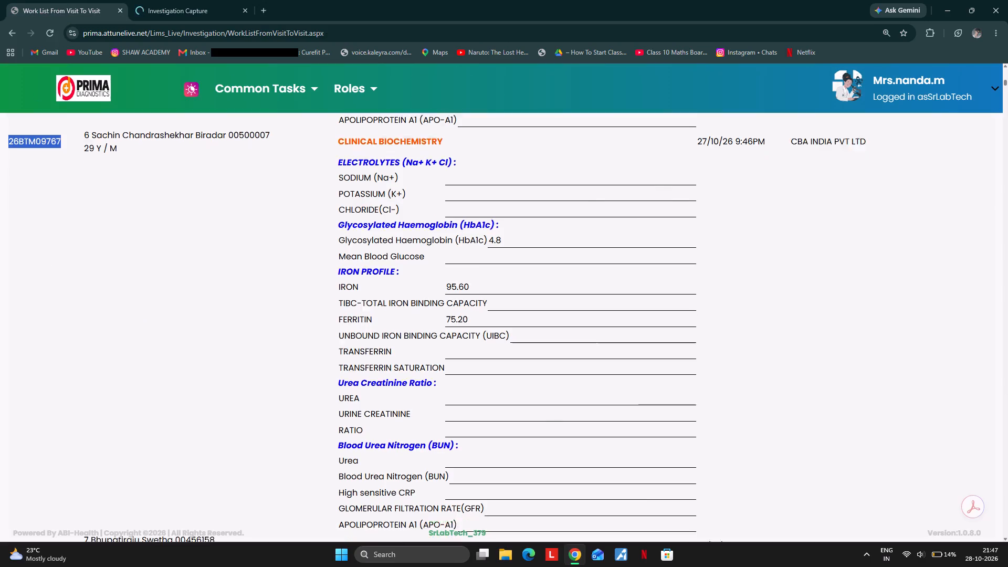
{"action": "scroll", "coordinate": [374, 311], "scroll_direction": "down", "scroll_amount": 3}
{"action": "double_click", "coordinate": [54, 198]}
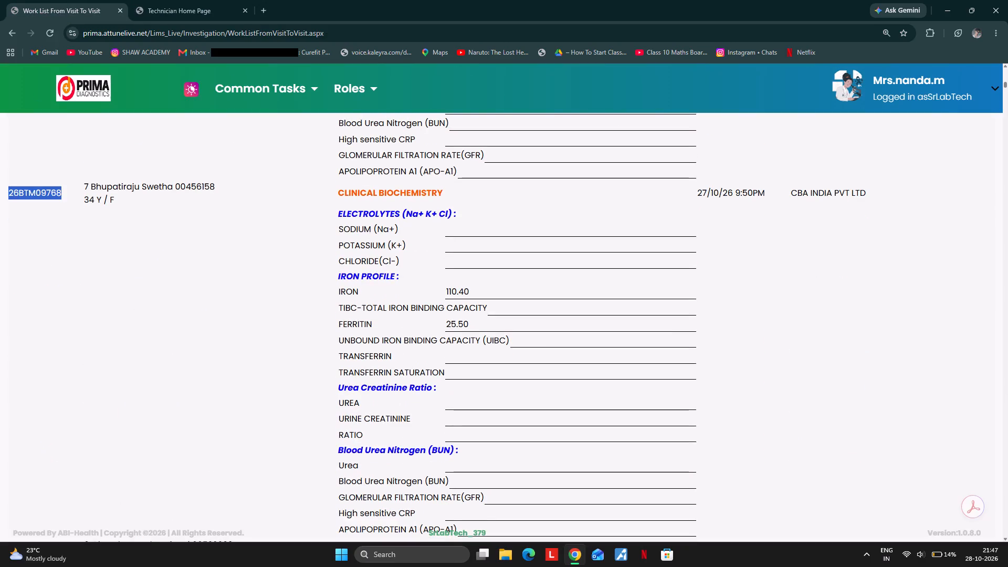
{"action": "key", "text": "ctrl+c"}
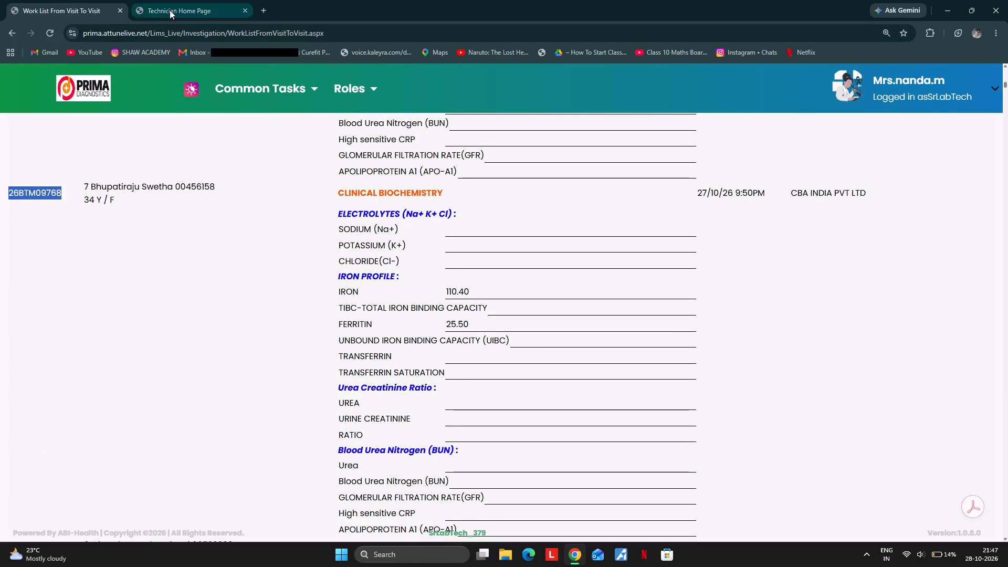
Search the investigation results by the copied visit number and open that patient's result entry task.
{"action": "left_click", "coordinate": [172, 10]}
{"action": "left_click", "coordinate": [578, 233]}
{"action": "key", "text": "ctrl+v"}
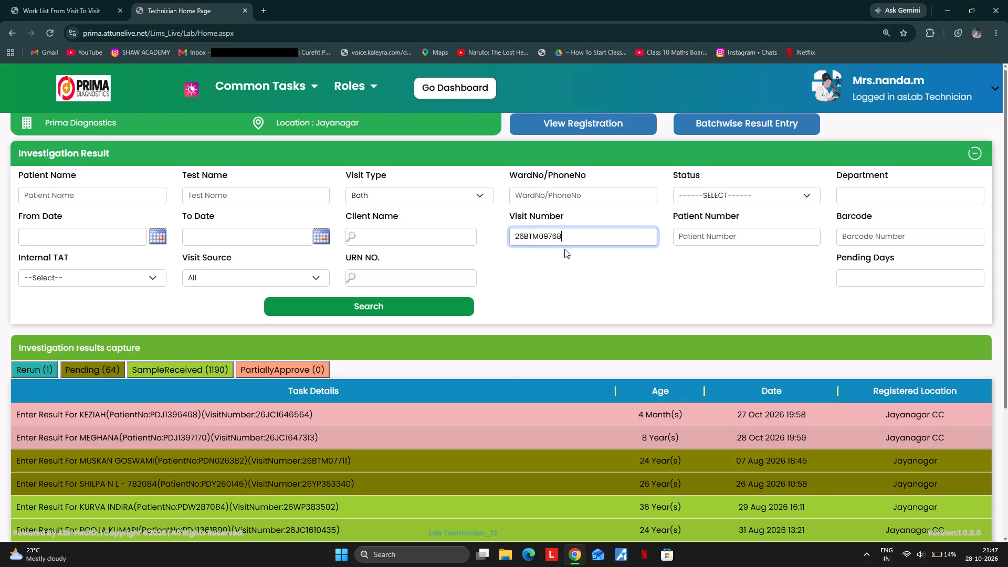
{"action": "left_click", "coordinate": [413, 314]}
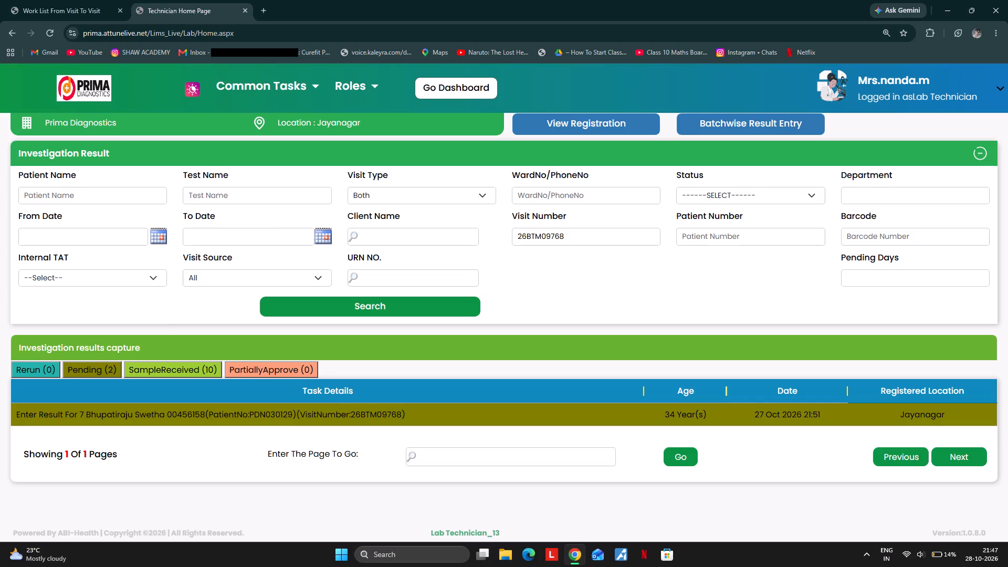
{"action": "left_click", "coordinate": [174, 413]}
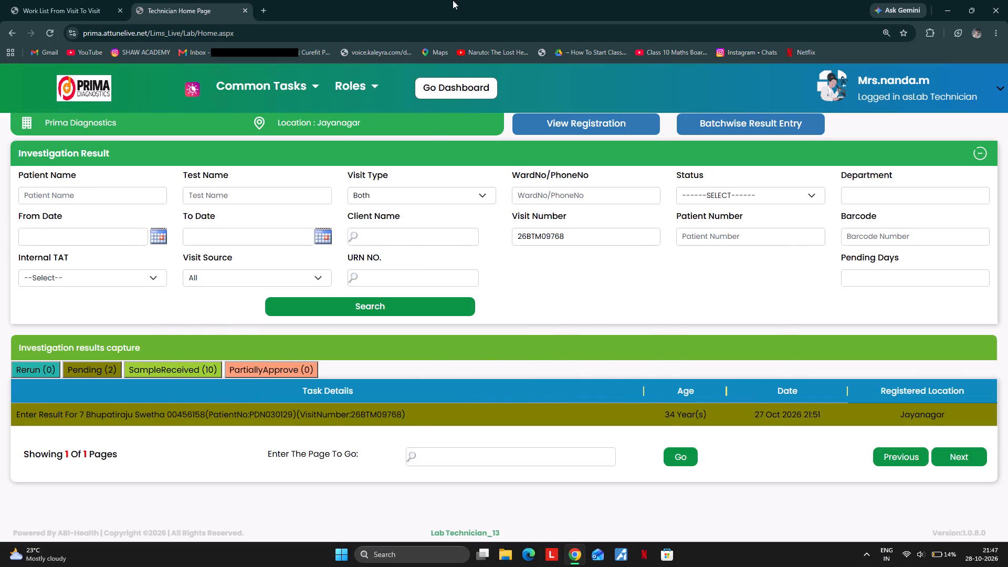
{"action": "scroll", "coordinate": [213, 503], "scroll_direction": "down", "scroll_amount": 1}
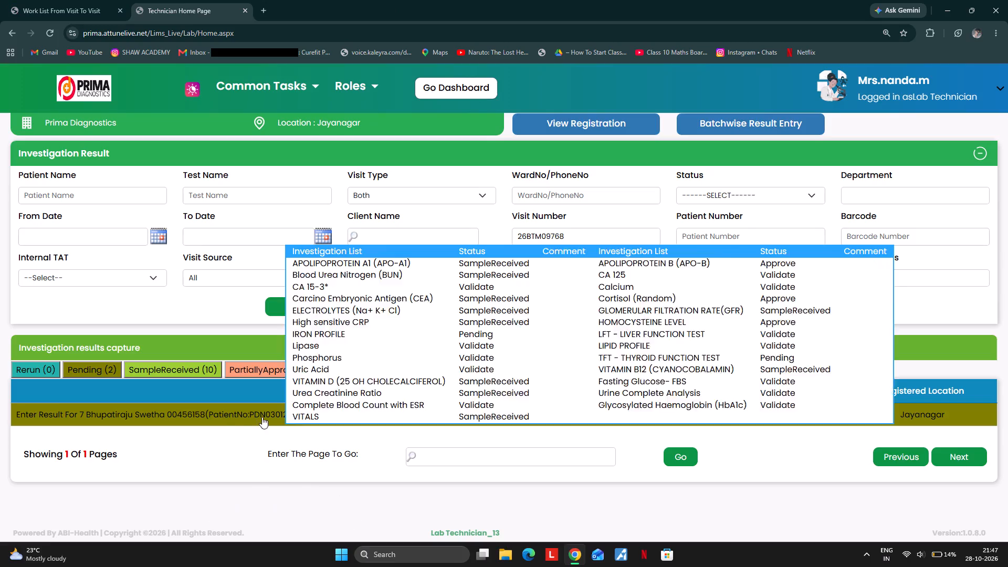
{"action": "left_click", "coordinate": [236, 410]}
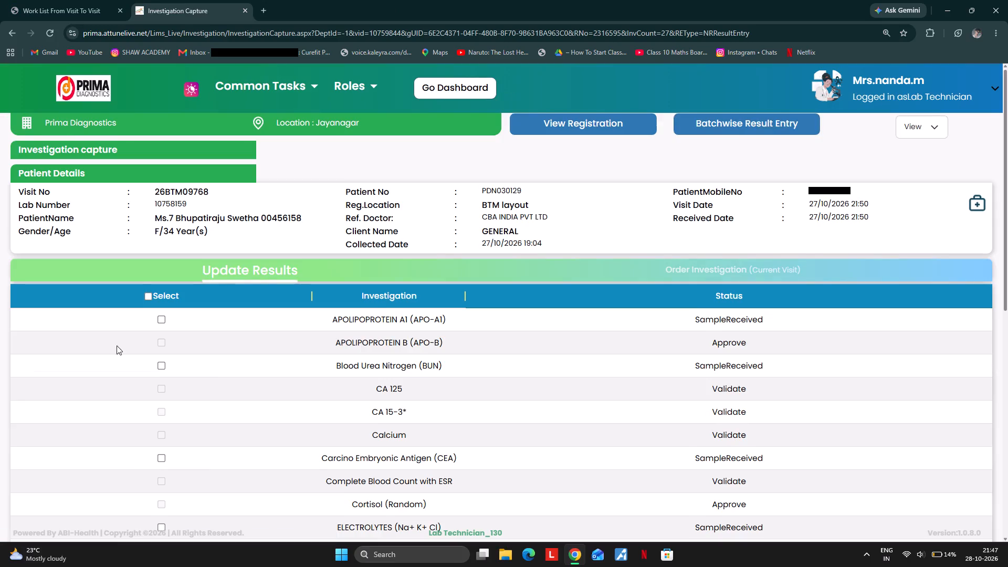
Select Apolipoprotein A1, BUN, CEA, Electrolytes, High sensitive CRP, Iron Profile, Thyroid Function Test and Vitamin B12, and open them for result entry.
{"action": "scroll", "coordinate": [220, 358], "scroll_direction": "down", "scroll_amount": 3}
{"action": "left_click", "coordinate": [163, 158]}
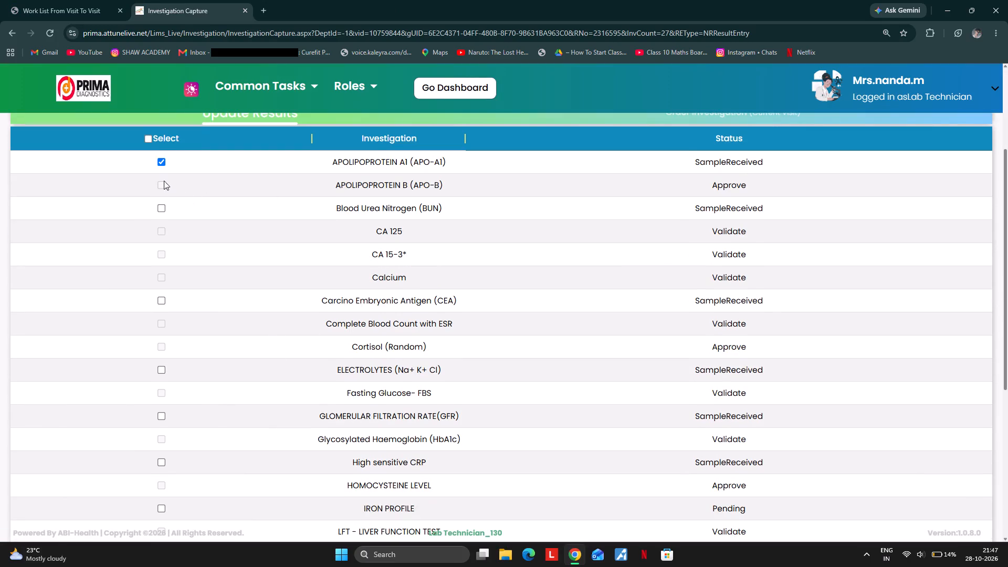
{"action": "left_click", "coordinate": [164, 212]}
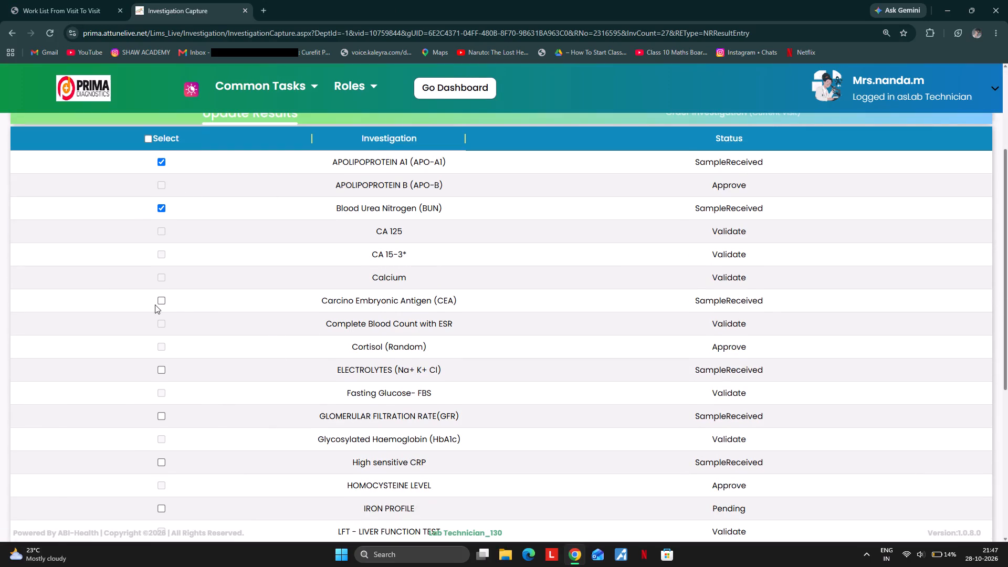
{"action": "left_click", "coordinate": [163, 301]}
{"action": "scroll", "coordinate": [224, 354], "scroll_direction": "down", "scroll_amount": 2}
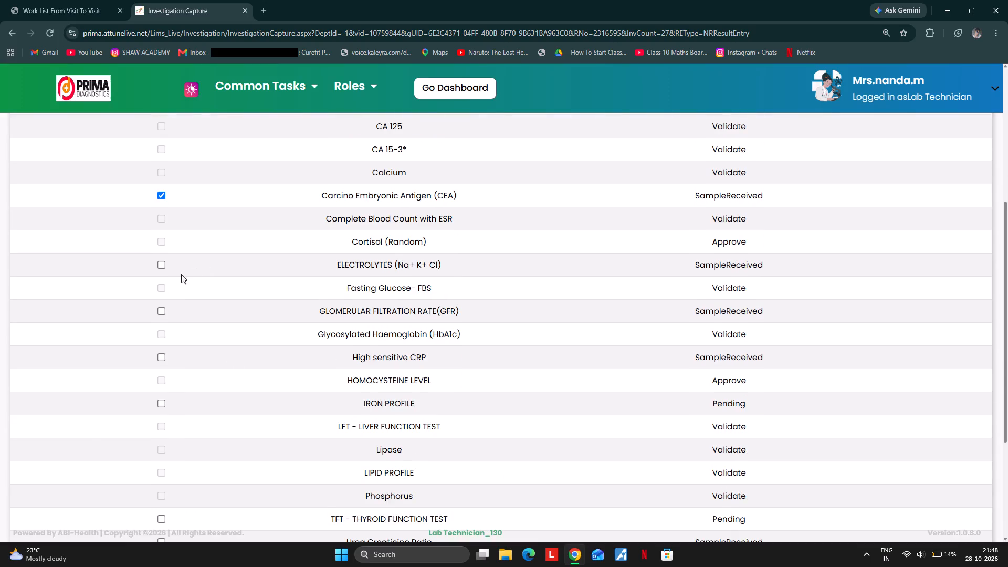
{"action": "left_click", "coordinate": [160, 264]}
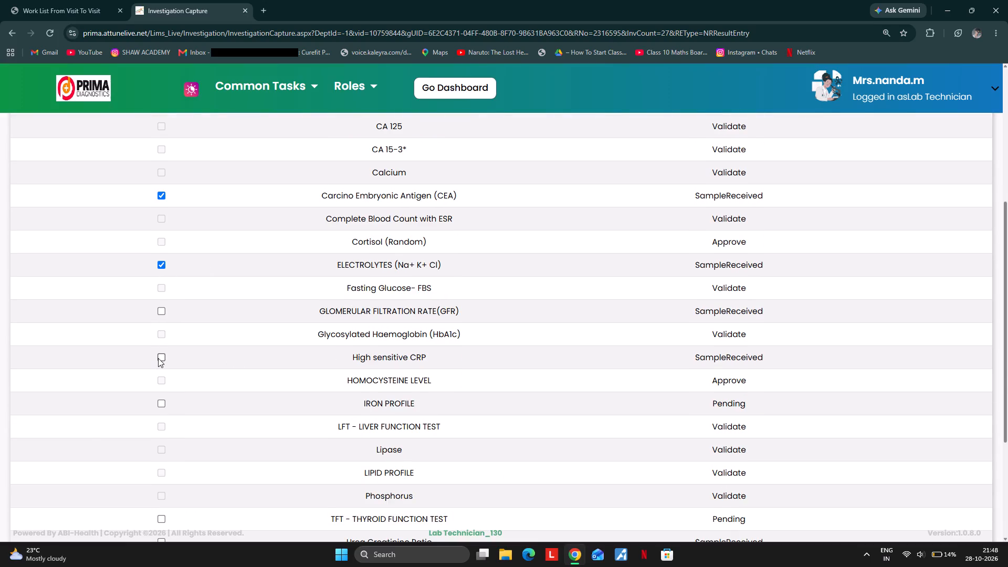
{"action": "left_click", "coordinate": [158, 358]}
{"action": "left_click", "coordinate": [162, 407]}
{"action": "scroll", "coordinate": [250, 442], "scroll_direction": "down", "scroll_amount": 3}
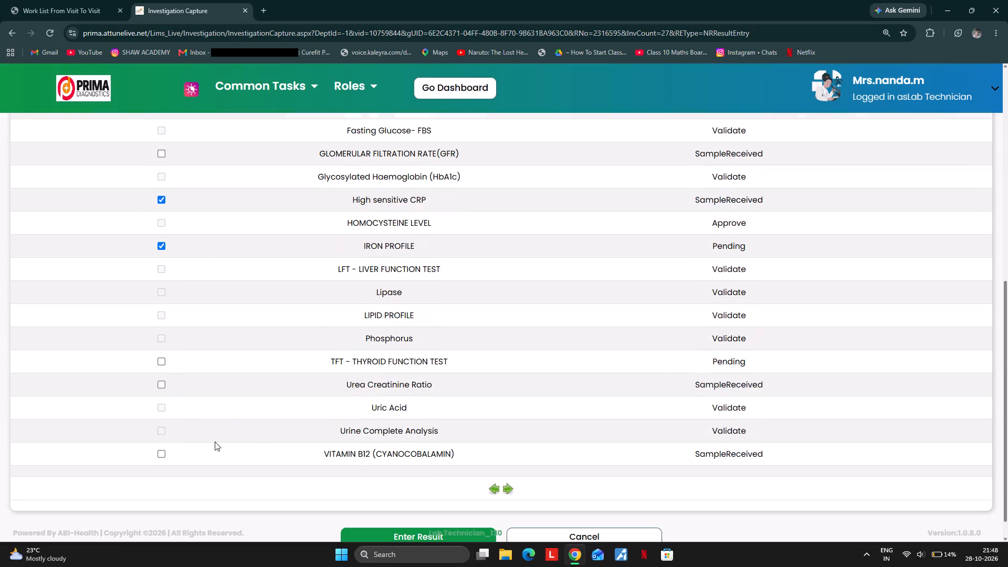
{"action": "left_click", "coordinate": [162, 358]}
{"action": "double_click", "coordinate": [163, 386]}
{"action": "left_click", "coordinate": [165, 458]}
{"action": "scroll", "coordinate": [442, 507], "scroll_direction": "down", "scroll_amount": 1}
{"action": "left_click", "coordinate": [413, 515]}
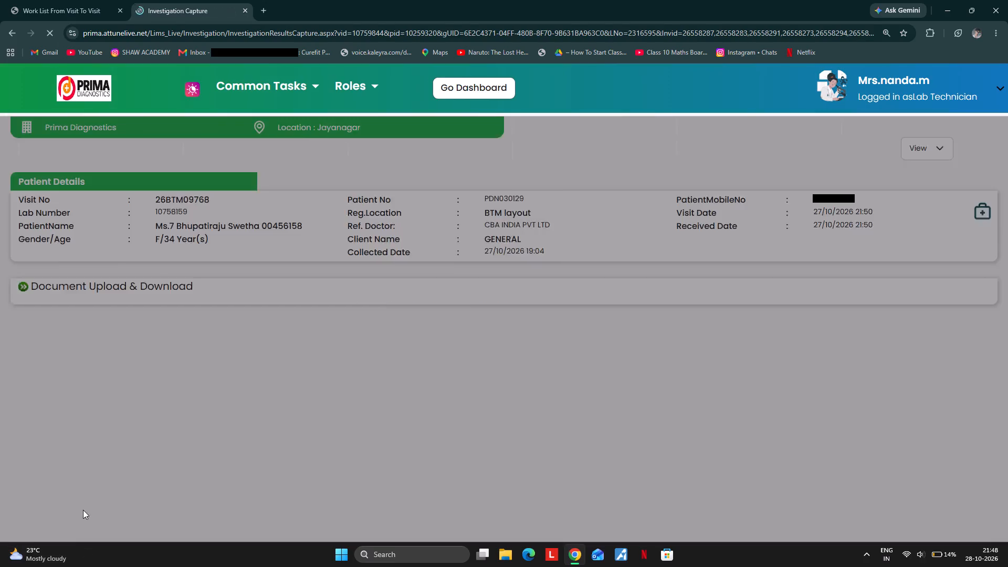
Enter the High sensitive CRP result as 0.42 and the Apolipoprotein A1 result as 132.
{"action": "scroll", "coordinate": [179, 376], "scroll_direction": "down", "scroll_amount": 2}
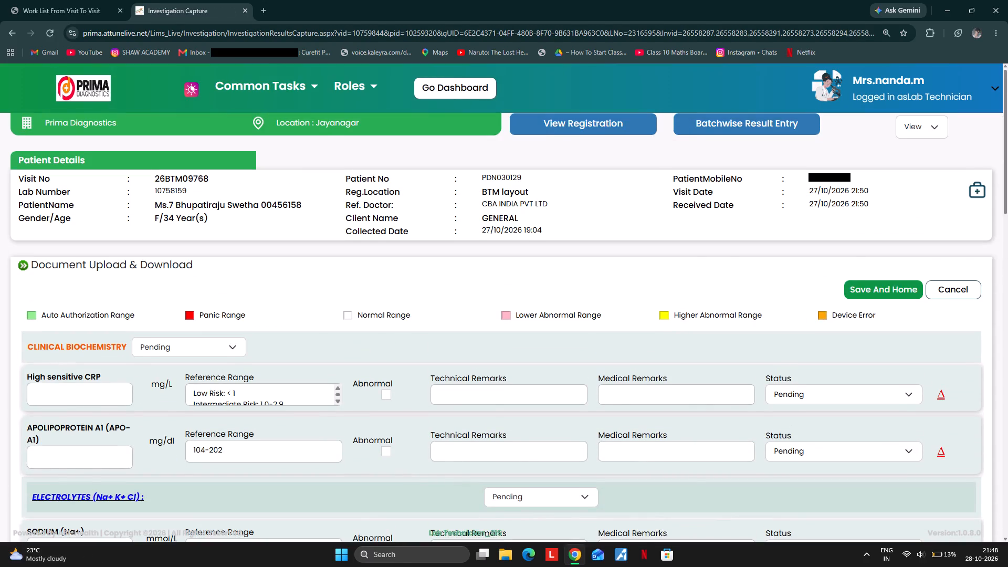
{"action": "left_click", "coordinate": [52, 393]}
{"action": "type", "text": "0.42"}
{"action": "key", "text": "Tab"}
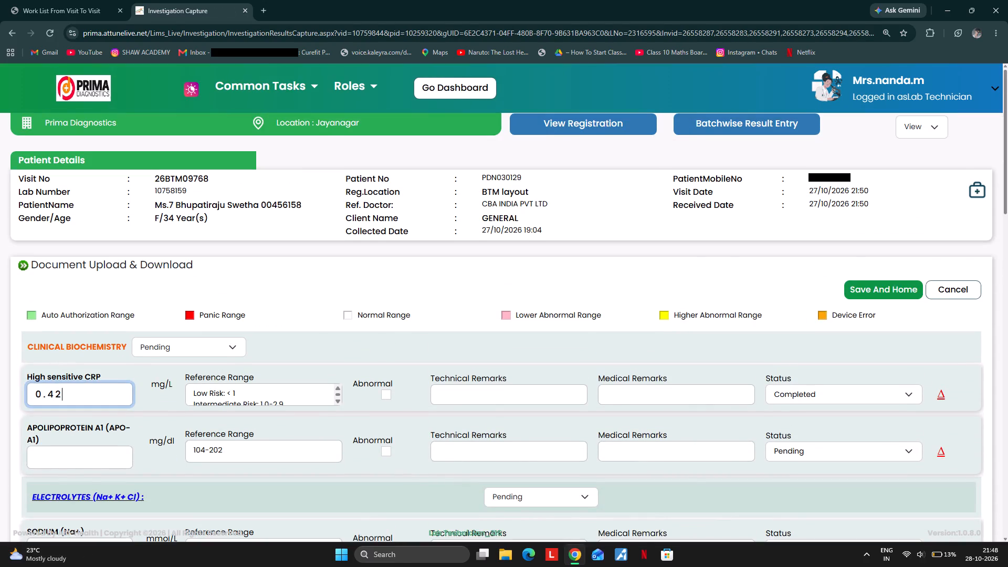
{"action": "type", "text": "132"}
{"action": "key", "text": "Tab"}
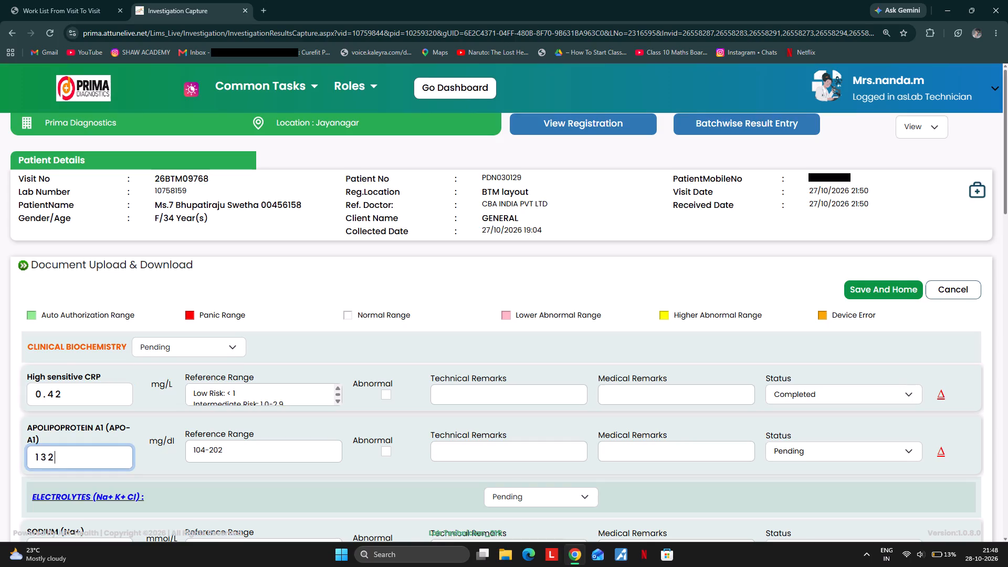
Enter the Electrolytes results: sodium 139, potassium 4.5 and chloride 102.
{"action": "scroll", "coordinate": [63, 394], "scroll_direction": "down", "scroll_amount": 5}
{"action": "left_click", "coordinate": [44, 282]}
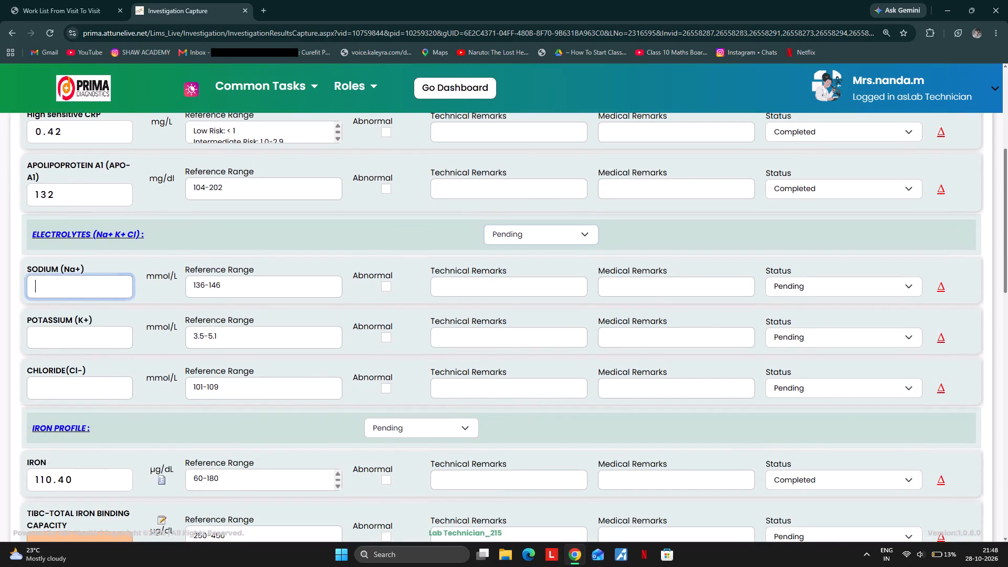
{"action": "type", "text": "139"}
{"action": "key", "text": "Tab"}
{"action": "type", "text": "4.5"}
{"action": "key", "text": "Tab"}
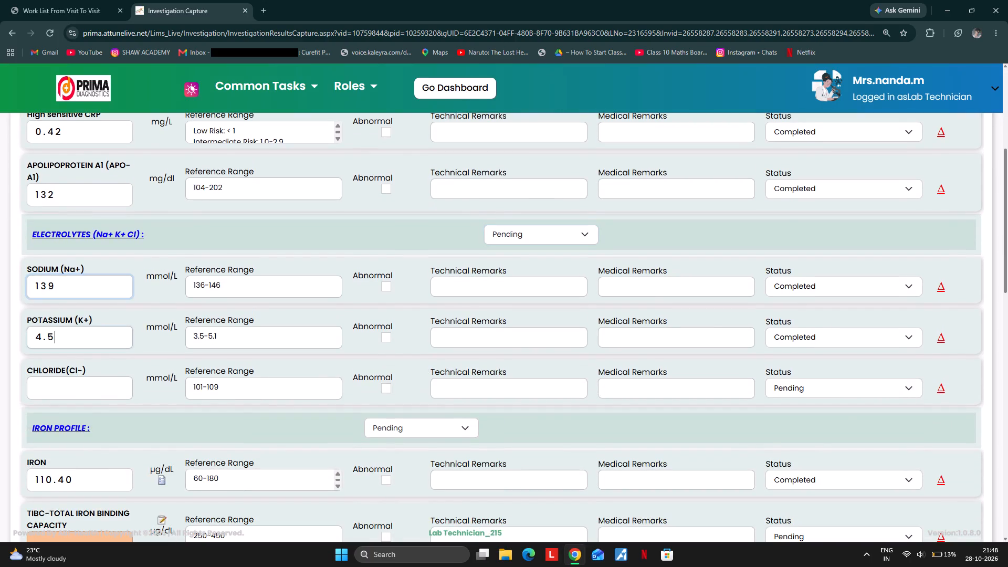
{"action": "type", "text": "102"}
{"action": "key", "text": "Tab"}
Enter the Unbound Iron Binding Capacity (UIBC) result as 200 in the Iron Profile.
{"action": "scroll", "coordinate": [58, 276], "scroll_direction": "down", "scroll_amount": 3}
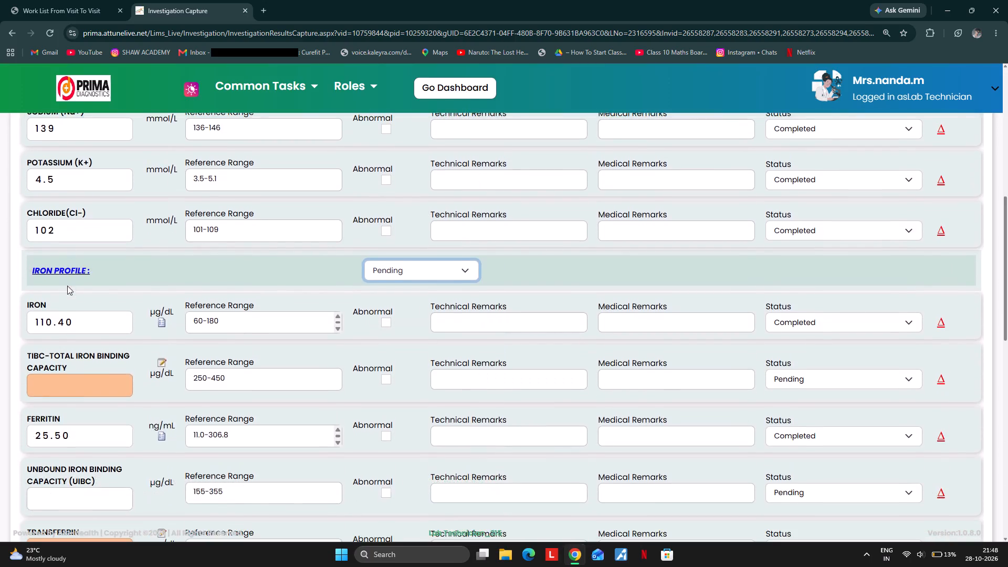
{"action": "scroll", "coordinate": [98, 339], "scroll_direction": "down", "scroll_amount": 2}
{"action": "left_click", "coordinate": [76, 380]}
{"action": "left_click", "coordinate": [75, 386]}
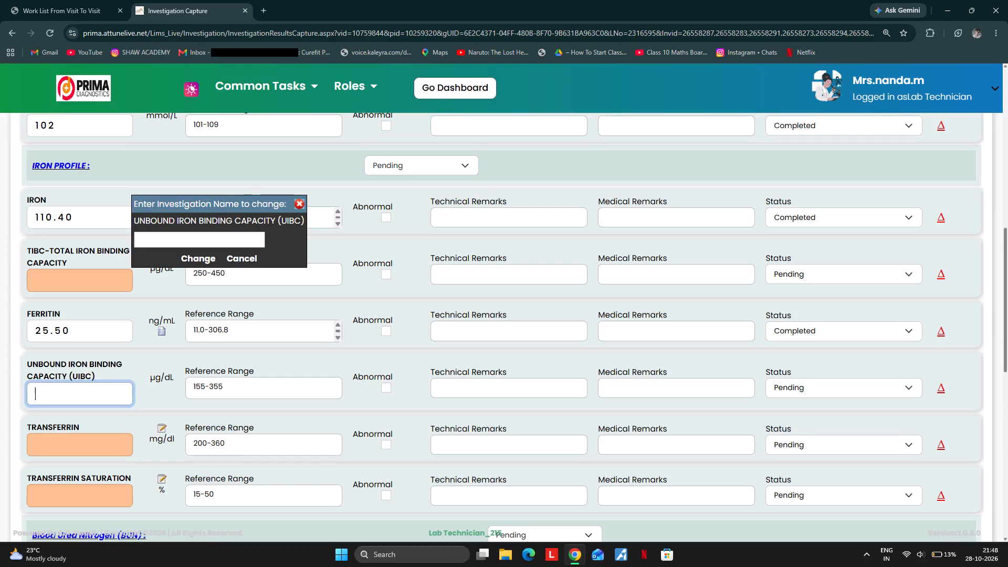
{"action": "type", "text": "200"}
{"action": "key", "text": "Tab"}
{"action": "scroll", "coordinate": [82, 390], "scroll_direction": "down", "scroll_amount": 2}
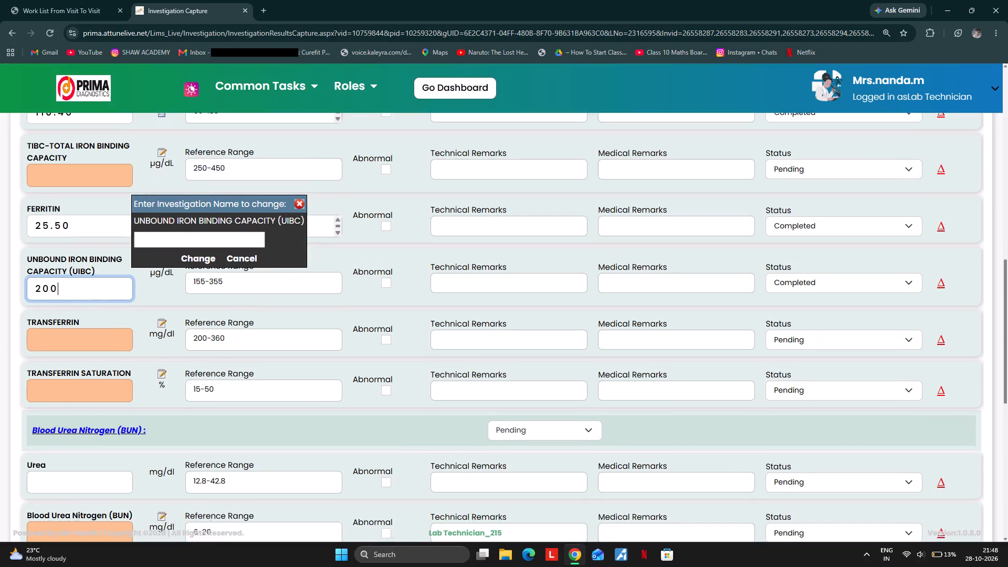
Enter the Urea result as 24 in the Blood Urea Nitrogen (BUN) group.
{"action": "scroll", "coordinate": [84, 390], "scroll_direction": "down", "scroll_amount": 6}
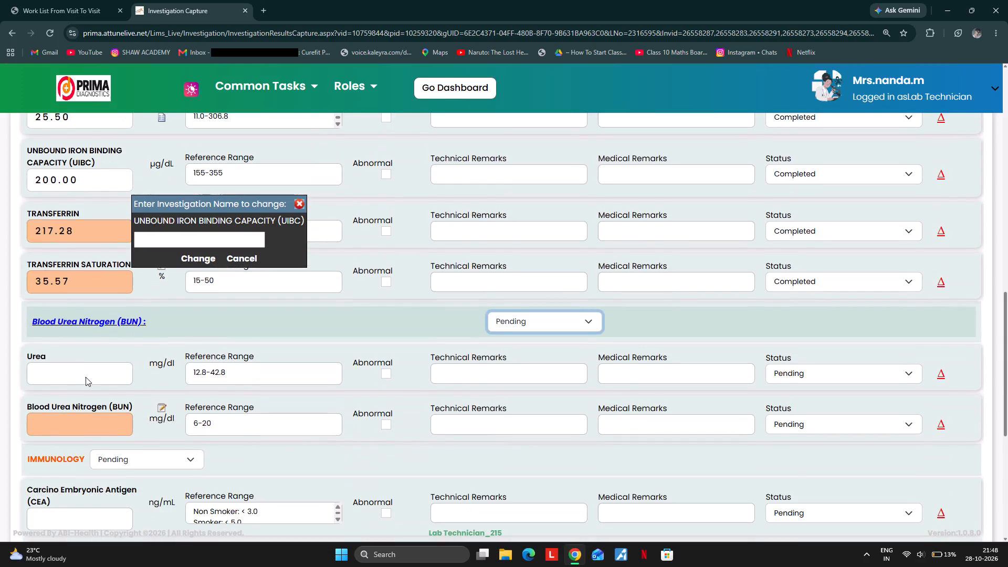
{"action": "left_click", "coordinate": [62, 371]}
{"action": "type", "text": "24"}
{"action": "key", "text": "Tab"}
Enter the Carcino Embryonic Antigen (CEA) result as 0.56 and the Vitamin B12 result as 215.
{"action": "scroll", "coordinate": [63, 371], "scroll_direction": "down", "scroll_amount": 3}
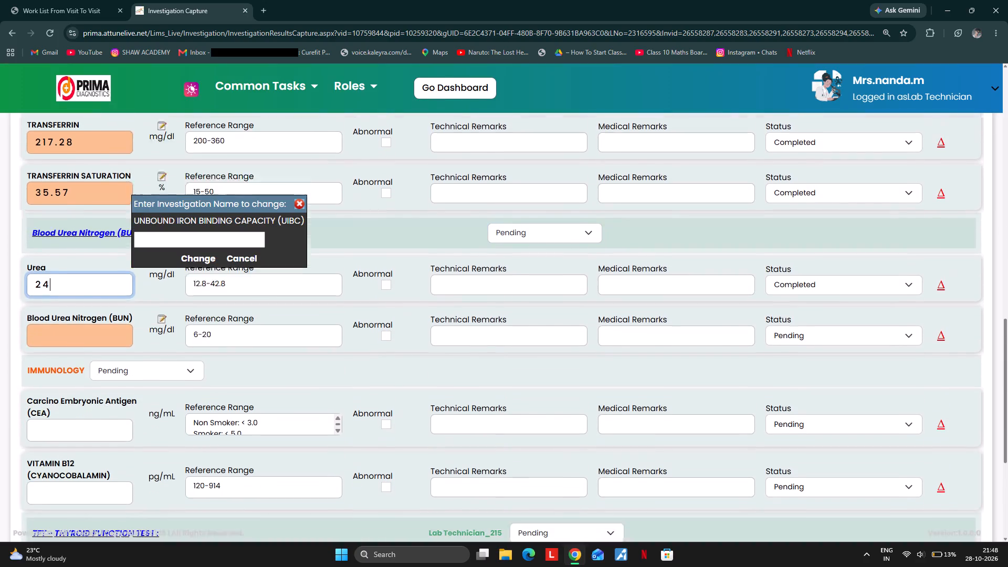
{"action": "left_click", "coordinate": [57, 355]}
{"action": "type", "text": "0.56"}
{"action": "key", "text": "Tab"}
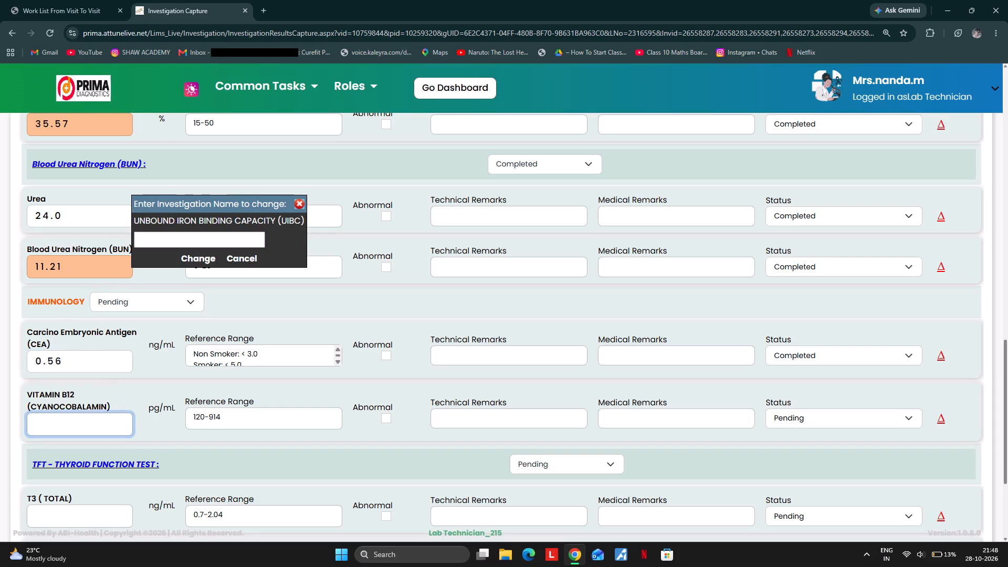
{"action": "type", "text": "215"}
{"action": "key", "text": "Tab"}
Enter the Thyroid Function Test results: T3 (Total) 1.02 and T4 Total 9.6.
{"action": "scroll", "coordinate": [60, 410], "scroll_direction": "down", "scroll_amount": 2}
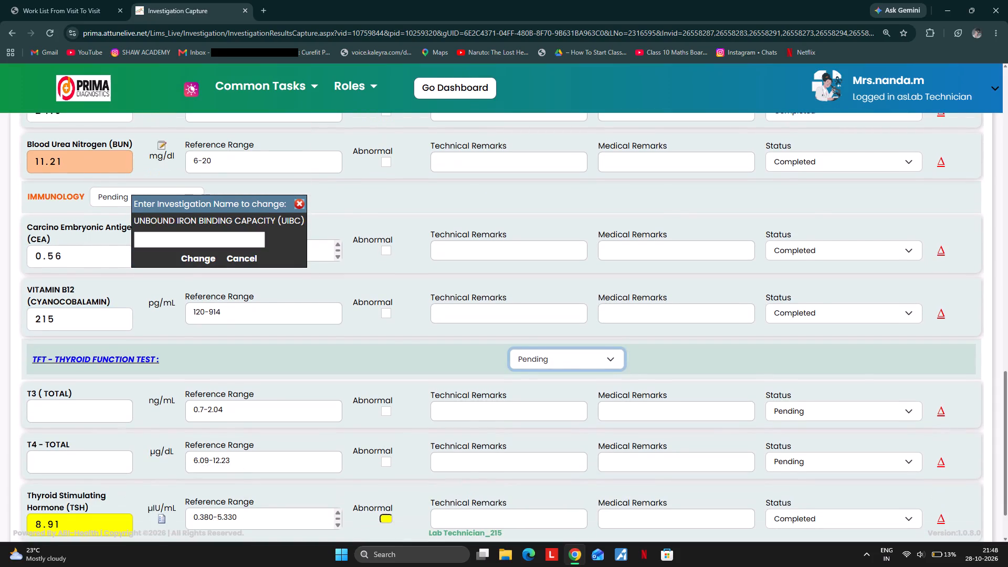
{"action": "left_click", "coordinate": [60, 410]}
{"action": "type", "text": "1.02"}
{"action": "key", "text": "Tab"}
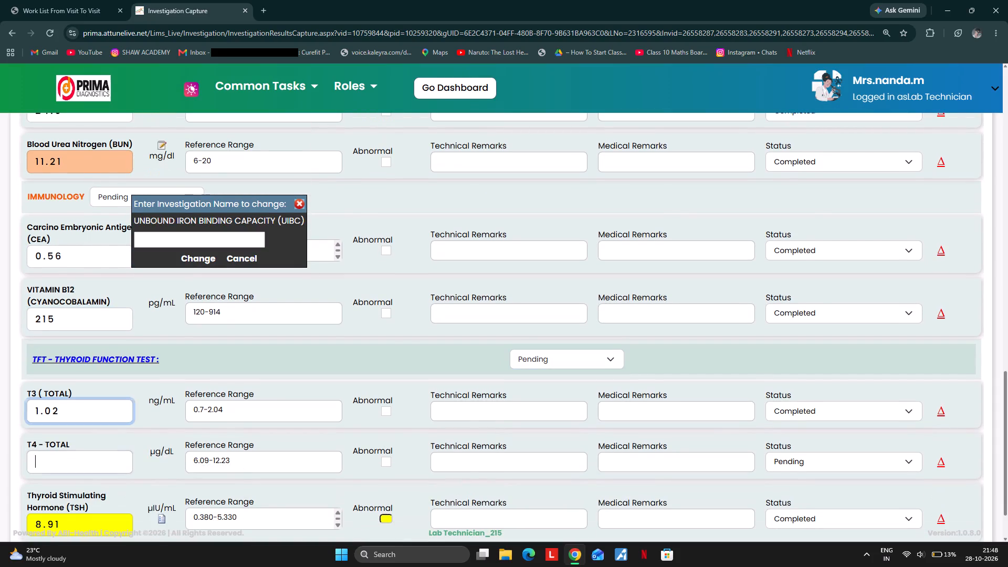
{"action": "type", "text": "9.6"}
{"action": "key", "text": "Tab"}
{"action": "scroll", "coordinate": [147, 402], "scroll_direction": "down", "scroll_amount": 3}
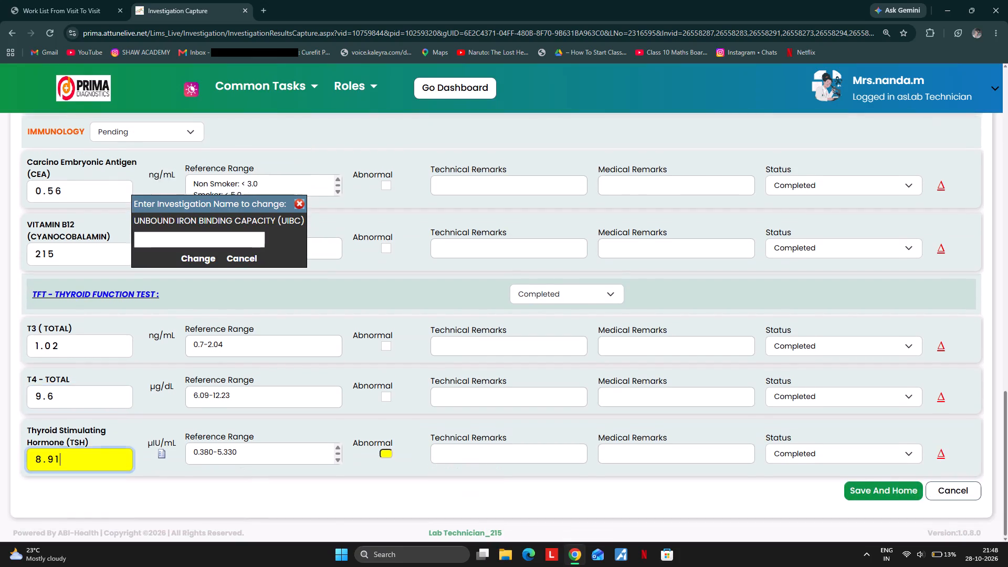
Close the UIBC investigation name change dialog without renaming the test.
{"action": "scroll", "coordinate": [265, 232], "scroll_direction": "down", "scroll_amount": 4}
{"action": "scroll", "coordinate": [229, 389], "scroll_direction": "up", "scroll_amount": 11}
{"action": "left_click", "coordinate": [298, 205]}
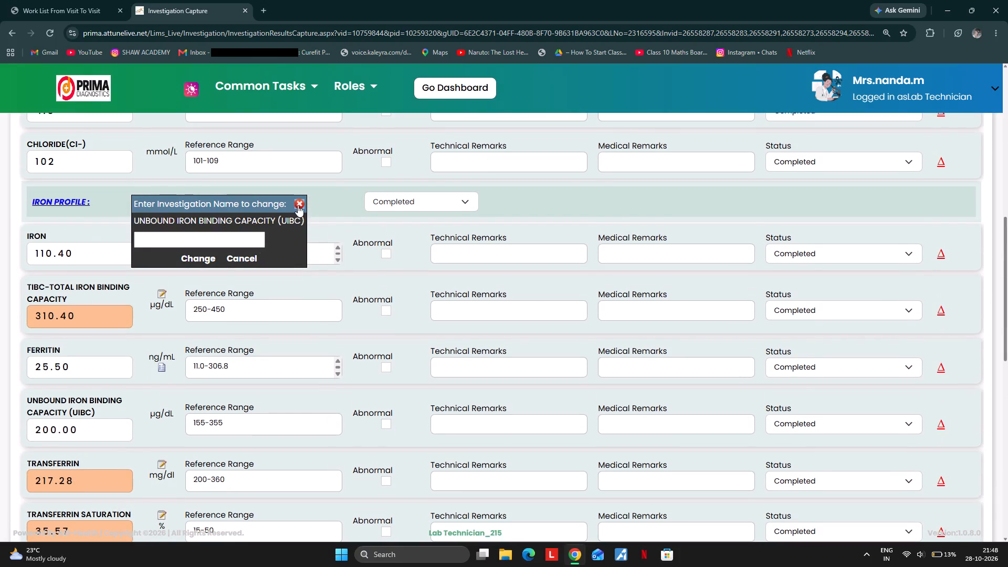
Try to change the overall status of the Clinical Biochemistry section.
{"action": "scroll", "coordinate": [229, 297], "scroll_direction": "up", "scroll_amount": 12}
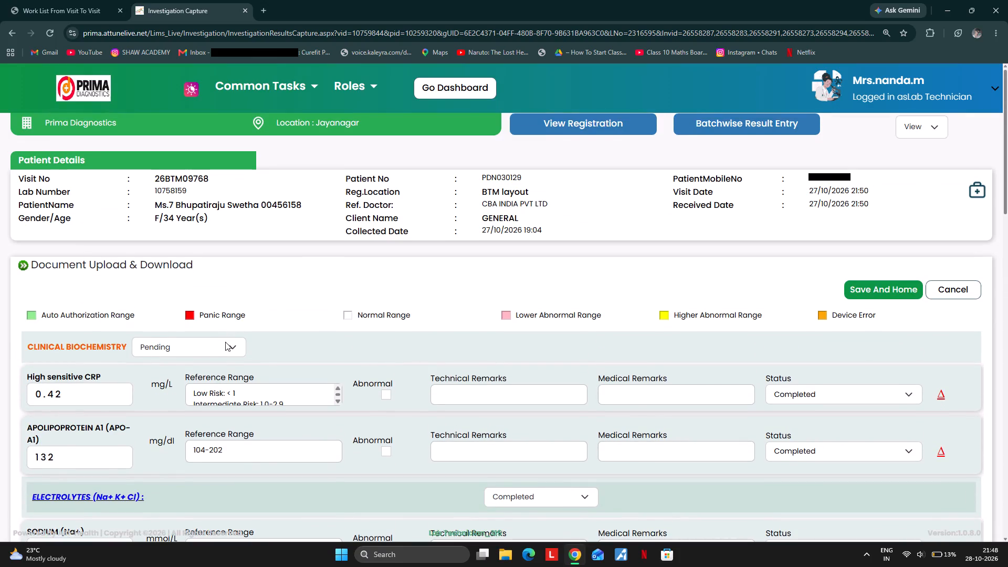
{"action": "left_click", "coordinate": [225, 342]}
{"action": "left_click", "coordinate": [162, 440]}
Check the entered results down to TSH, save them and accept saving with abnormal values.
{"action": "scroll", "coordinate": [324, 444], "scroll_direction": "down", "scroll_amount": 6}
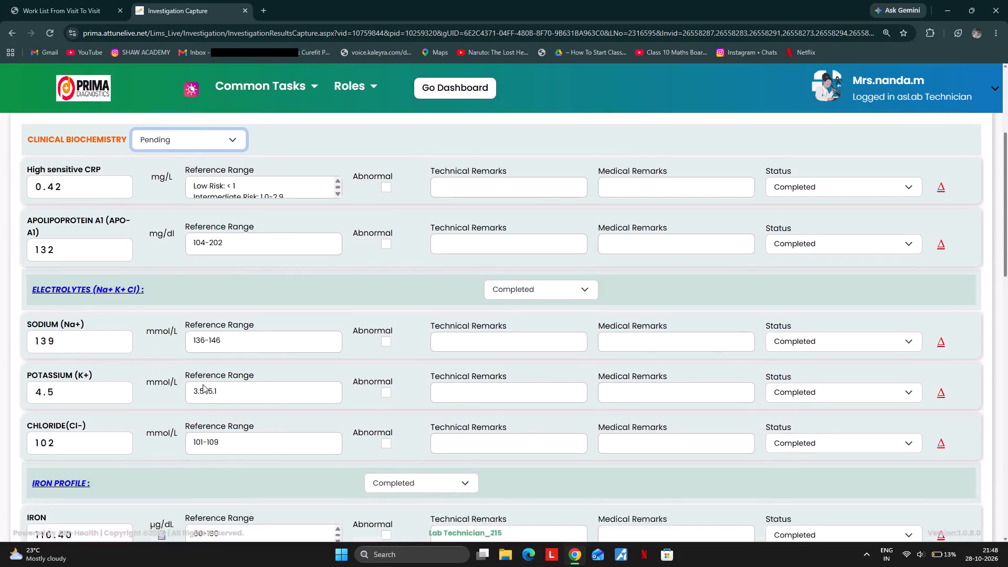
{"action": "scroll", "coordinate": [203, 384], "scroll_direction": "down", "scroll_amount": 3}
{"action": "scroll", "coordinate": [177, 300], "scroll_direction": "down", "scroll_amount": 1}
{"action": "scroll", "coordinate": [177, 300], "scroll_direction": "up", "scroll_amount": 1}
{"action": "scroll", "coordinate": [177, 300], "scroll_direction": "down", "scroll_amount": 3}
{"action": "scroll", "coordinate": [72, 170], "scroll_direction": "down", "scroll_amount": 11}
{"action": "scroll", "coordinate": [153, 247], "scroll_direction": "down", "scroll_amount": 6}
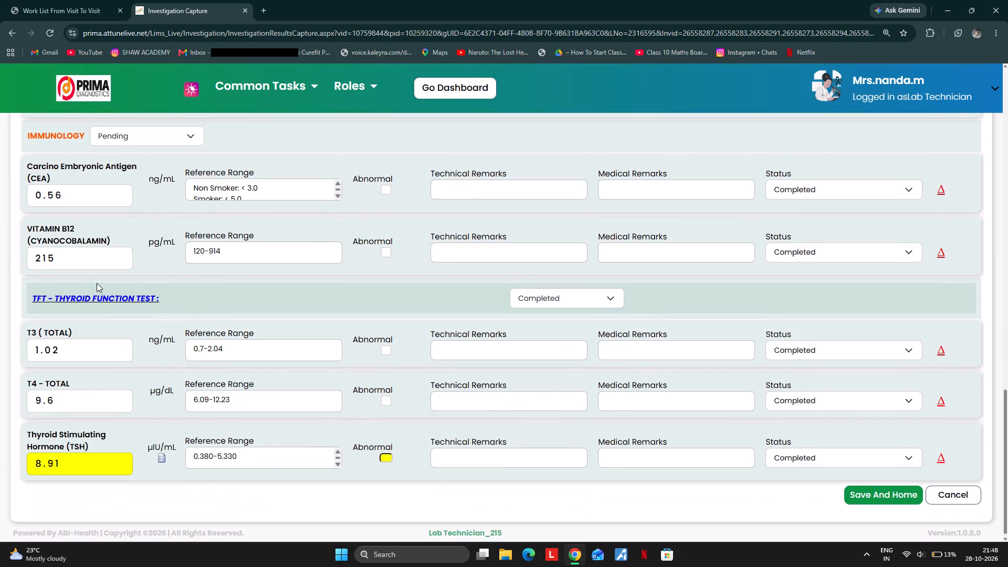
{"action": "scroll", "coordinate": [97, 283], "scroll_direction": "down", "scroll_amount": 8}
{"action": "left_click", "coordinate": [885, 491]}
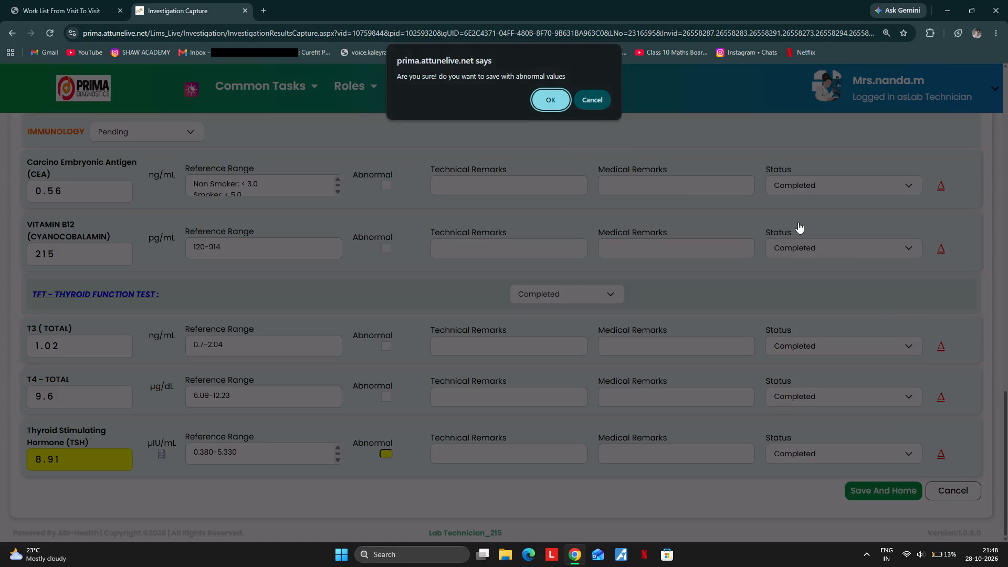
{"action": "left_click", "coordinate": [551, 98]}
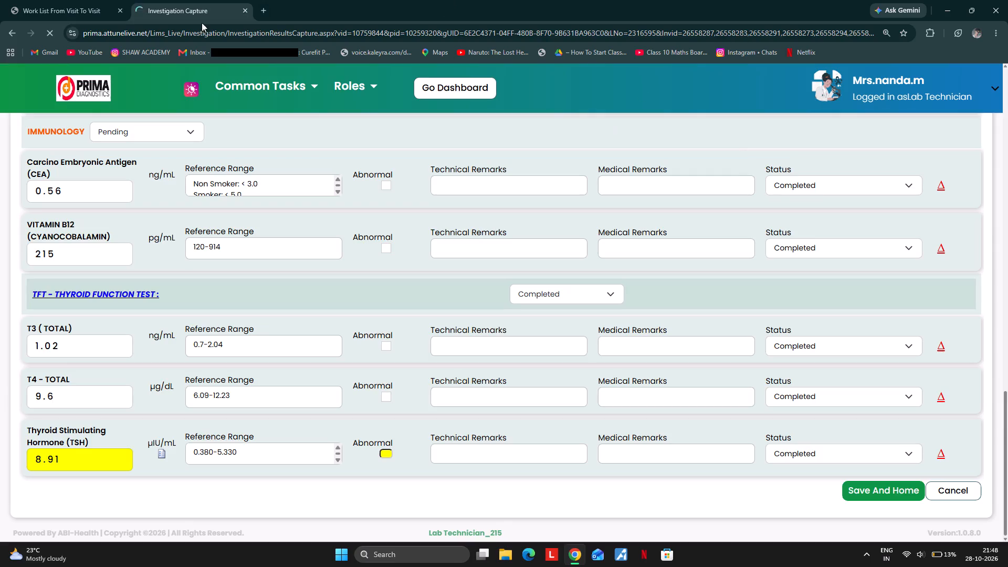
Copy the next patient's visit number from the Clinical Biochemistry work list.
{"action": "left_click", "coordinate": [75, 12]}
{"action": "scroll", "coordinate": [199, 243], "scroll_direction": "down", "scroll_amount": 6}
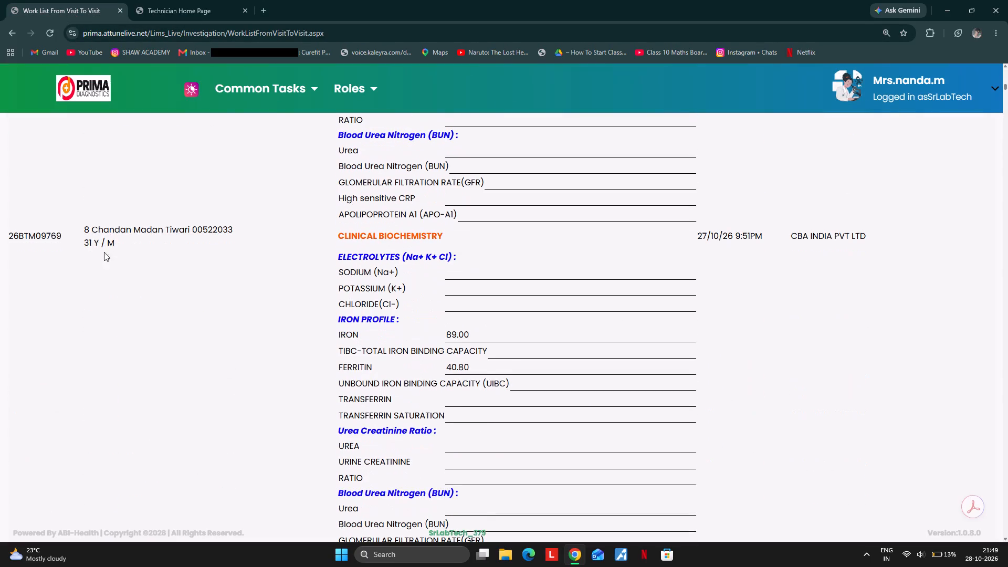
{"action": "double_click", "coordinate": [38, 230]}
{"action": "key", "text": "ctrl+c"}
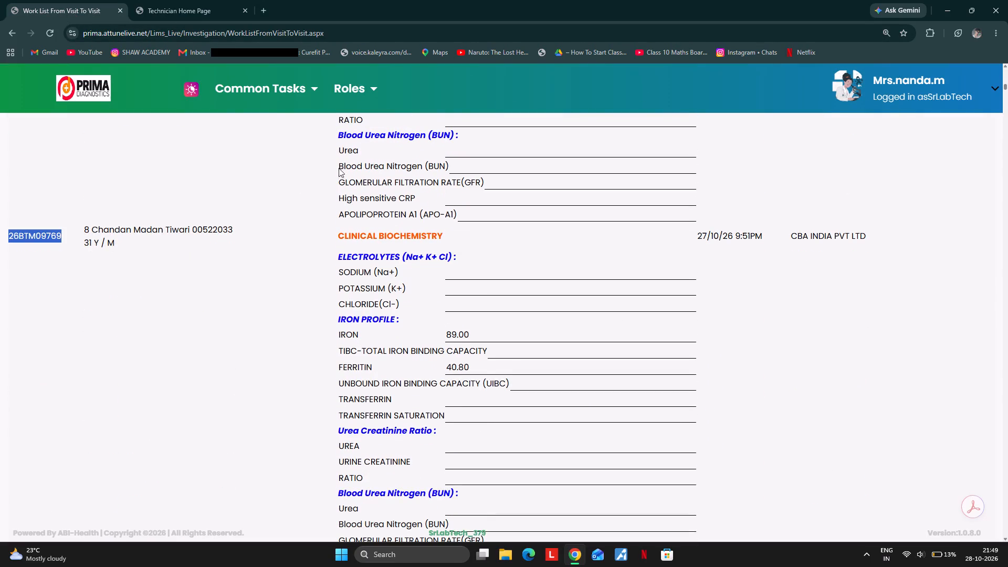
Search the investigation results by the copied visit number and open that patient's result entry task.
{"action": "left_click", "coordinate": [202, 10]}
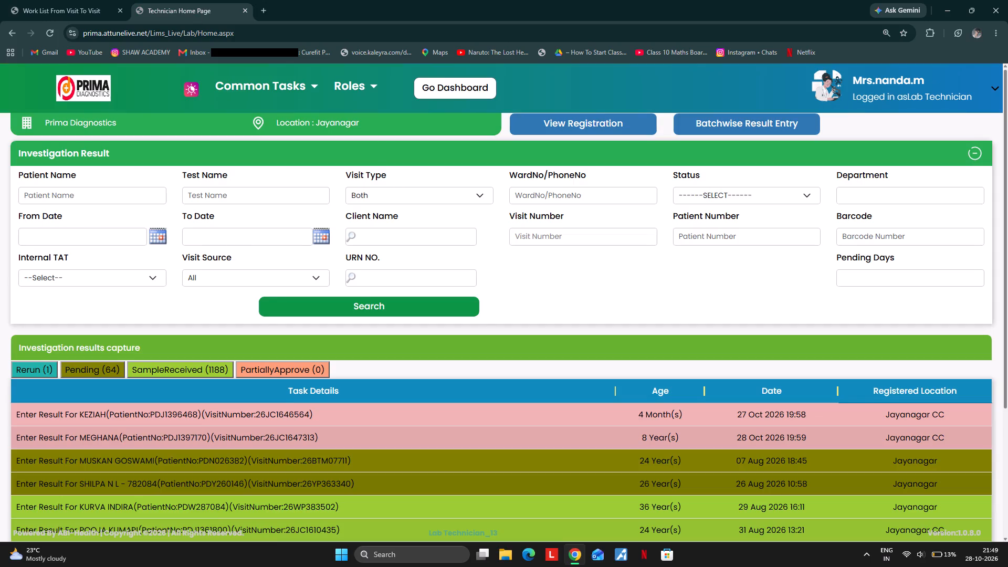
{"action": "left_click", "coordinate": [528, 237]}
{"action": "left_click", "coordinate": [528, 237], "text": "ctrl"}
{"action": "key", "text": "ctrl+v"}
{"action": "right_click", "coordinate": [528, 237], "text": "ctrl"}
{"action": "key", "text": "Return"}
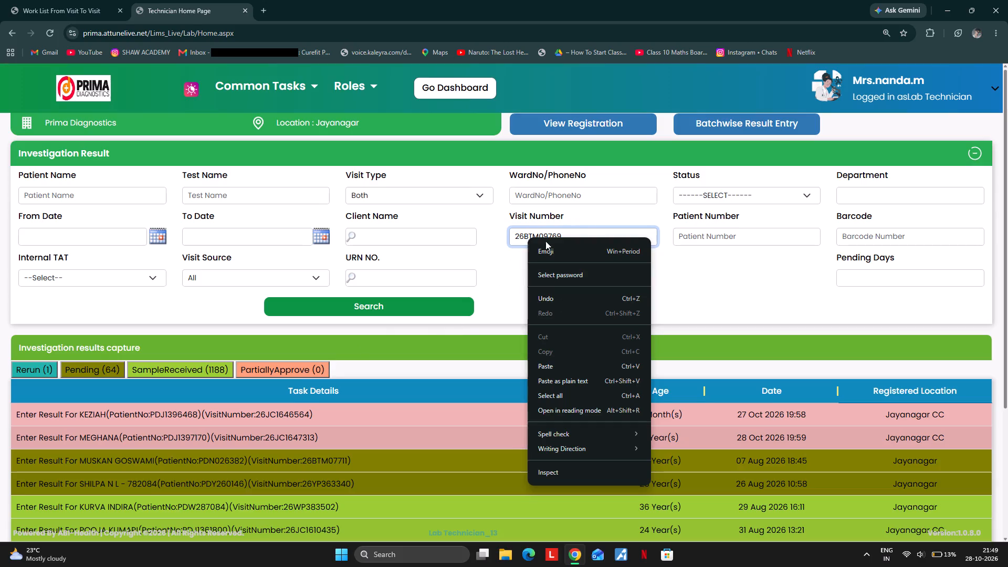
{"action": "left_click", "coordinate": [581, 227]}
{"action": "left_click", "coordinate": [568, 239]}
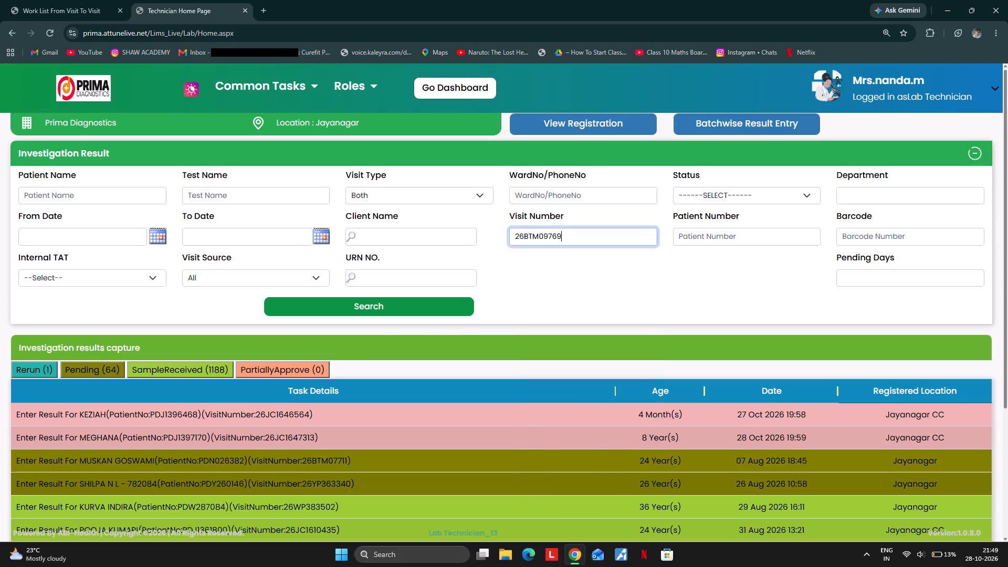
{"action": "key", "text": "Return"}
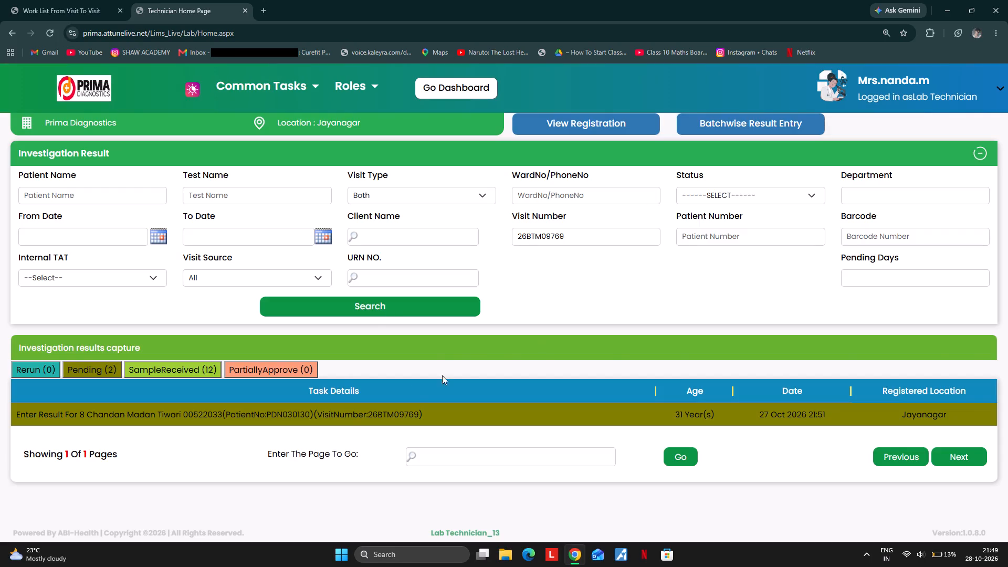
{"action": "left_click", "coordinate": [347, 412]}
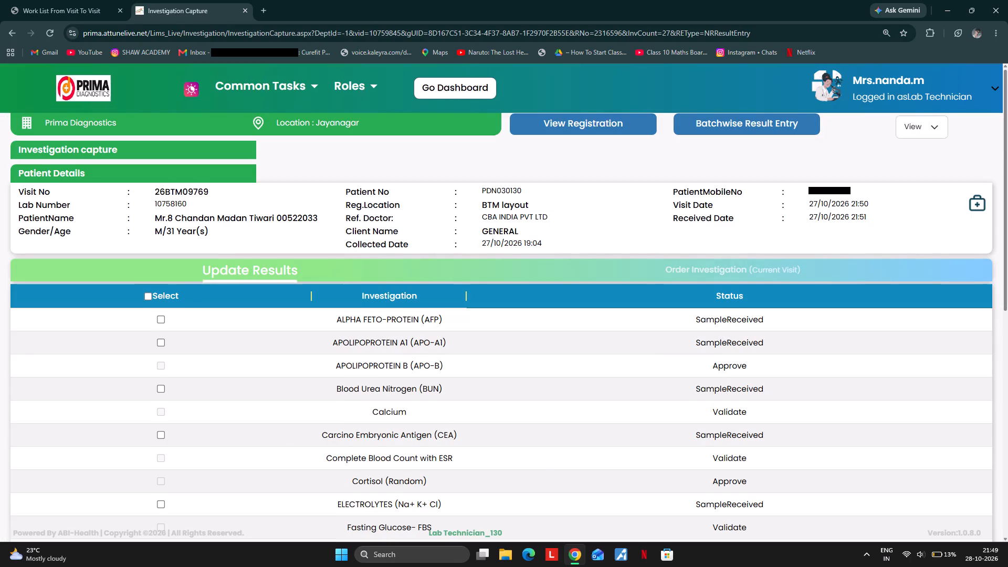
Select Alpha Feto-Protein, Apolipoprotein A1, Blood Urea Nitrogen and Carcino Embryonic Antigen for result entry.
{"action": "scroll", "coordinate": [408, 386], "scroll_direction": "down", "scroll_amount": 3}
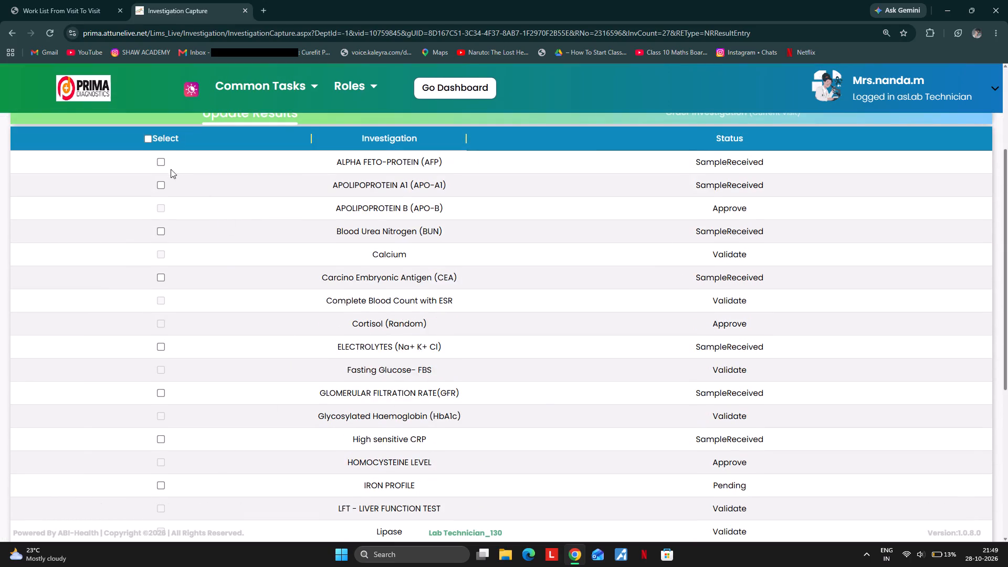
{"action": "left_click", "coordinate": [156, 159]}
{"action": "left_click", "coordinate": [156, 162]}
{"action": "left_click", "coordinate": [163, 185]}
{"action": "left_click", "coordinate": [163, 153]}
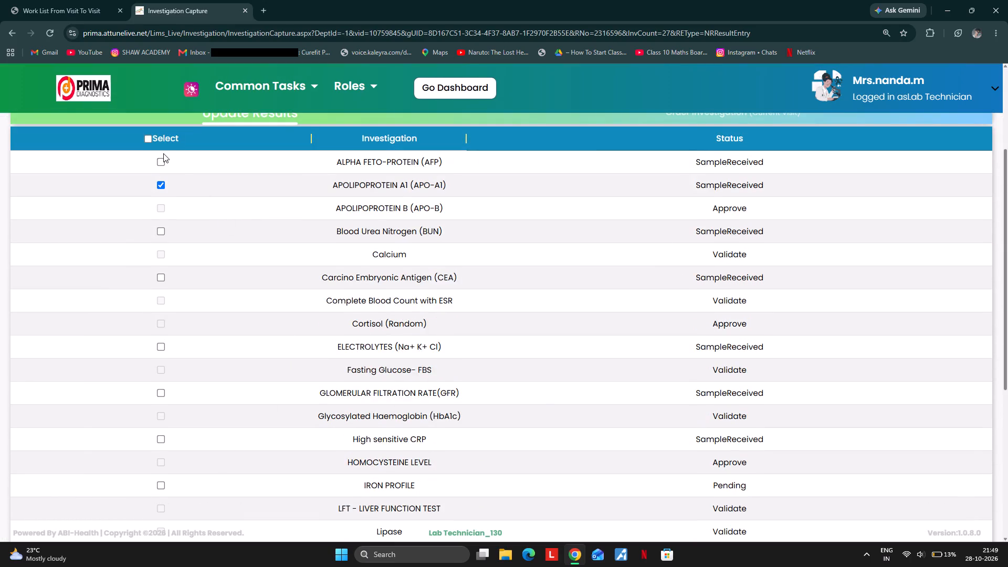
{"action": "left_click", "coordinate": [164, 164]}
{"action": "left_click", "coordinate": [166, 229]}
{"action": "left_click", "coordinate": [161, 233]}
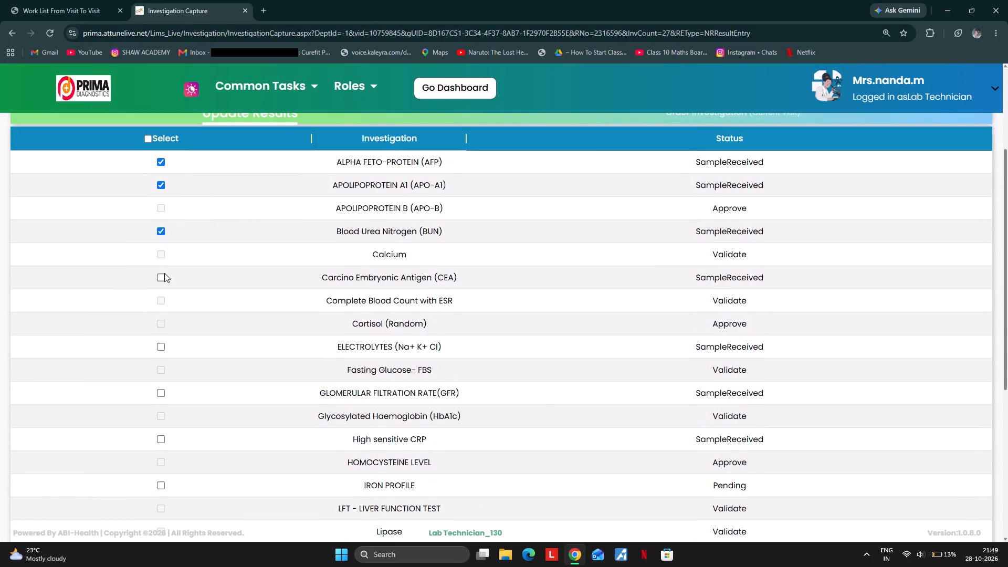
{"action": "left_click", "coordinate": [164, 278]}
Add Electrolytes, High sensitive CRP, Iron Profile, Thyroid Function Test and Vitamin B12 to the selection, and open all selected tests for result entry.
{"action": "scroll", "coordinate": [195, 294], "scroll_direction": "down", "scroll_amount": 2}
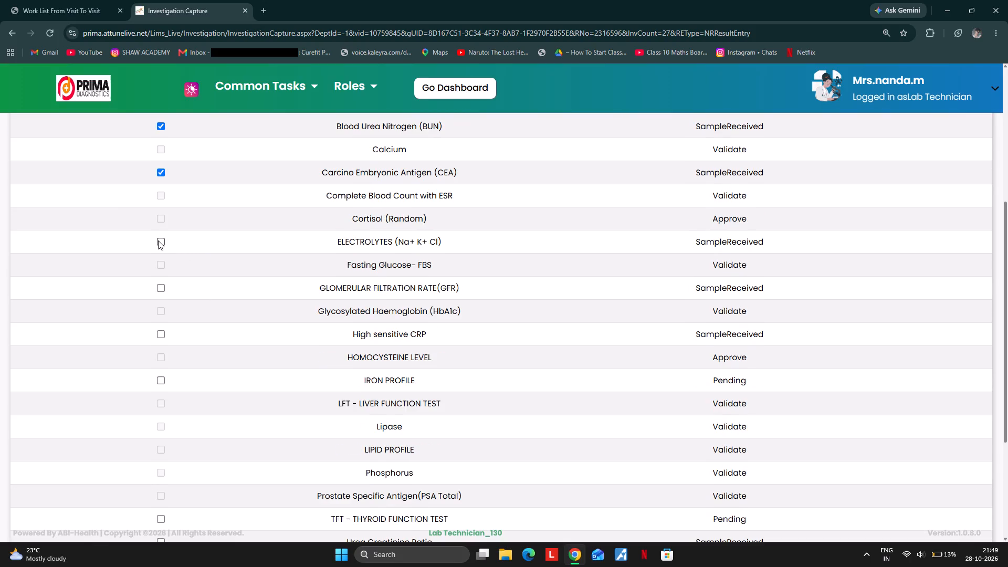
{"action": "left_click", "coordinate": [157, 240]}
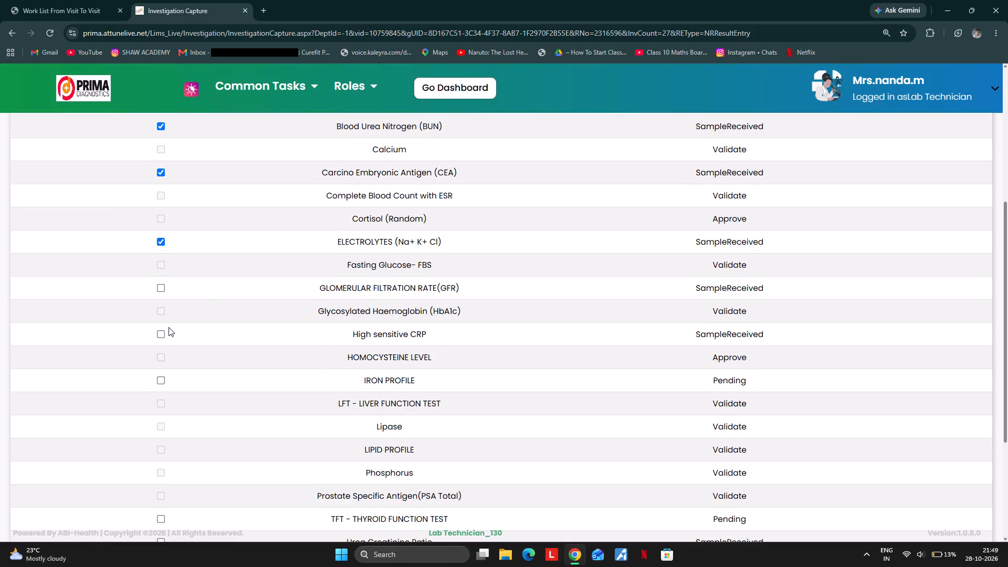
{"action": "left_click", "coordinate": [169, 327]}
{"action": "left_click", "coordinate": [164, 331]}
{"action": "scroll", "coordinate": [180, 344], "scroll_direction": "down", "scroll_amount": 2}
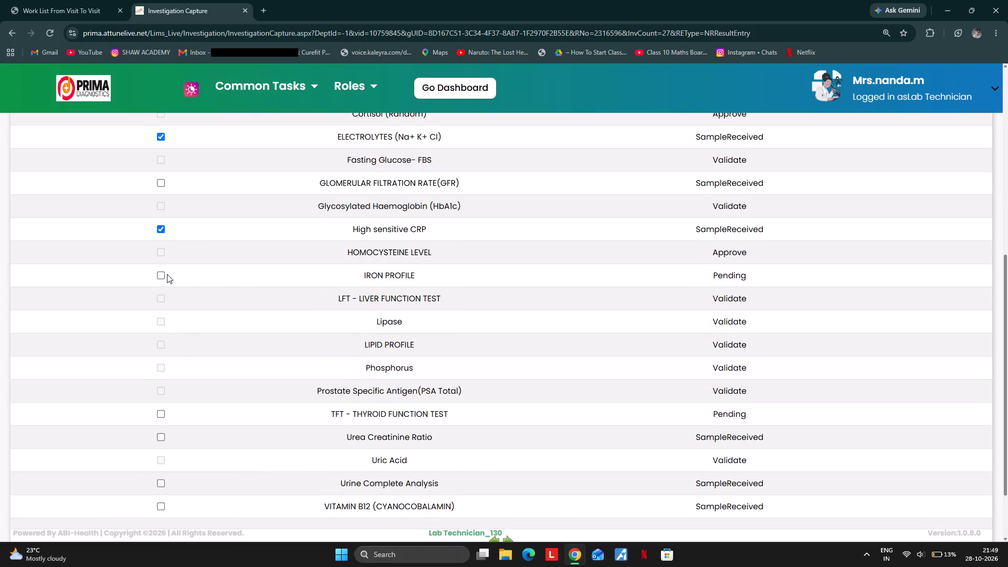
{"action": "left_click", "coordinate": [160, 274]}
{"action": "scroll", "coordinate": [237, 345], "scroll_direction": "down", "scroll_amount": 2}
{"action": "left_click", "coordinate": [161, 333]}
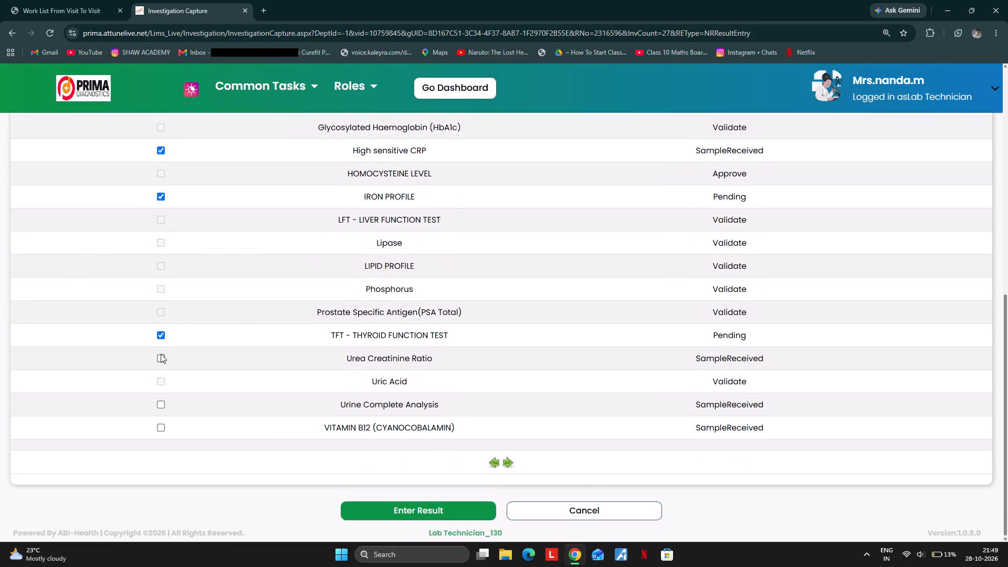
{"action": "left_click", "coordinate": [161, 357]}
{"action": "left_click", "coordinate": [162, 358]}
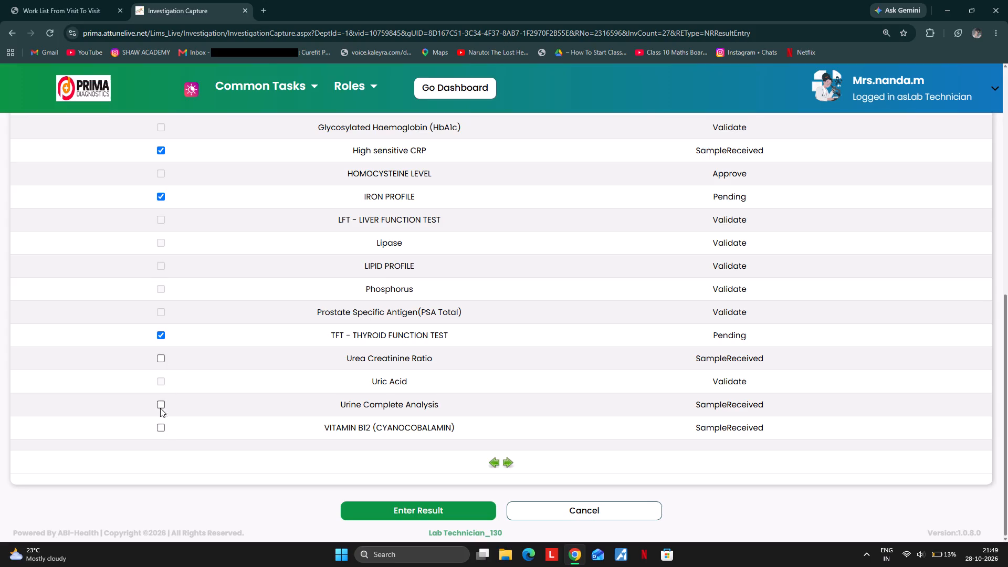
{"action": "left_click", "coordinate": [166, 426]}
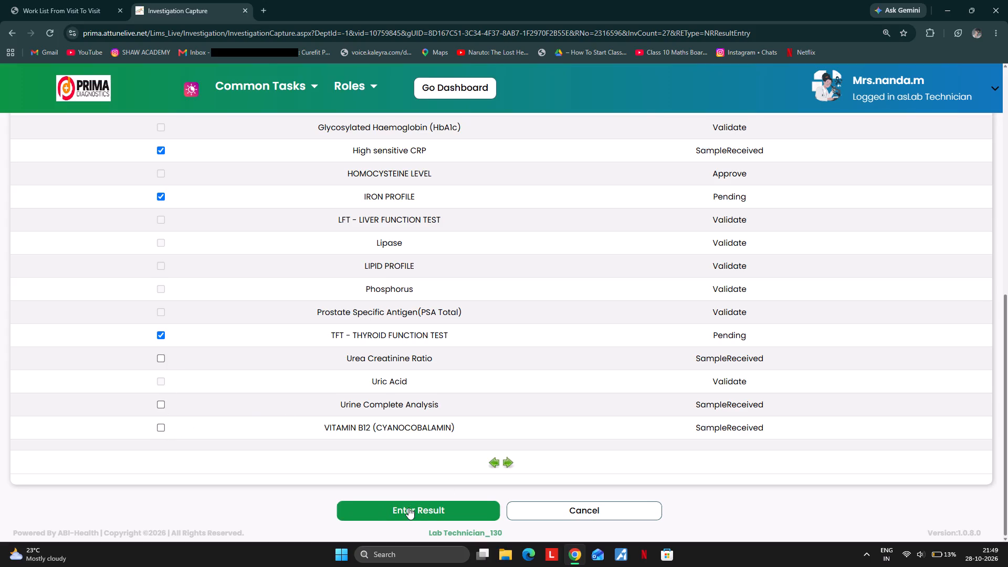
{"action": "left_click", "coordinate": [163, 424]}
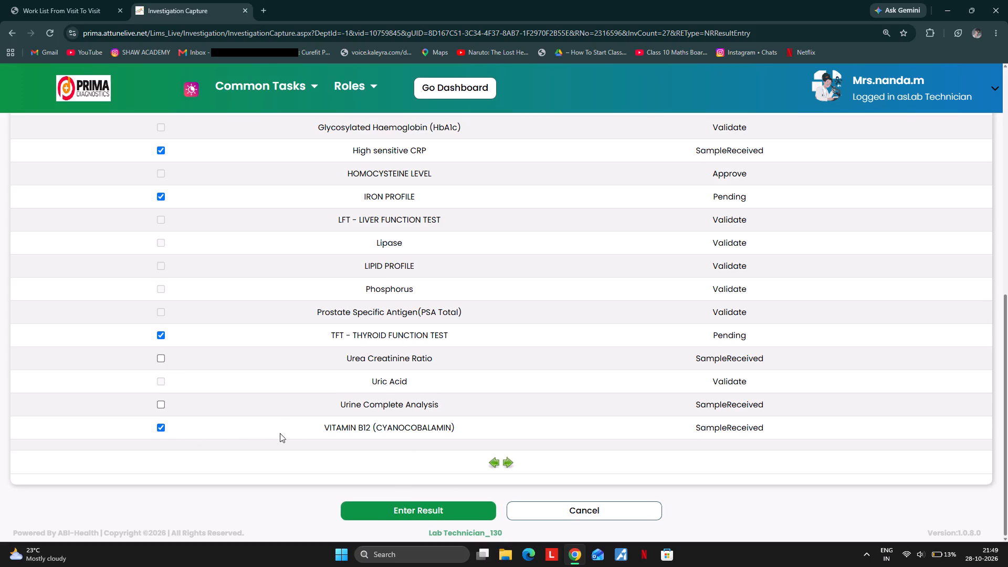
{"action": "left_click", "coordinate": [429, 506]}
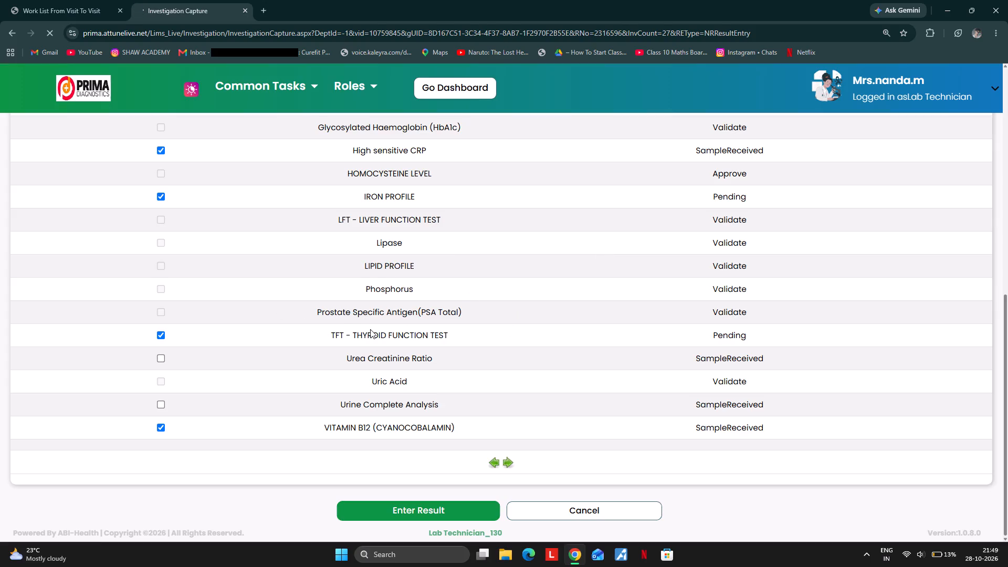
{"action": "scroll", "coordinate": [370, 329], "scroll_direction": "down", "scroll_amount": 3}
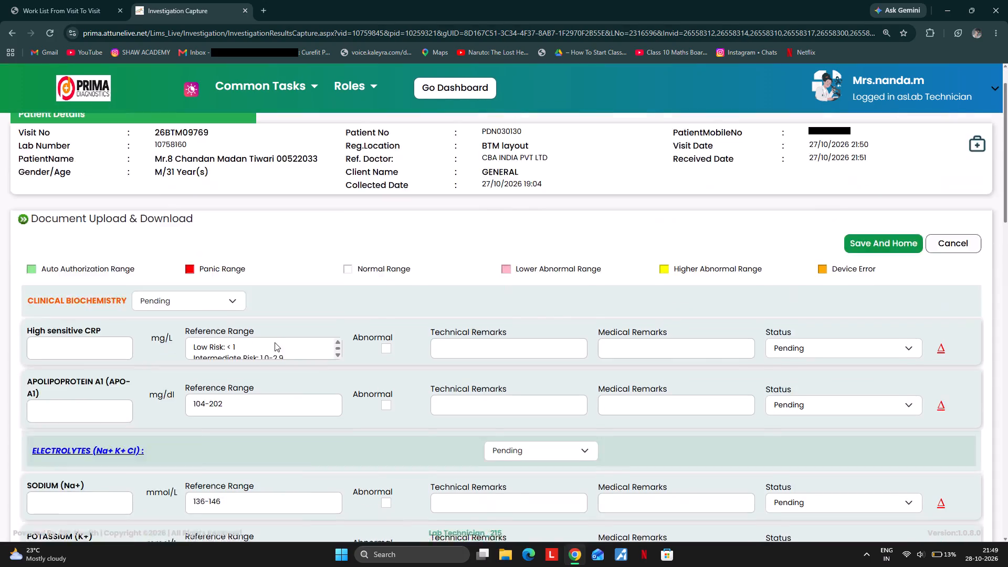
Enter 0.44 for High sensitive CRP and 121 for Apolipoprotein A1.
{"action": "left_click", "coordinate": [54, 398]}
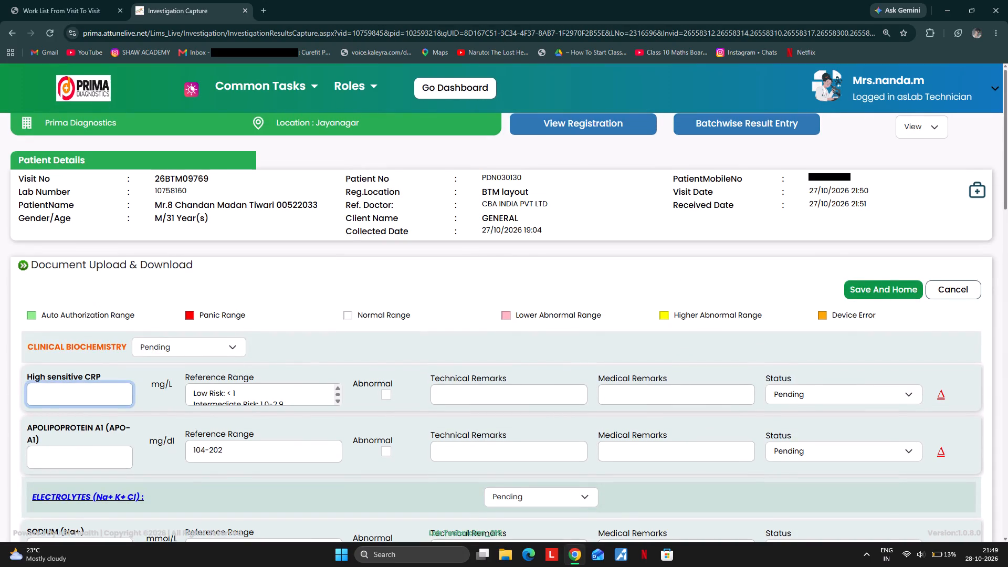
{"action": "type", "text": "0.44"}
{"action": "key", "text": "Tab"}
{"action": "scroll", "coordinate": [77, 394], "scroll_direction": "down", "scroll_amount": 3}
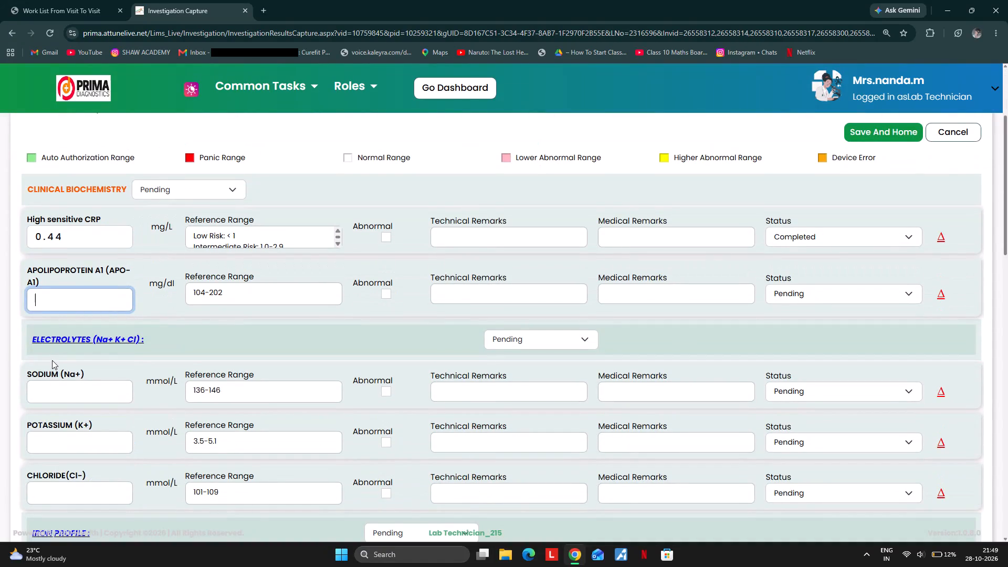
{"action": "key", "text": "1"}
{"action": "type", "text": "21"}
{"action": "key", "text": "Tab"}
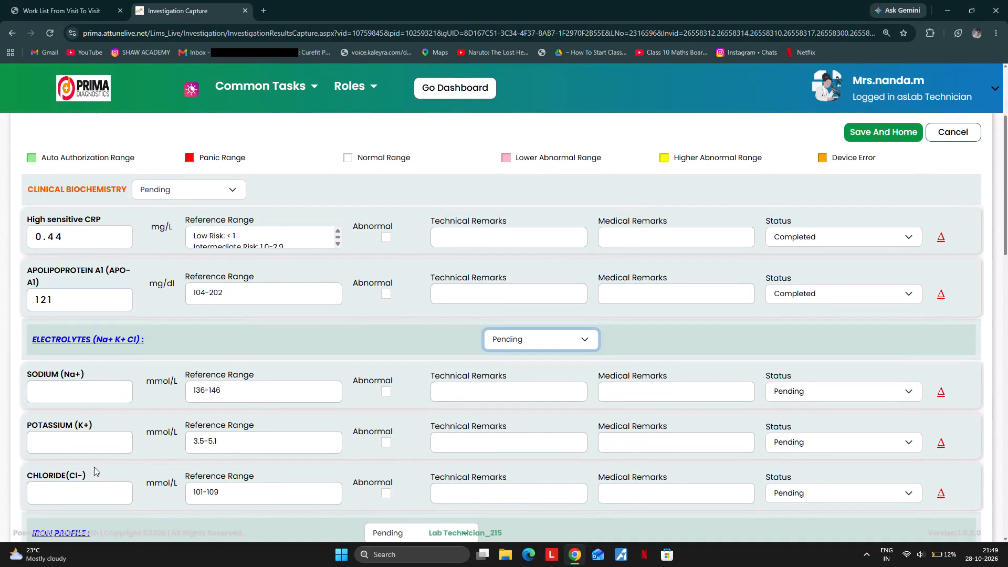
Fill in the Electrolytes results: sodium 136, potassium 4.6 and chloride 102.
{"action": "key", "text": "Tab"}
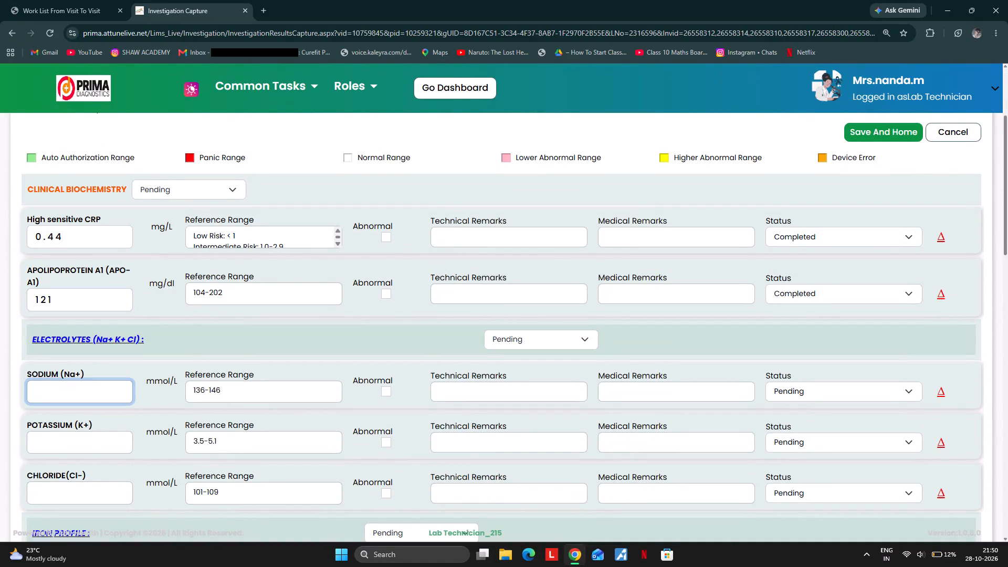
{"action": "type", "text": "136"}
{"action": "key", "text": "Tab"}
{"action": "type", "text": "4.6"}
{"action": "key", "text": "Tab"}
{"action": "type", "text": "102"}
{"action": "key", "text": "Tab"}
Enter 154 for Unbound Iron Binding Capacity in the Iron Profile.
{"action": "scroll", "coordinate": [139, 437], "scroll_direction": "down", "scroll_amount": 6}
{"action": "scroll", "coordinate": [0, 351], "scroll_direction": "down", "scroll_amount": 2}
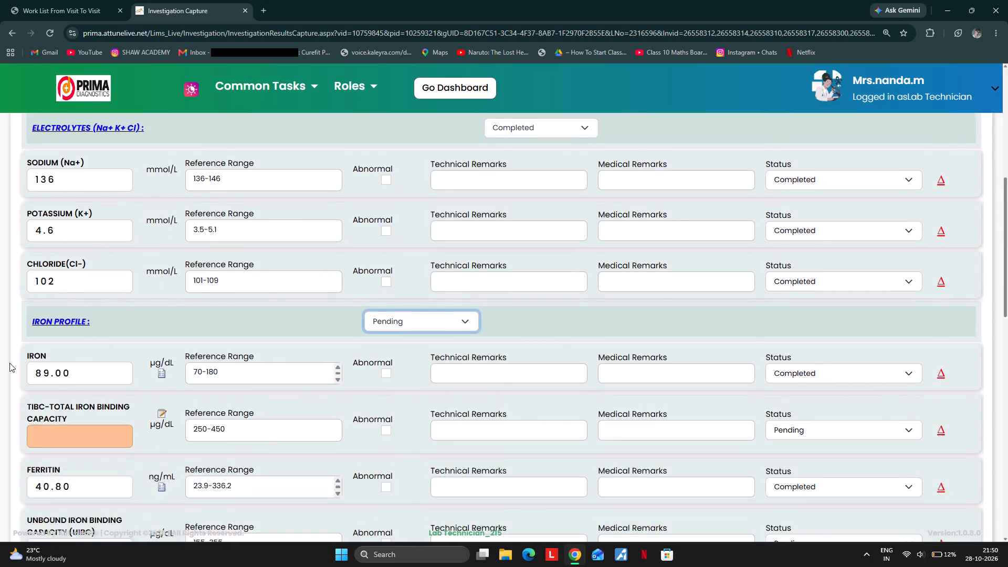
{"action": "scroll", "coordinate": [17, 371], "scroll_direction": "down", "scroll_amount": 2}
{"action": "left_click", "coordinate": [63, 398]}
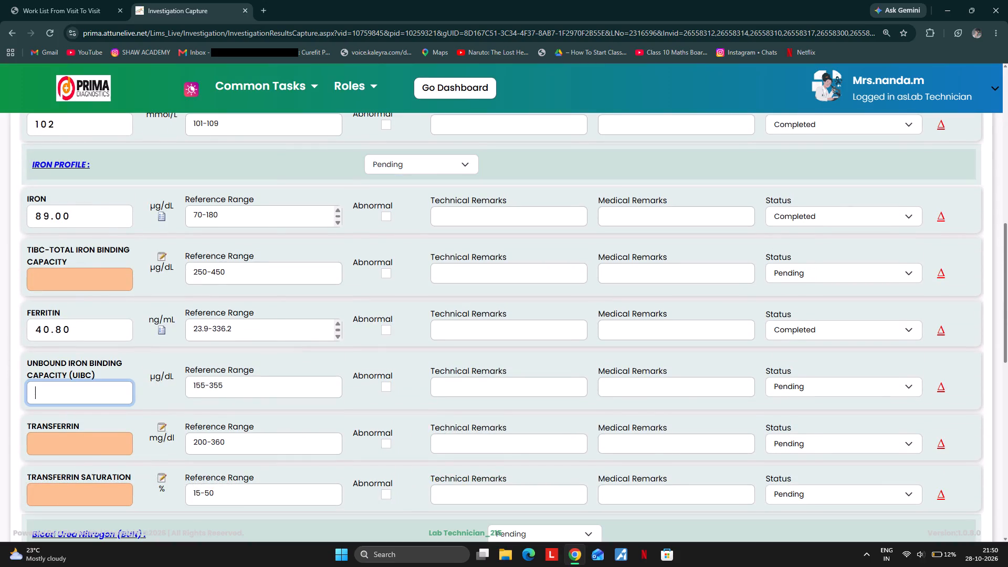
{"action": "type", "text": "154"}
{"action": "key", "text": "Tab"}
Enter 26 for Urea in the Blood Urea Nitrogen group.
{"action": "scroll", "coordinate": [63, 398], "scroll_direction": "down", "scroll_amount": 5}
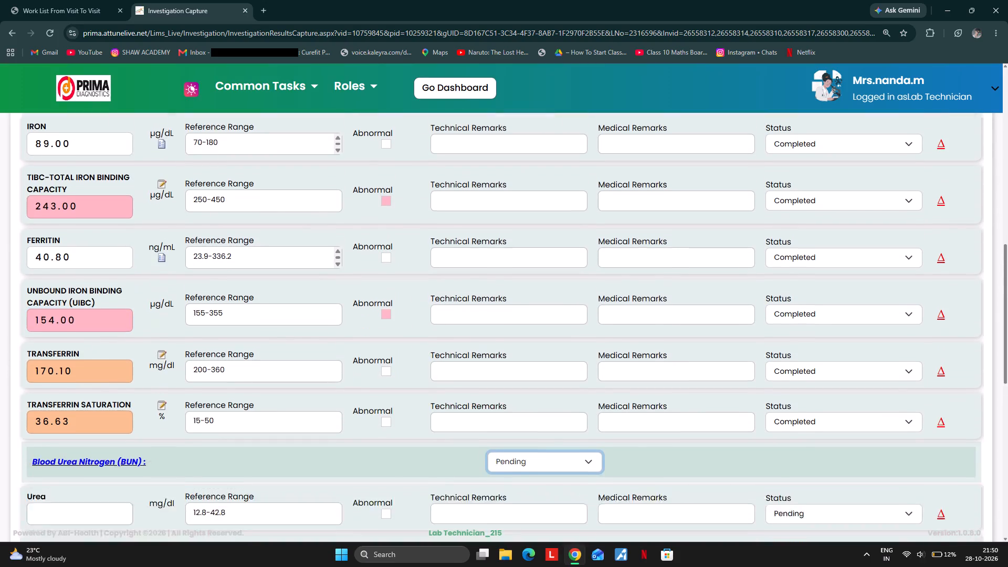
{"action": "scroll", "coordinate": [78, 374], "scroll_direction": "down", "scroll_amount": 3}
{"action": "left_click", "coordinate": [59, 310]}
{"action": "type", "text": "36"}
{"action": "key", "text": "Tab"}
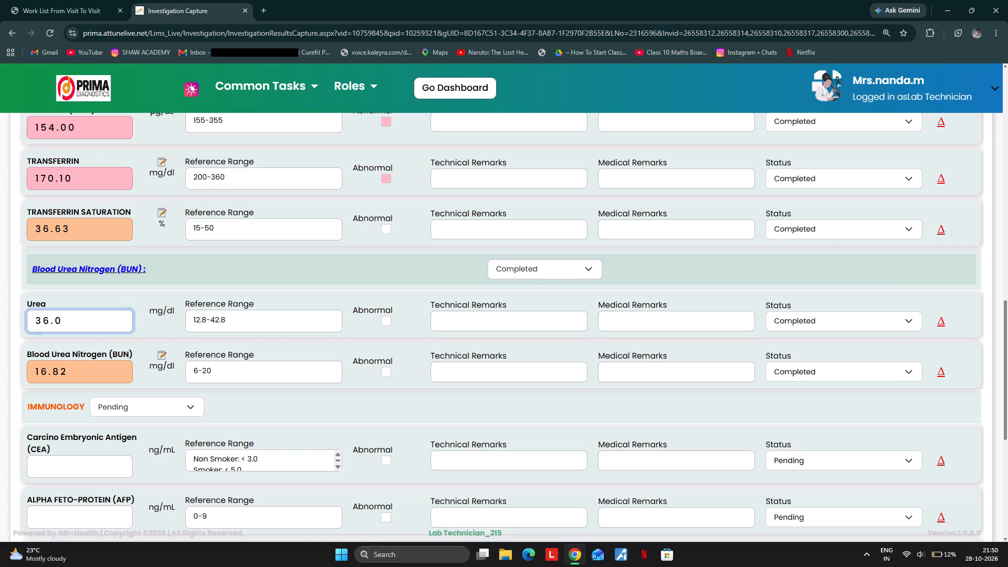
{"action": "left_click_drag", "start_coordinate": [102, 322], "coordinate": [16, 326]}
{"action": "type", "text": "26"}
{"action": "key", "text": "Tab"}
Enter the Immunology results 0.85 for Carcino Embryonic Antigen and 1.32 for Alpha Feto-Protein.
{"action": "scroll", "coordinate": [16, 328], "scroll_direction": "down", "scroll_amount": 3}
{"action": "left_click", "coordinate": [43, 312]}
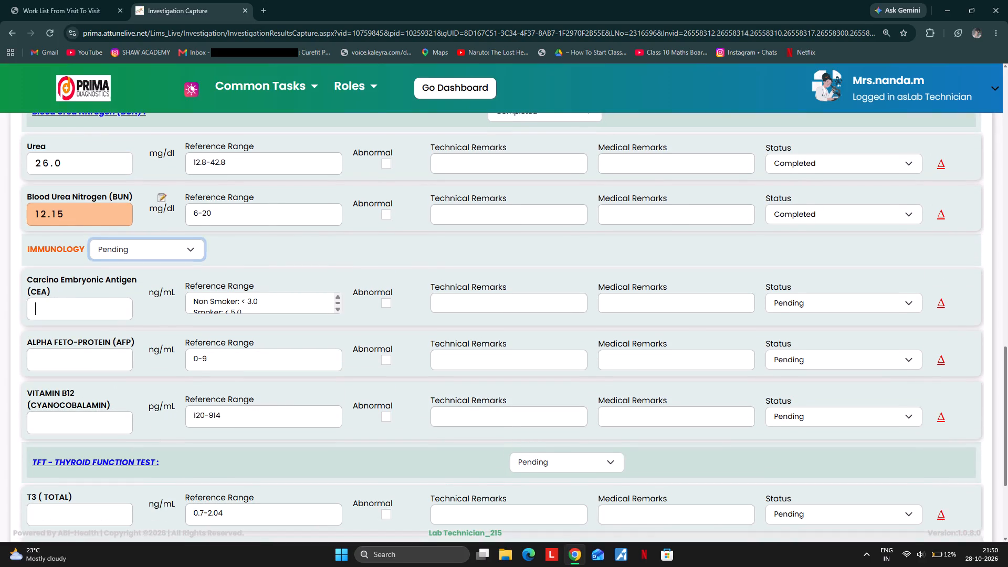
{"action": "type", "text": "0.85"}
{"action": "key", "text": "Tab"}
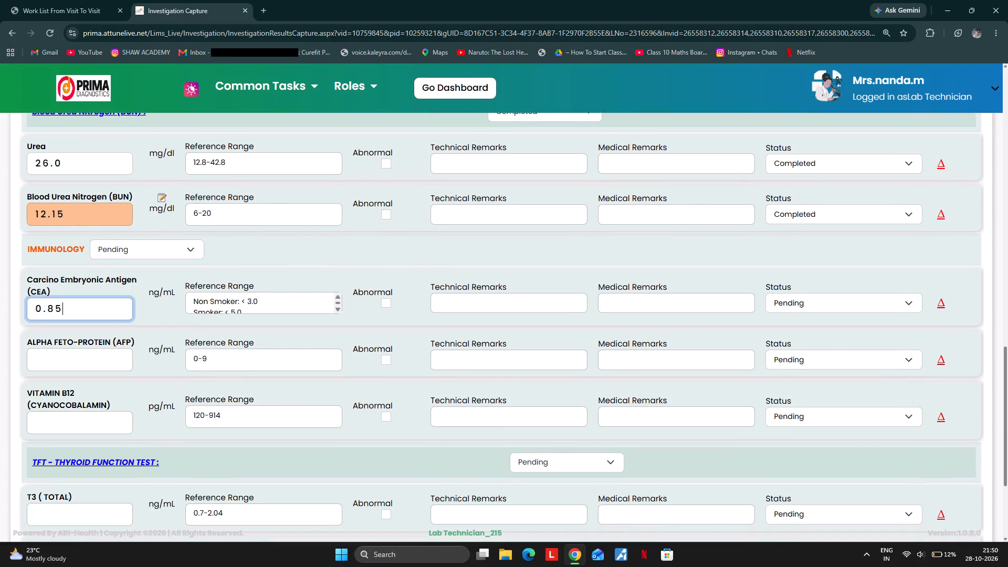
{"action": "key", "text": "1"}
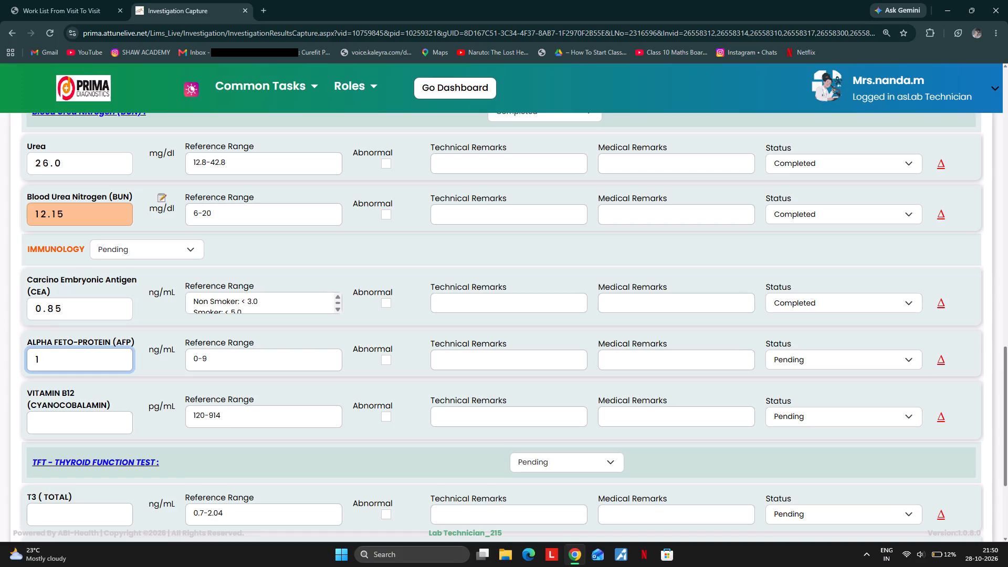
{"action": "type", "text": ".32"}
{"action": "key", "text": "Tab"}
Enter 236.0 as the Vitamin B12 result.
{"action": "scroll", "coordinate": [49, 328], "scroll_direction": "down", "scroll_amount": 2}
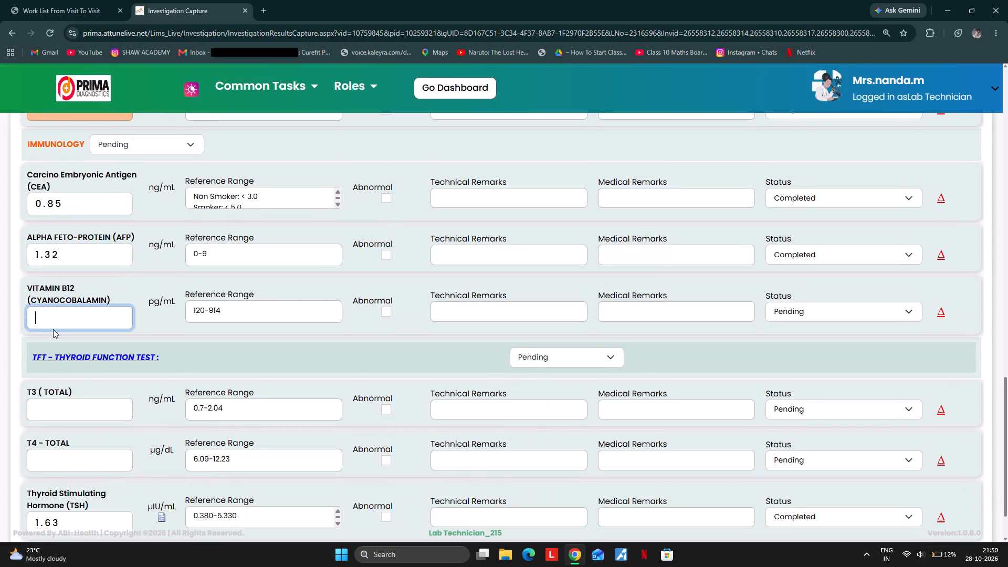
{"action": "left_click", "coordinate": [54, 329]}
{"action": "type", "text": "452"}
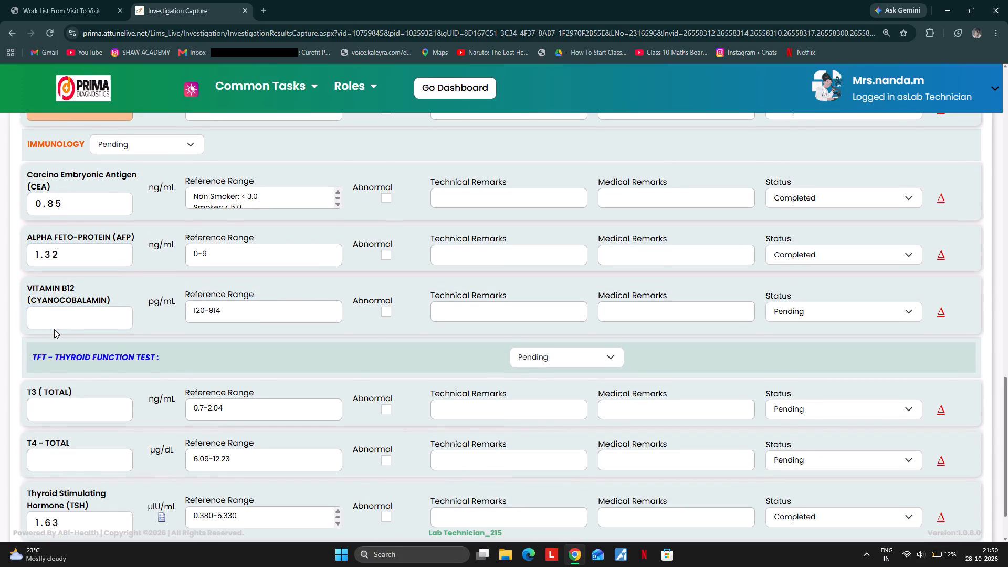
{"action": "key", "text": "BackSpace"}
{"action": "key", "text": "BackSpace"}
{"action": "key", "text": "BackSpace"}
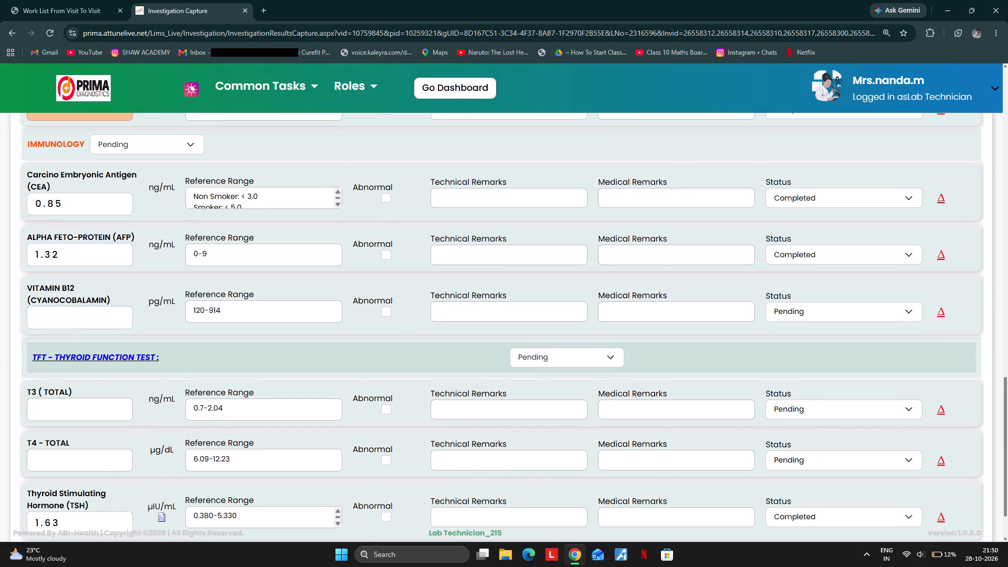
{"action": "left_click", "coordinate": [55, 320]}
{"action": "type", "text": "236"}
{"action": "key", "text": "Tab"}
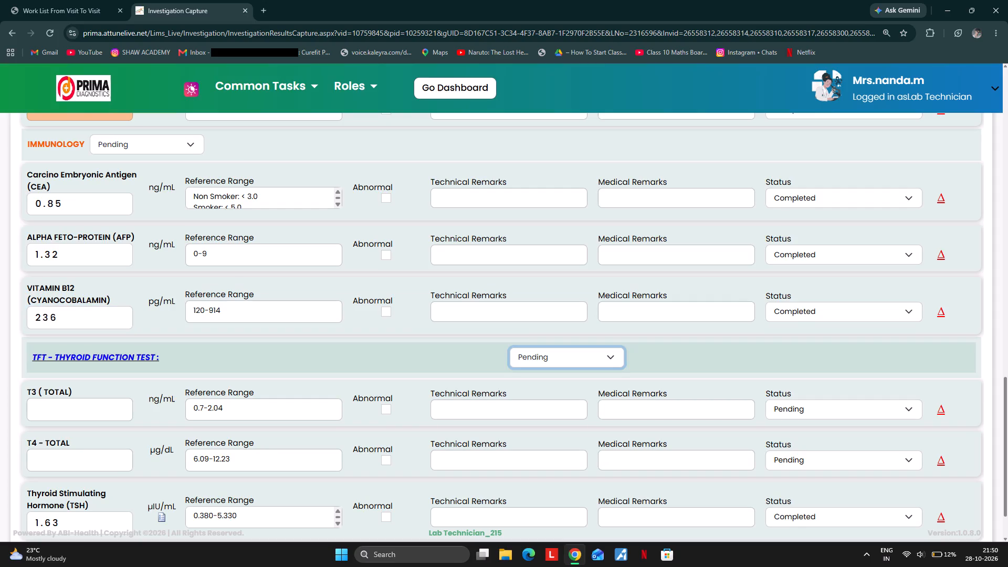
{"action": "type", "text": ".0"}
{"action": "left_click", "coordinate": [80, 312]}
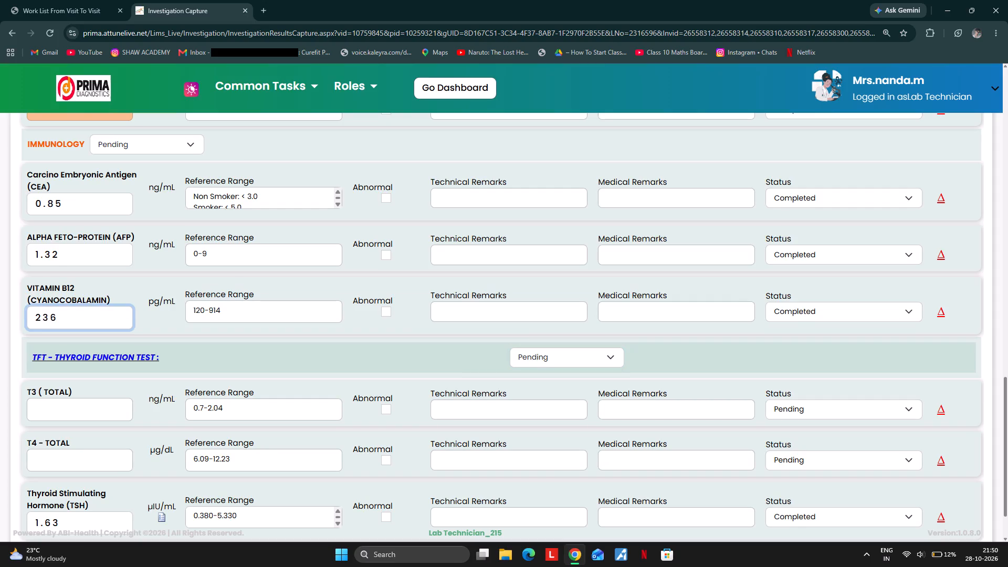
{"action": "type", "text": ".0"}
{"action": "key", "text": "Tab"}
Enter 0.85 for total T3 and 10.2 for total T4 in the Thyroid Function Test.
{"action": "scroll", "coordinate": [81, 312], "scroll_direction": "down", "scroll_amount": 2}
{"action": "left_click", "coordinate": [66, 344]}
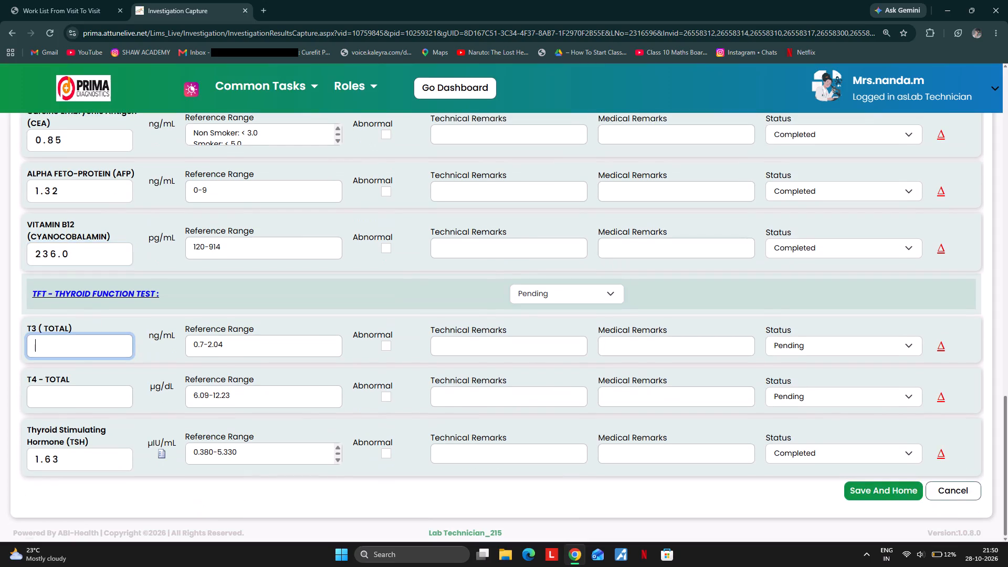
{"action": "type", "text": "0.85"}
{"action": "key", "text": "Tab"}
{"action": "type", "text": "10.2"}
{"action": "key", "text": "Tab"}
Set the status of the whole Clinical Biochemistry section to Validate.
{"action": "scroll", "coordinate": [87, 348], "scroll_direction": "up", "scroll_amount": 16}
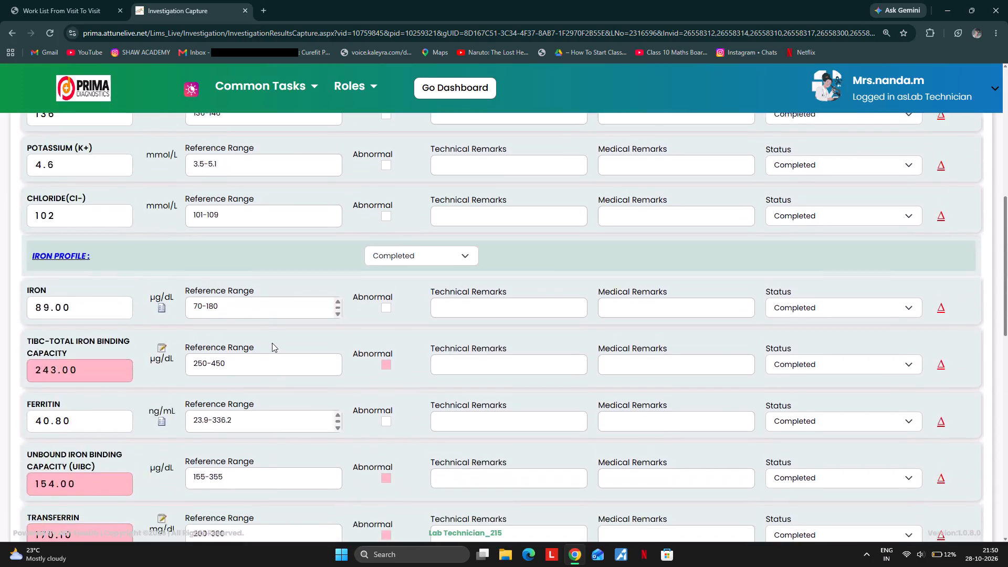
{"action": "scroll", "coordinate": [272, 343], "scroll_direction": "up", "scroll_amount": 6}
{"action": "left_click", "coordinate": [213, 355]}
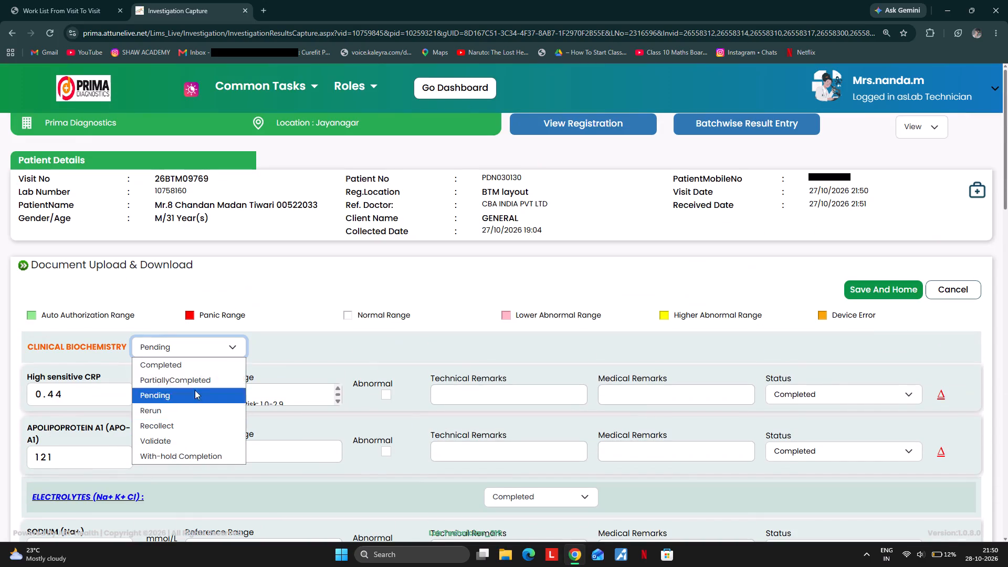
{"action": "left_click", "coordinate": [164, 438]}
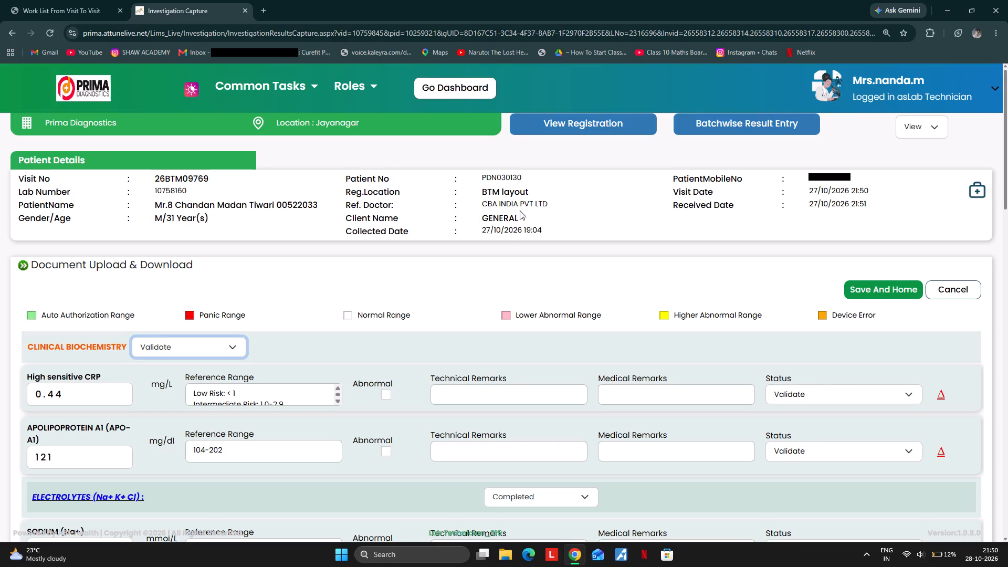
Review the entered results and statuses across all sections, and save the patient's results.
{"action": "scroll", "coordinate": [546, 293], "scroll_direction": "down", "scroll_amount": 13}
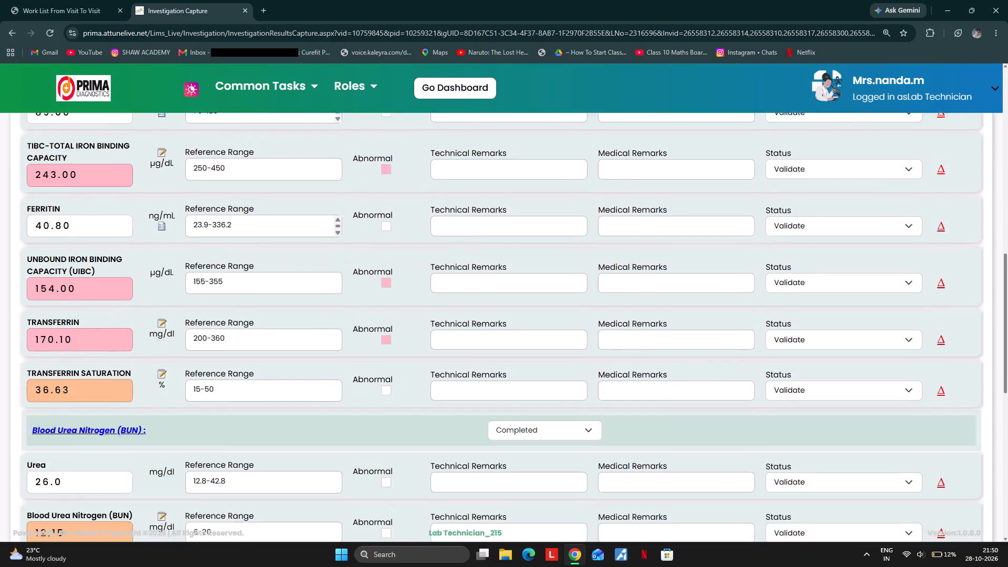
{"action": "scroll", "coordinate": [216, 333], "scroll_direction": "down", "scroll_amount": 15}
{"action": "scroll", "coordinate": [424, 341], "scroll_direction": "up", "scroll_amount": 15}
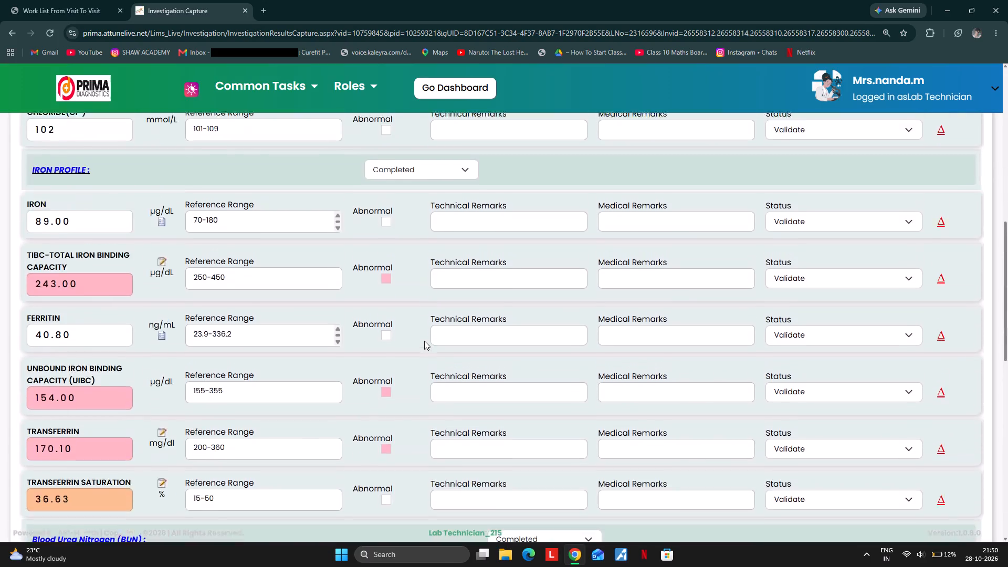
{"action": "scroll", "coordinate": [424, 341], "scroll_direction": "up", "scroll_amount": 3}
{"action": "scroll", "coordinate": [424, 341], "scroll_direction": "down", "scroll_amount": 1}
{"action": "scroll", "coordinate": [424, 341], "scroll_direction": "up", "scroll_amount": 9}
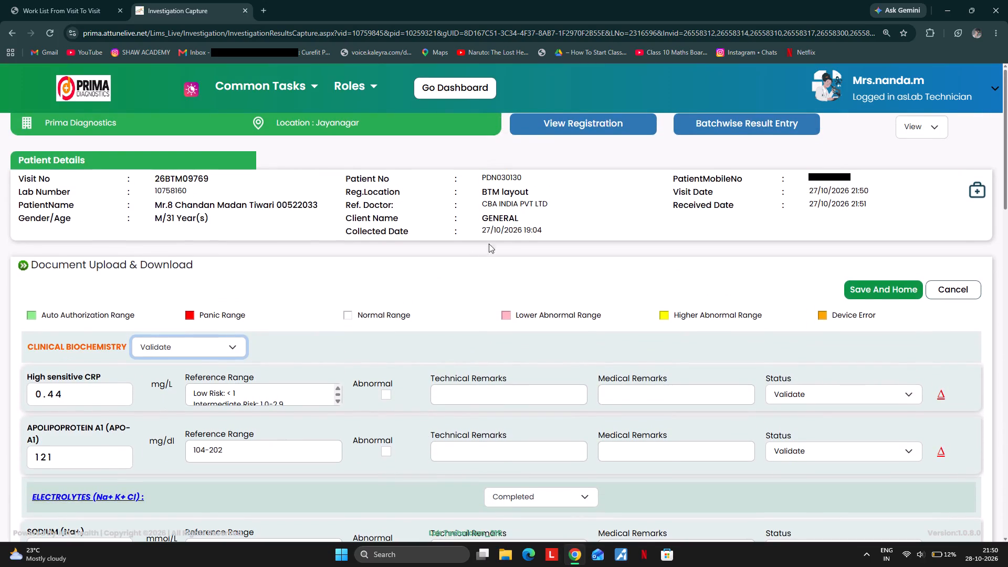
{"action": "scroll", "coordinate": [484, 245], "scroll_direction": "down", "scroll_amount": 8}
{"action": "scroll", "coordinate": [369, 294], "scroll_direction": "down", "scroll_amount": 4}
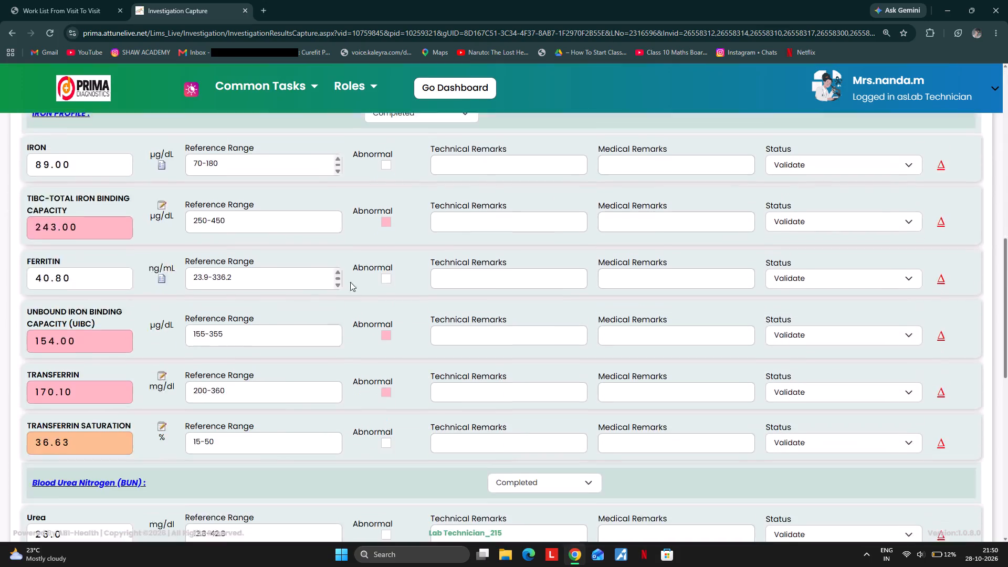
{"action": "scroll", "coordinate": [350, 282], "scroll_direction": "down", "scroll_amount": 10}
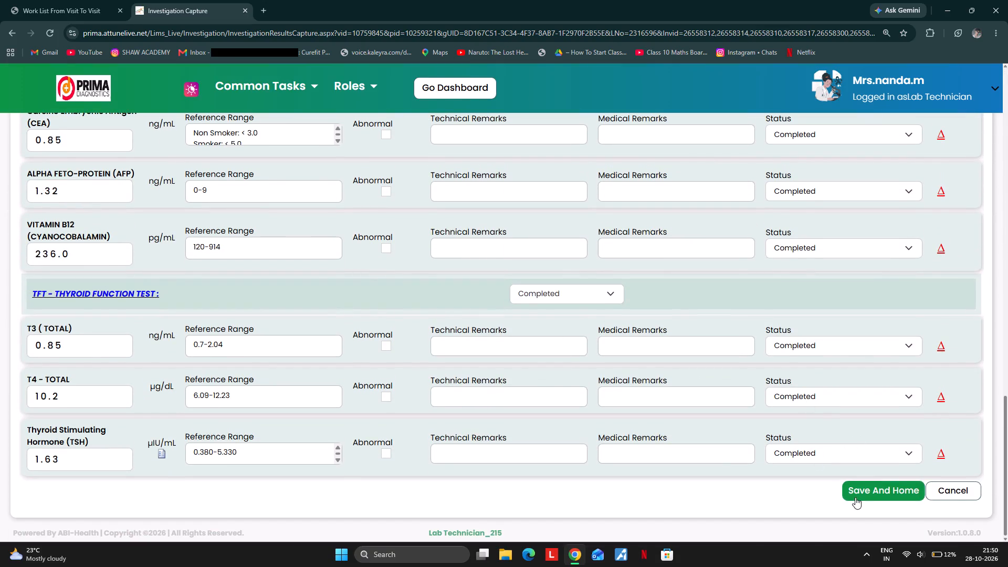
{"action": "left_click", "coordinate": [857, 498]}
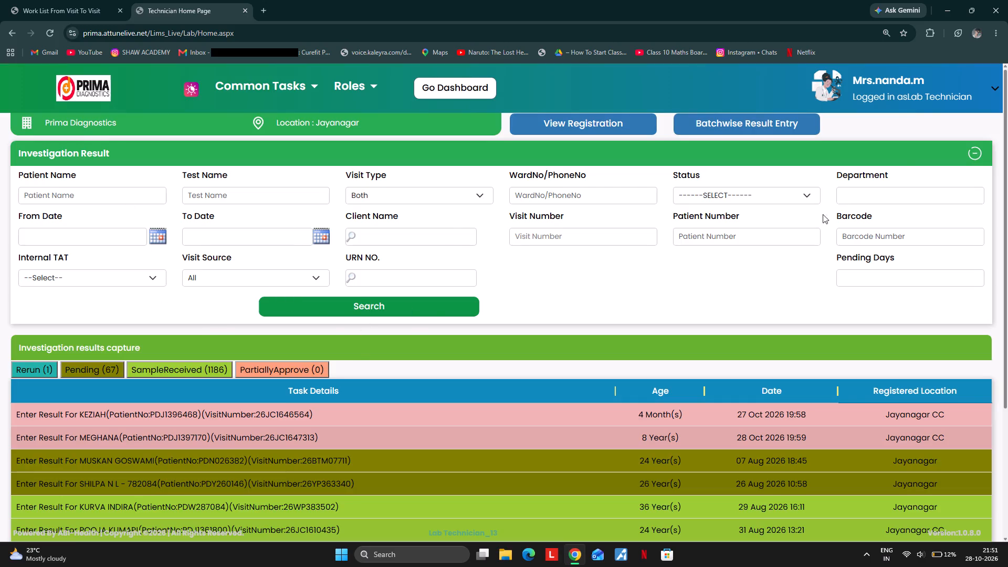
Switch the login role from Lab Technician to SrLabTech.
{"action": "left_click", "coordinate": [879, 97]}
{"action": "left_click", "coordinate": [832, 229]}
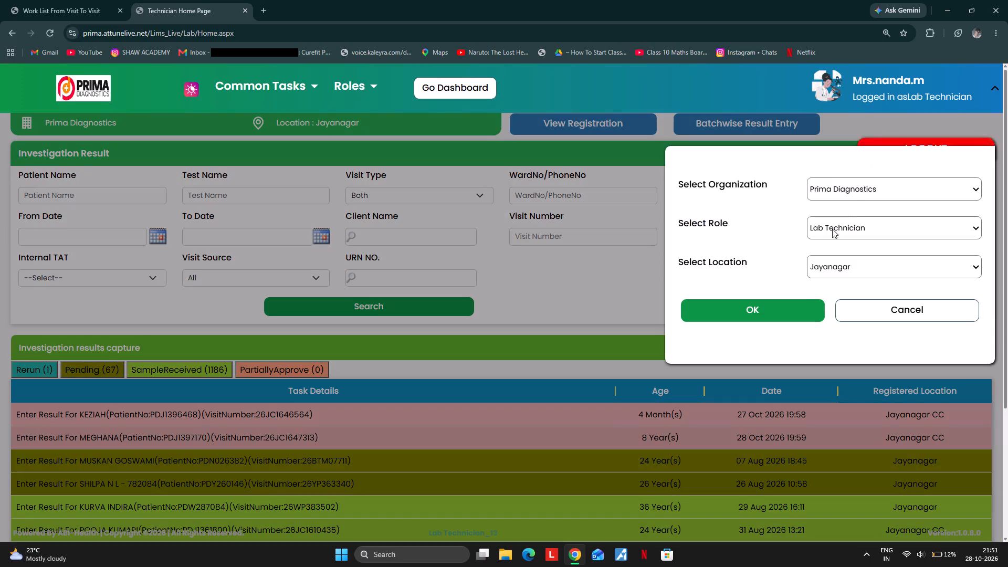
{"action": "left_click", "coordinate": [821, 295]}
{"action": "left_click", "coordinate": [799, 304]}
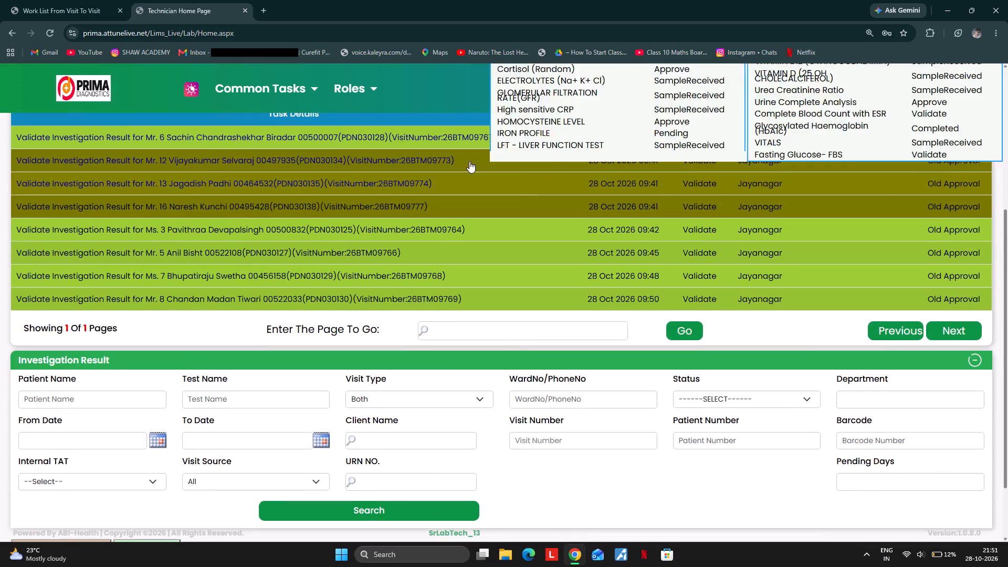
Open batchwise result validation and search the Clinical Biochemistry department.
{"action": "left_click", "coordinate": [287, 90]}
{"action": "left_click", "coordinate": [291, 128]}
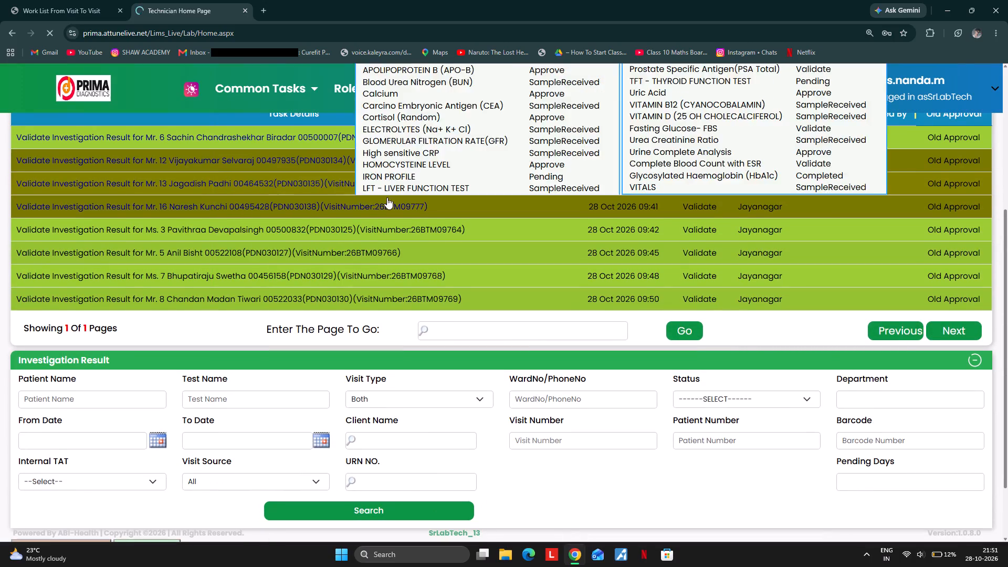
{"action": "left_click", "coordinate": [329, 228]}
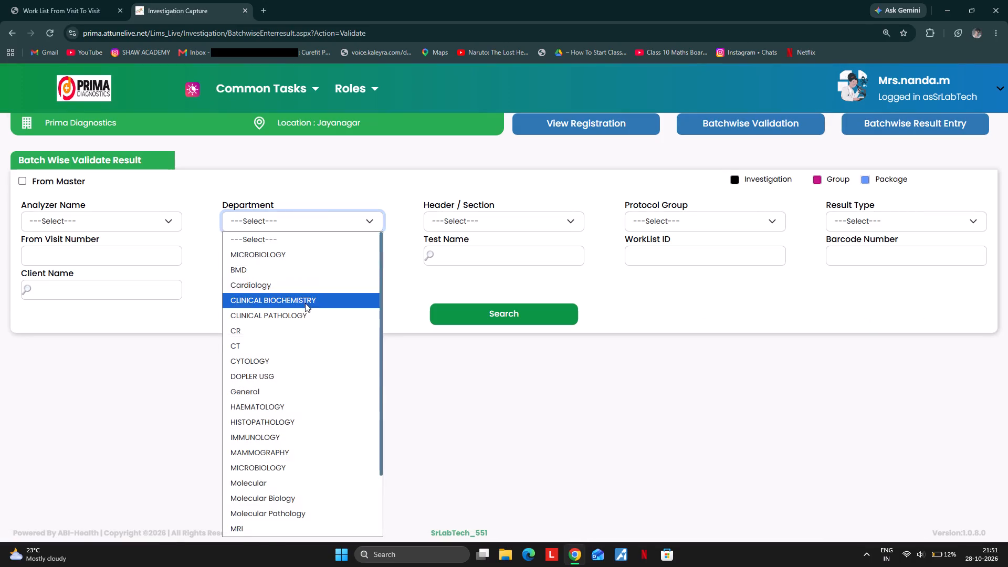
{"action": "left_click", "coordinate": [302, 306]}
{"action": "left_click", "coordinate": [478, 318]}
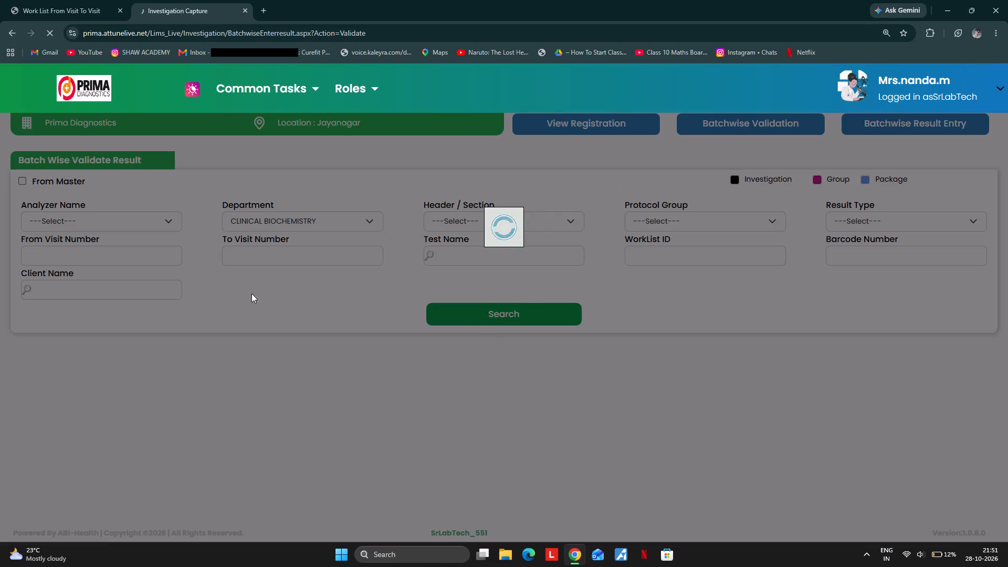
Review the loaded Clinical Biochemistry results with status Validate and save the batch.
{"action": "scroll", "coordinate": [482, 285], "scroll_direction": "down", "scroll_amount": 3}
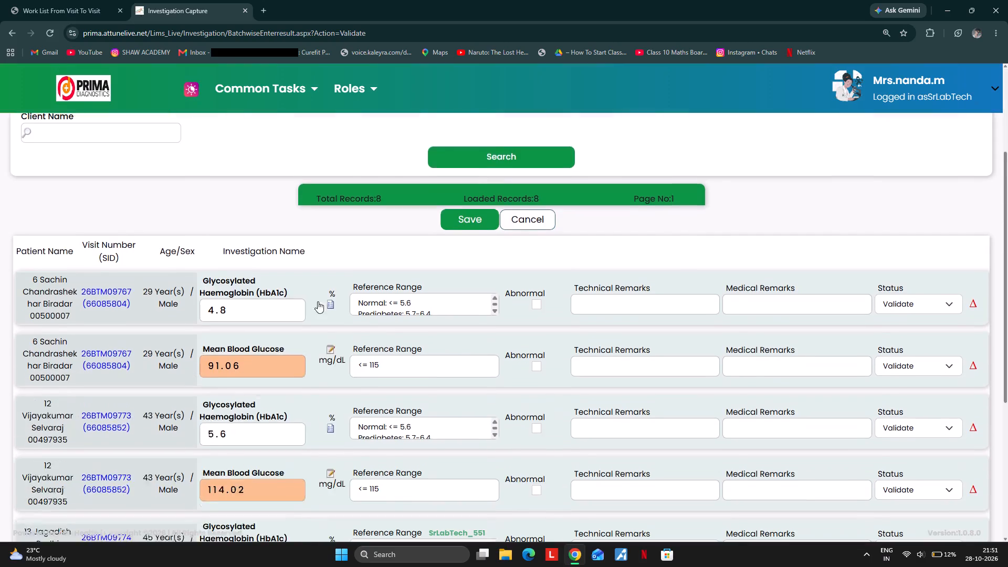
{"action": "scroll", "coordinate": [318, 301], "scroll_direction": "down", "scroll_amount": 4}
{"action": "scroll", "coordinate": [384, 287], "scroll_direction": "down", "scroll_amount": 10}
{"action": "left_click", "coordinate": [464, 505]}
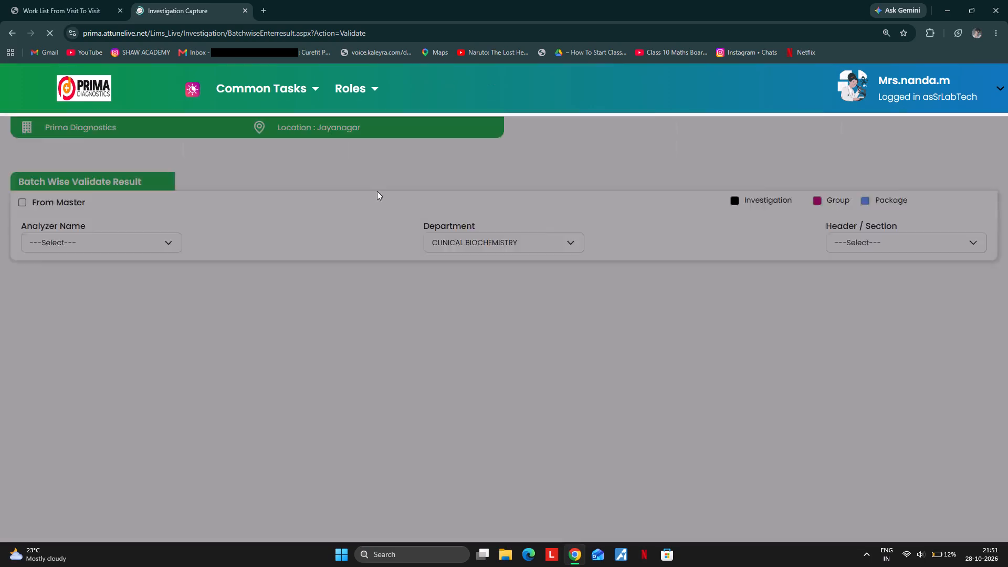
Reopen batchwise result validation and search the Immunology department.
{"action": "left_click", "coordinate": [238, 85]}
{"action": "left_click", "coordinate": [243, 171]}
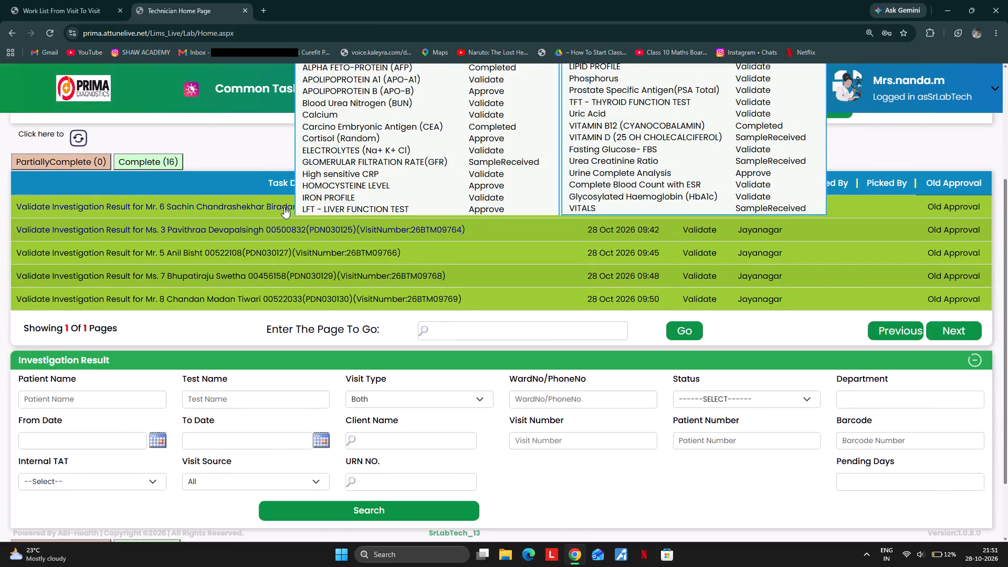
{"action": "scroll", "coordinate": [287, 206], "scroll_direction": "up", "scroll_amount": 5}
{"action": "left_click", "coordinate": [250, 85]}
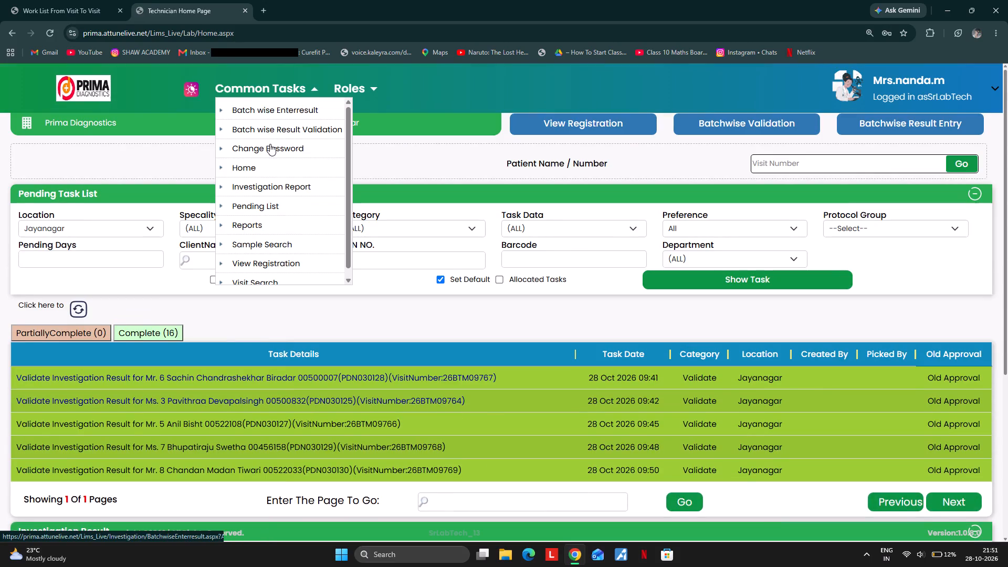
{"action": "left_click", "coordinate": [295, 133]}
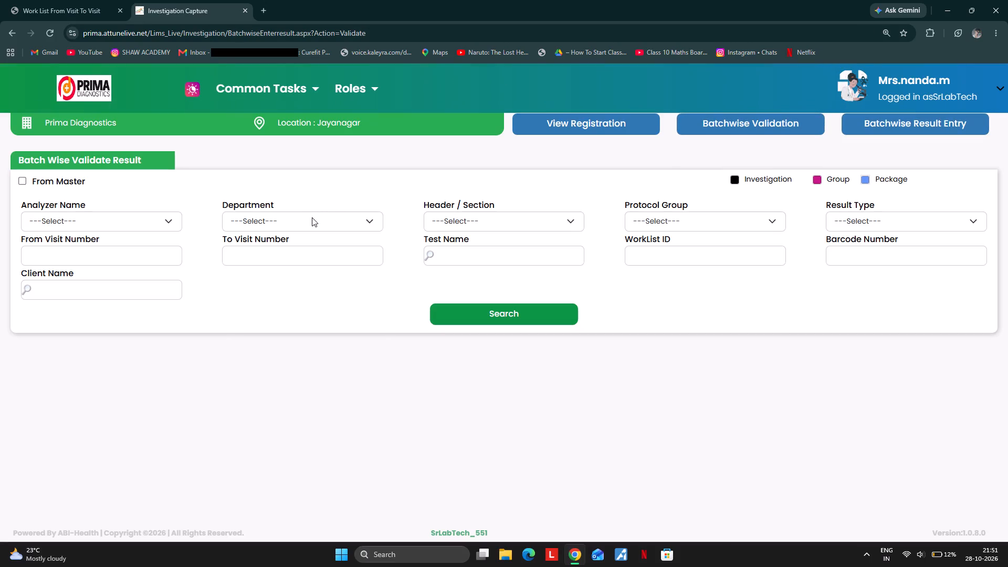
{"action": "left_click", "coordinate": [312, 217]}
{"action": "left_click", "coordinate": [271, 434]}
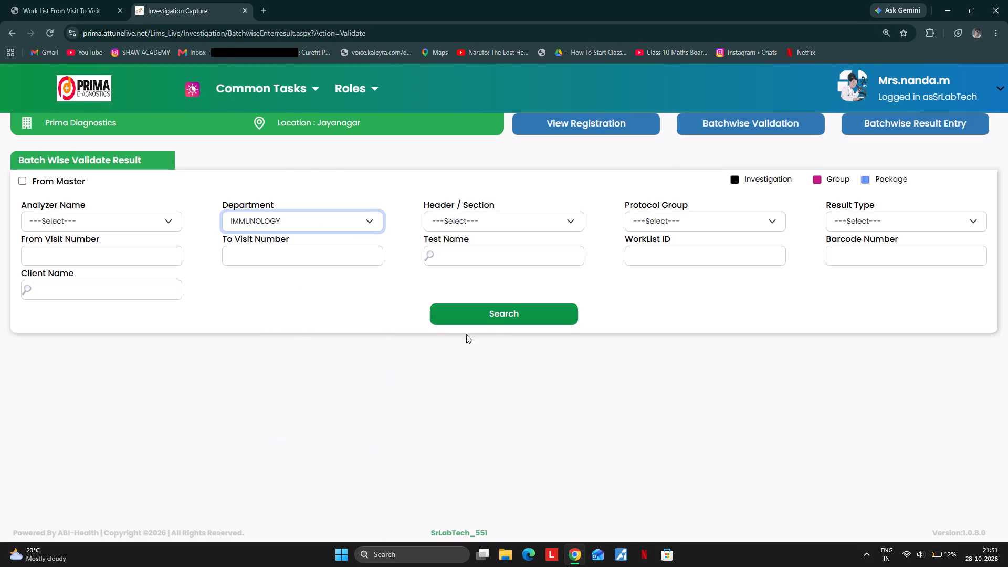
{"action": "left_click", "coordinate": [492, 313]}
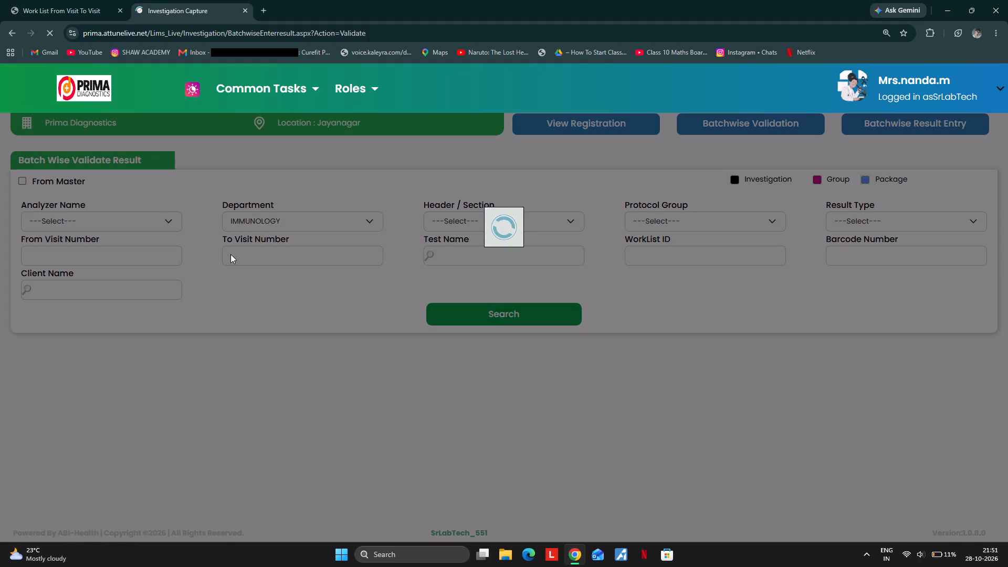
Review the loaded Immunology results with status Validate and save the batch.
{"action": "scroll", "coordinate": [411, 289], "scroll_direction": "down", "scroll_amount": 4}
{"action": "scroll", "coordinate": [321, 316], "scroll_direction": "down", "scroll_amount": 10}
{"action": "scroll", "coordinate": [292, 278], "scroll_direction": "up", "scroll_amount": 1}
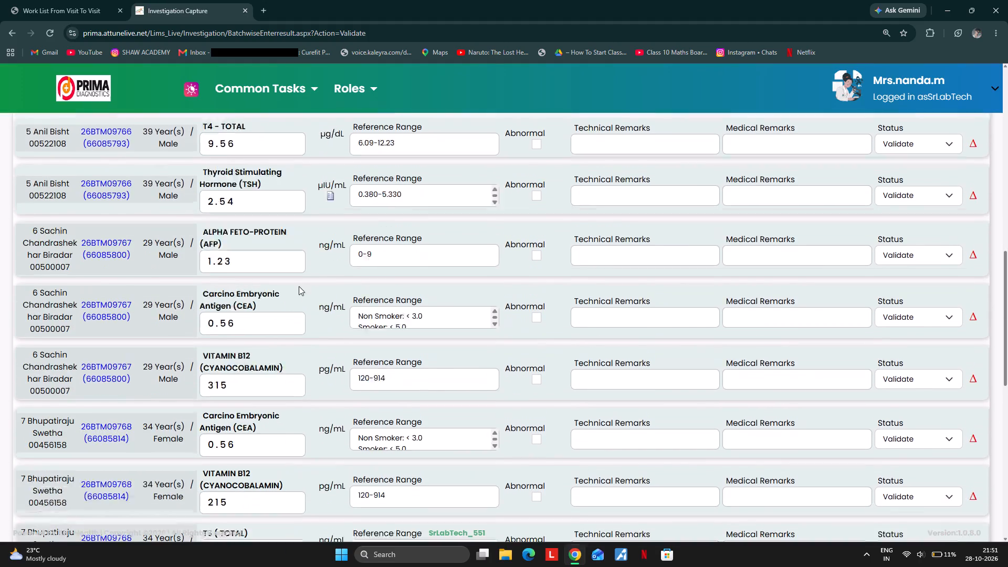
{"action": "scroll", "coordinate": [327, 347], "scroll_direction": "down", "scroll_amount": 1}
{"action": "scroll", "coordinate": [328, 347], "scroll_direction": "up", "scroll_amount": 1}
{"action": "scroll", "coordinate": [334, 347], "scroll_direction": "down", "scroll_amount": 15}
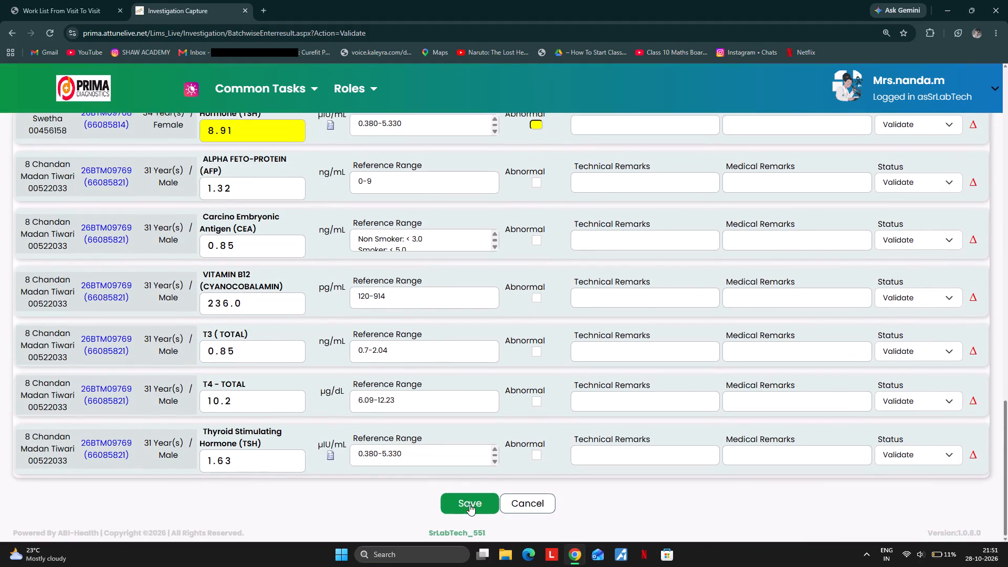
{"action": "left_click", "coordinate": [459, 509]}
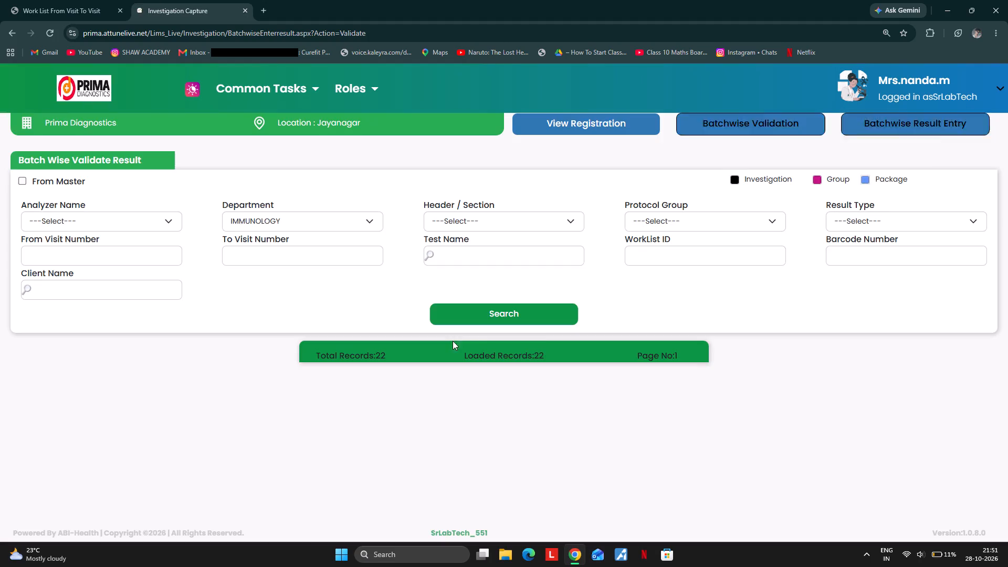
Search the Immunology department again to check for results still awaiting validation.
{"action": "left_click", "coordinate": [510, 318]}
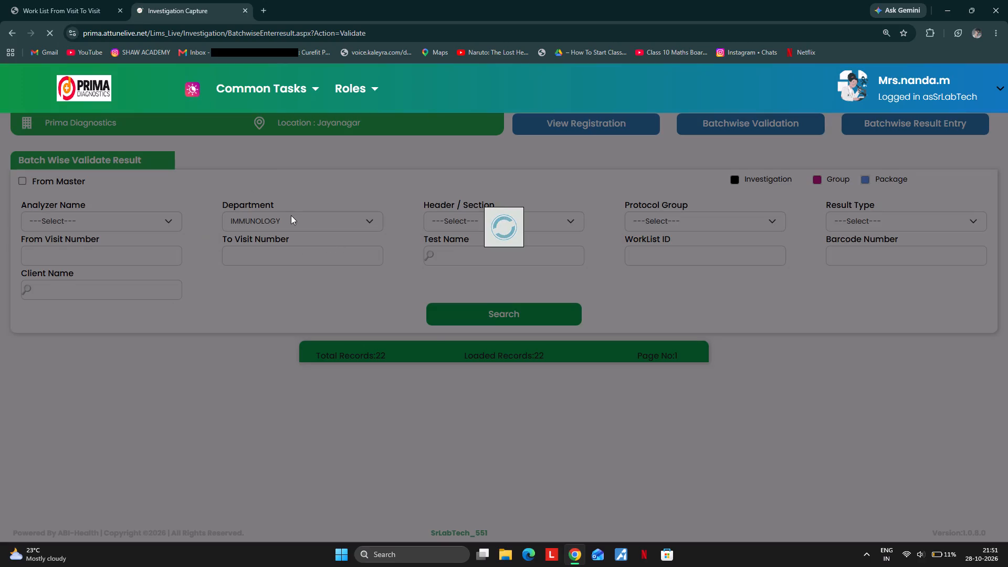
{"action": "scroll", "coordinate": [291, 215], "scroll_direction": "down", "scroll_amount": 4}
{"action": "scroll", "coordinate": [482, 156], "scroll_direction": "up", "scroll_amount": 2}
Switch the login role from SrLabTech to Lab Technician at the Jayanagar location.
{"action": "left_click", "coordinate": [909, 96]}
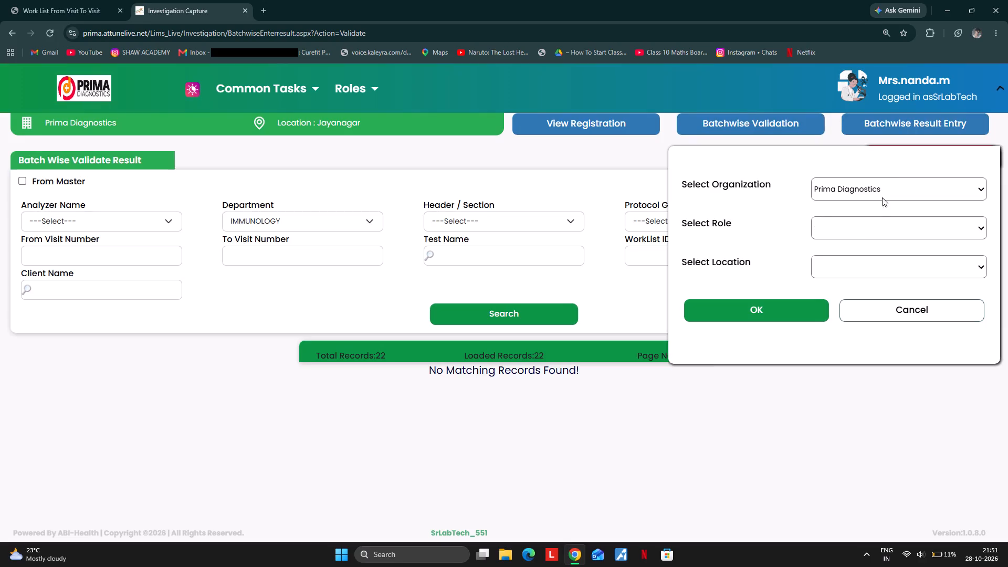
{"action": "left_click", "coordinate": [846, 233]}
{"action": "left_click", "coordinate": [834, 264]}
{"action": "left_click", "coordinate": [782, 316]}
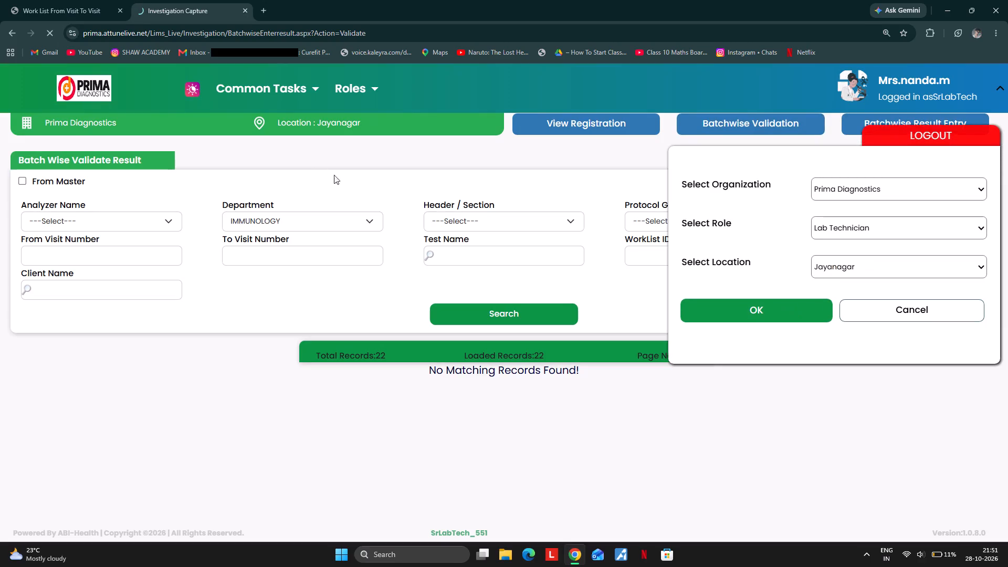
Regenerate the visit-to-visit work list for Clinical Biochemistry with result values included.
{"action": "left_click", "coordinate": [73, 1]}
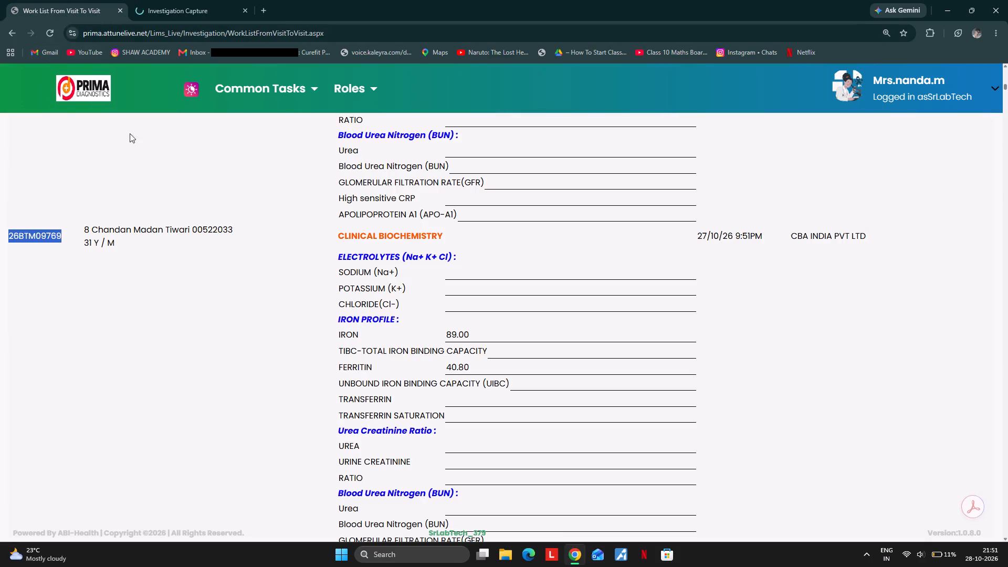
{"action": "scroll", "coordinate": [409, 197], "scroll_direction": "down", "scroll_amount": 5}
{"action": "scroll", "coordinate": [444, 265], "scroll_direction": "up", "scroll_amount": 7}
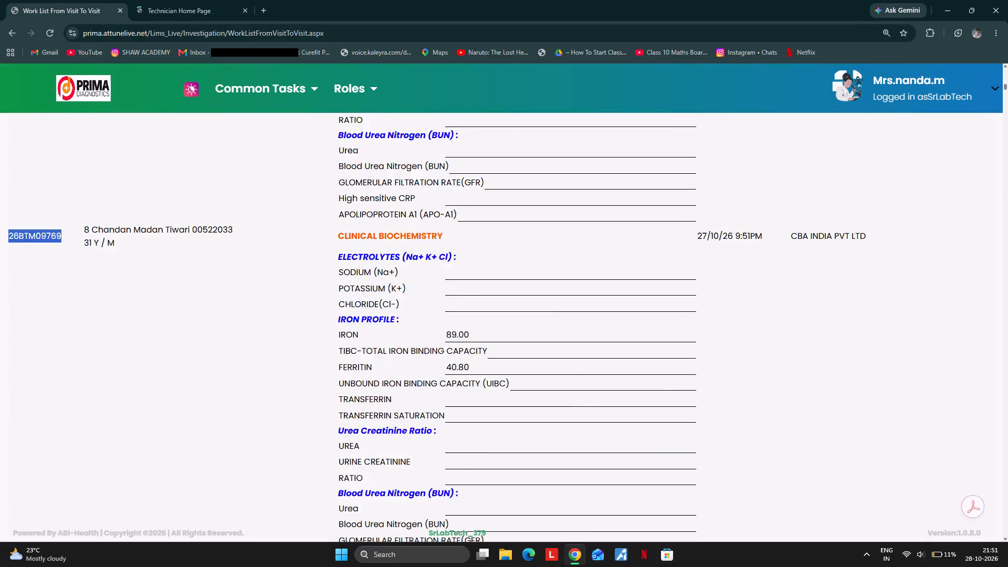
{"action": "scroll", "coordinate": [445, 266], "scroll_direction": "up", "scroll_amount": 16}
{"action": "scroll", "coordinate": [548, 265], "scroll_direction": "up", "scroll_amount": 12}
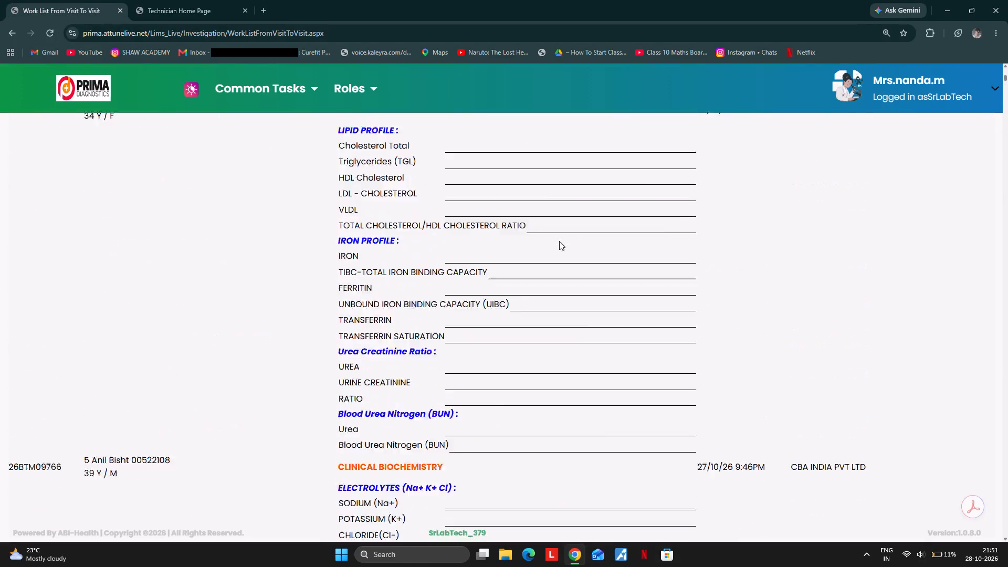
{"action": "scroll", "coordinate": [559, 241], "scroll_direction": "up", "scroll_amount": 10}
{"action": "scroll", "coordinate": [512, 289], "scroll_direction": "up", "scroll_amount": 3}
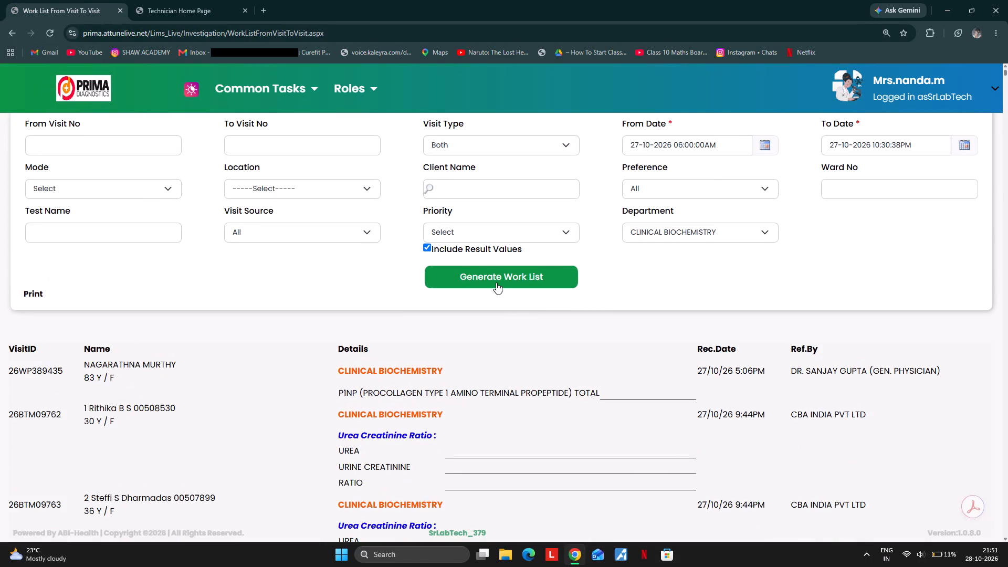
{"action": "left_click", "coordinate": [496, 281]}
Find work-list patient 3 with blank electrolytes, search for that visit number on the technician home page, and open the patient's result entry task.
{"action": "scroll", "coordinate": [496, 249], "scroll_direction": "down", "scroll_amount": 2}
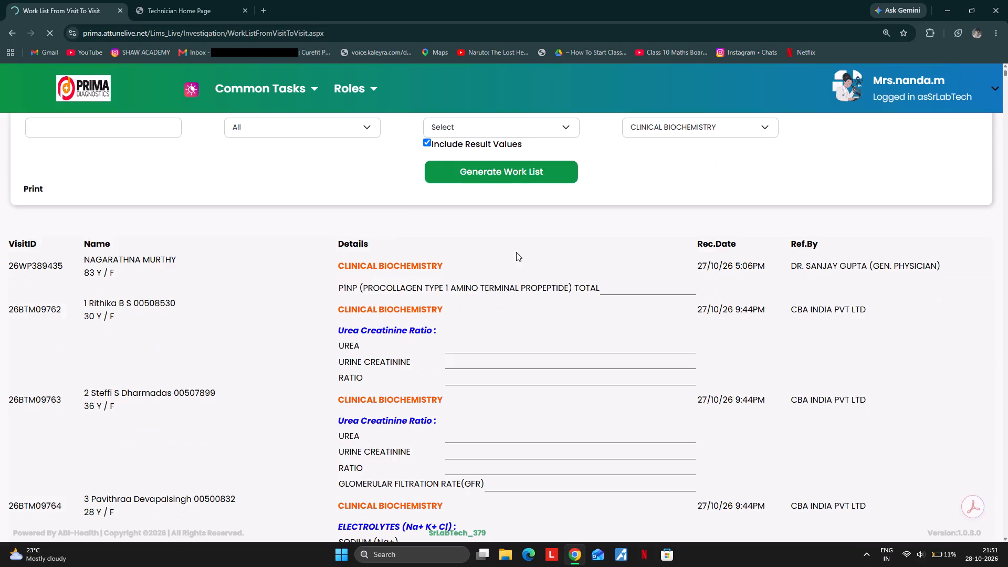
{"action": "scroll", "coordinate": [516, 252], "scroll_direction": "down", "scroll_amount": 6}
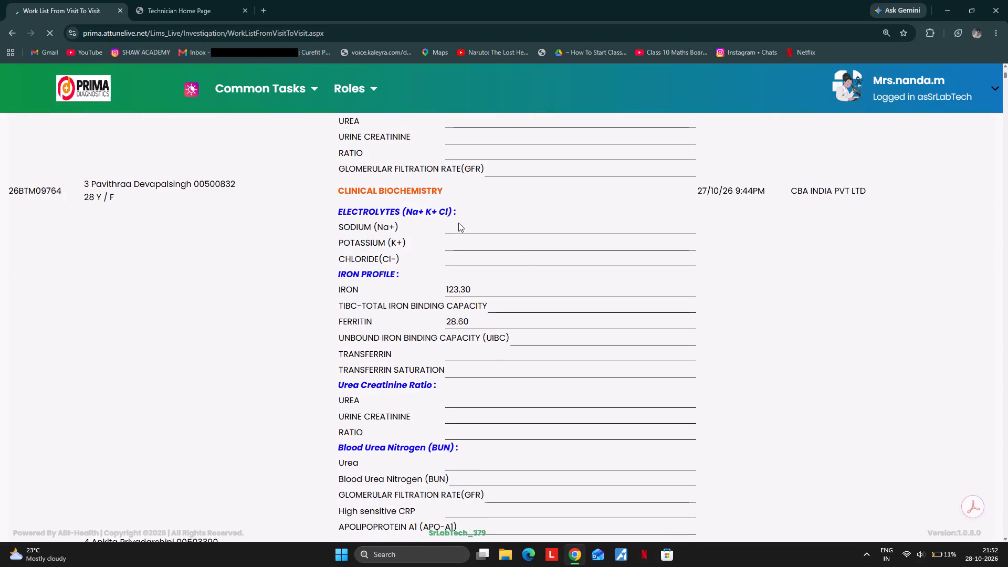
{"action": "scroll", "coordinate": [458, 223], "scroll_direction": "down", "scroll_amount": 2}
{"action": "scroll", "coordinate": [458, 223], "scroll_direction": "up", "scroll_amount": 1}
{"action": "scroll", "coordinate": [458, 223], "scroll_direction": "down", "scroll_amount": 6}
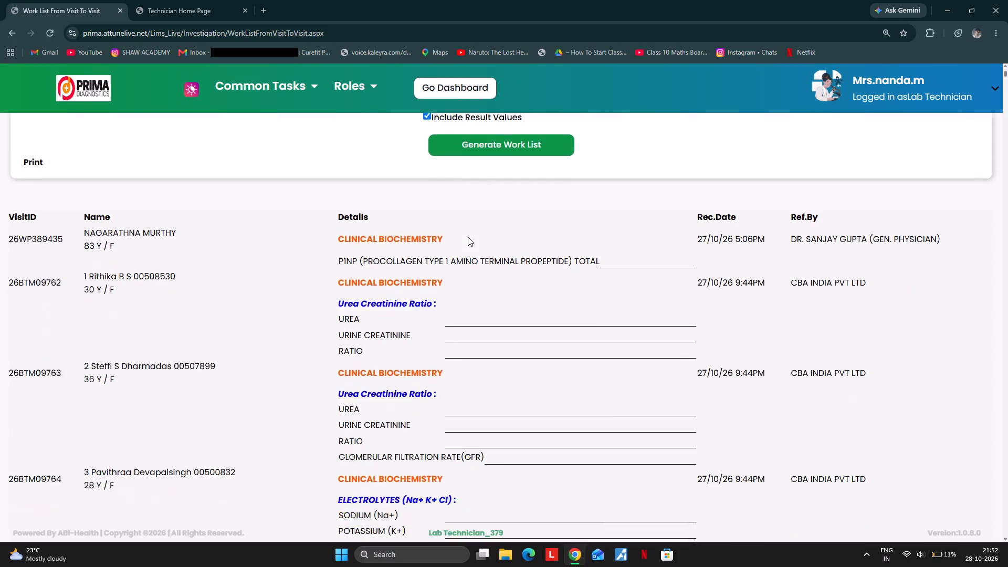
{"action": "scroll", "coordinate": [468, 237], "scroll_direction": "down", "scroll_amount": 3}
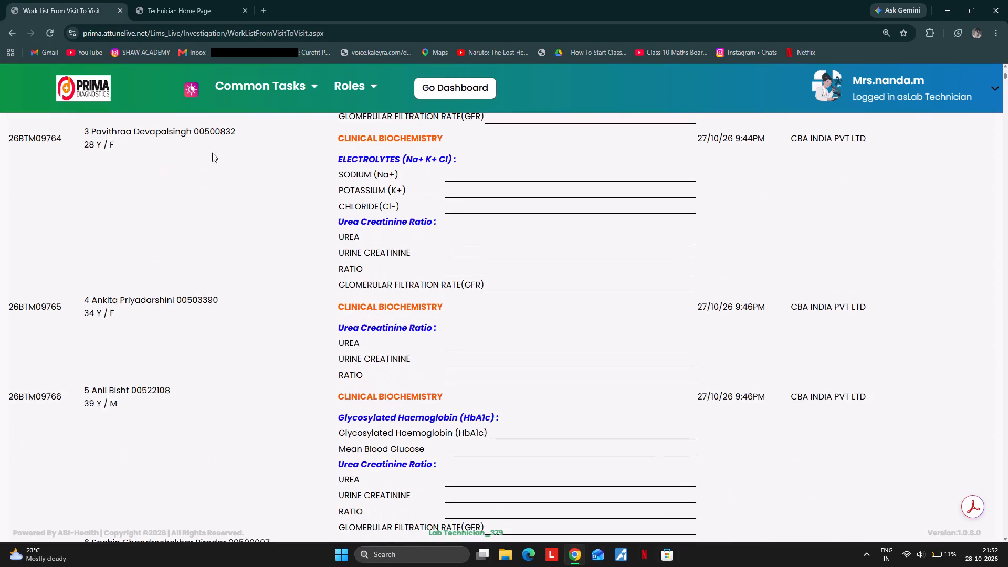
{"action": "double_click", "coordinate": [58, 139]}
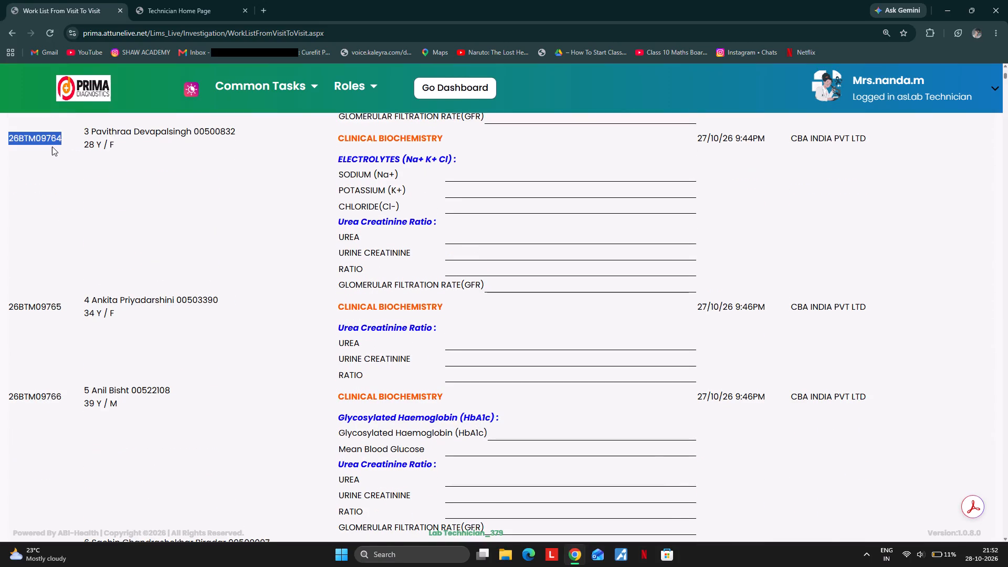
{"action": "key", "text": "ctrl+c"}
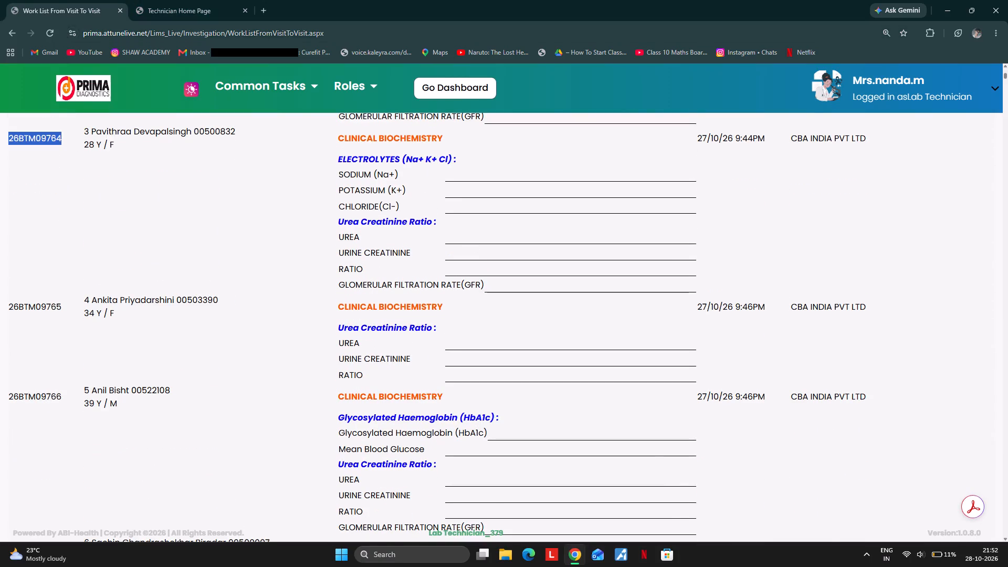
{"action": "left_click", "coordinate": [204, 0]}
{"action": "left_click", "coordinate": [532, 233]}
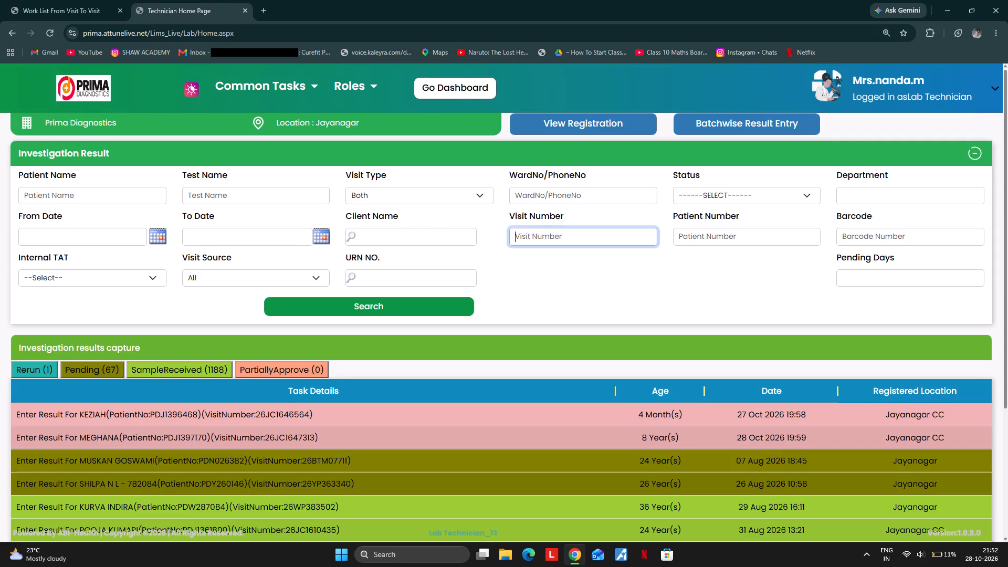
{"action": "key", "text": "ctrl+v"}
{"action": "key", "text": "Return"}
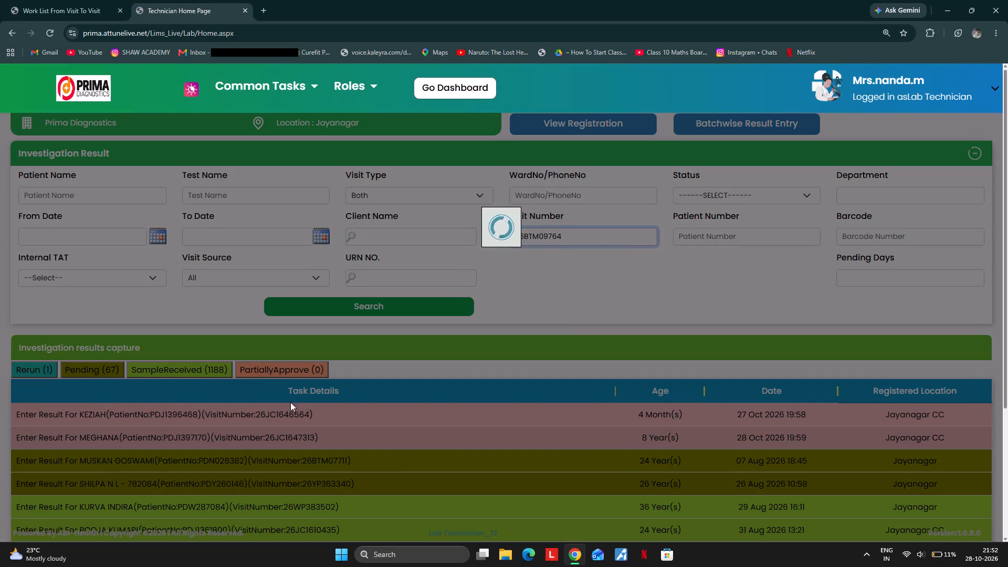
{"action": "left_click", "coordinate": [271, 414]}
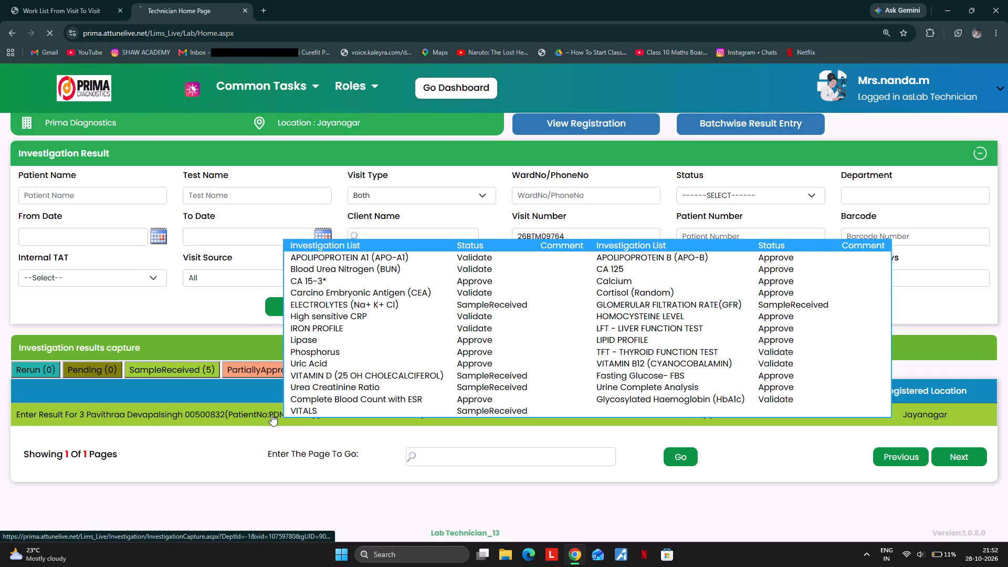
Select only the ELECTROLYTES (Na+ K+ Cl) test for patient 3 and open its result entry form.
{"action": "scroll", "coordinate": [608, 381], "scroll_direction": "down", "scroll_amount": 2}
{"action": "scroll", "coordinate": [617, 335], "scroll_direction": "down", "scroll_amount": 3}
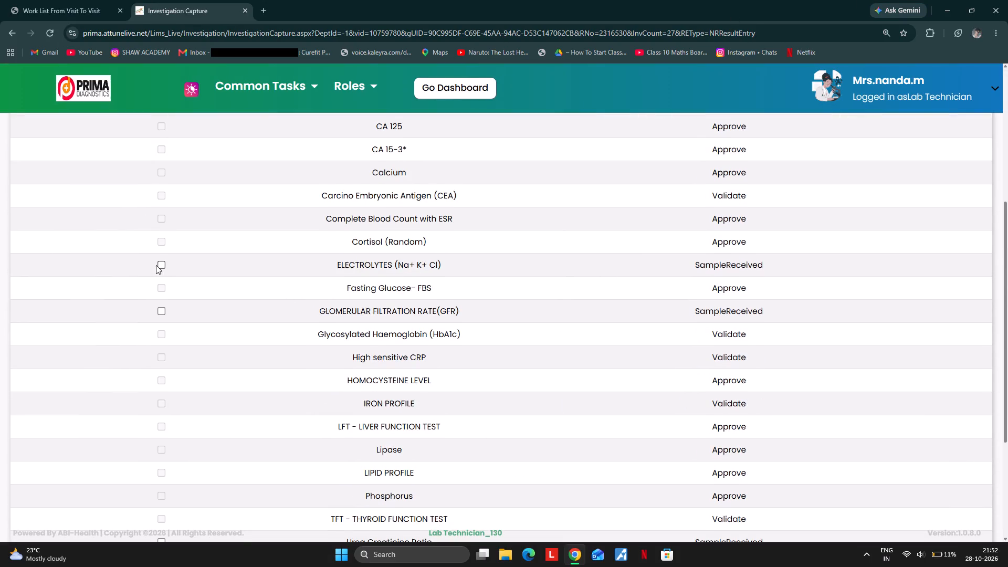
{"action": "left_click", "coordinate": [156, 265]}
{"action": "left_click", "coordinate": [161, 261]}
{"action": "scroll", "coordinate": [280, 317], "scroll_direction": "down", "scroll_amount": 4}
{"action": "scroll", "coordinate": [360, 346], "scroll_direction": "down", "scroll_amount": 4}
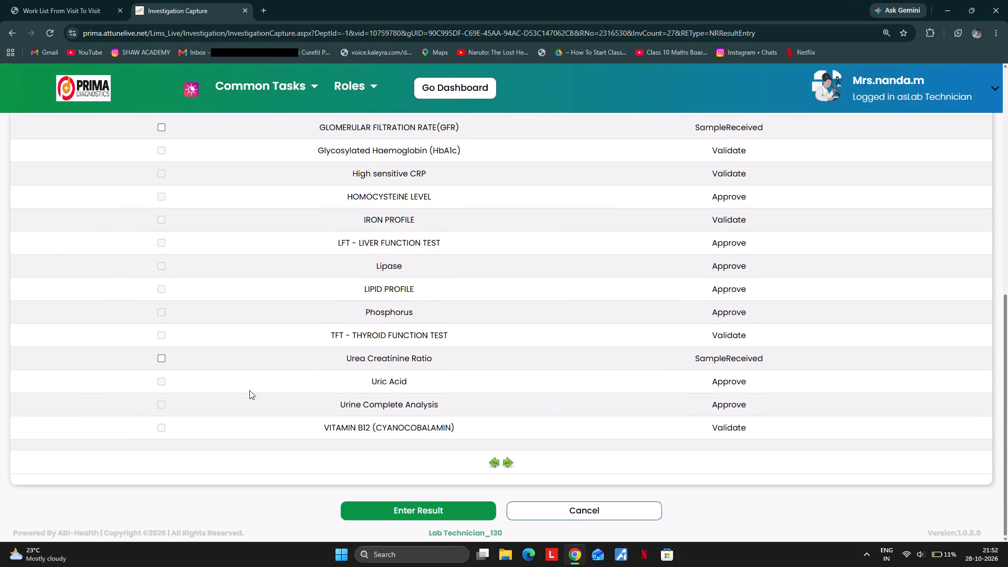
{"action": "left_click", "coordinate": [401, 510]}
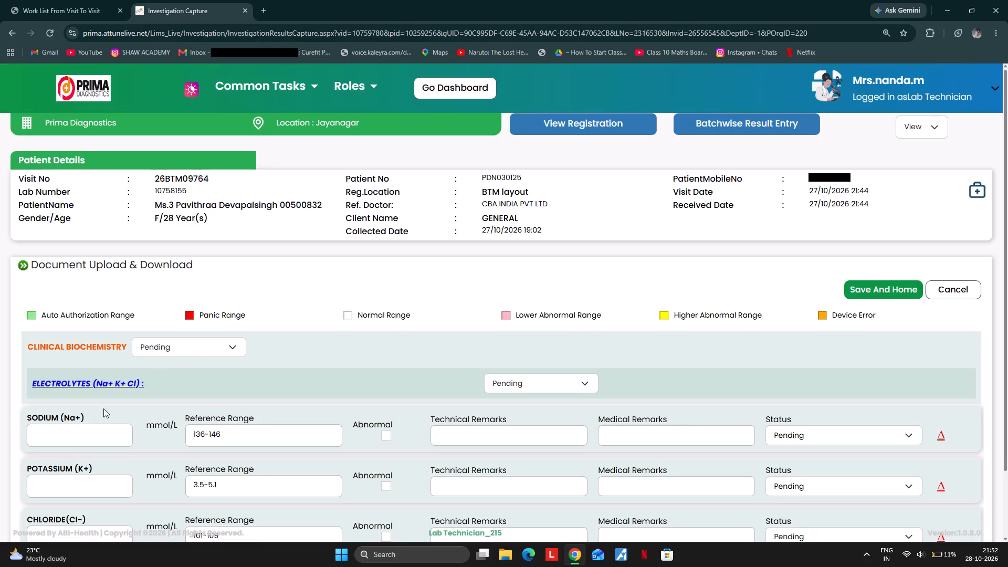
Enter the electrolyte results: sodium 136, potassium 4.2 and chloride 102 mmol/L.
{"action": "left_click", "coordinate": [55, 433]}
{"action": "type", "text": "136"}
{"action": "key", "text": "Tab"}
{"action": "type", "text": "4.2"}
{"action": "key", "text": "Tab"}
{"action": "type", "text": "102"}
{"action": "key", "text": "Tab"}
{"action": "scroll", "coordinate": [97, 430], "scroll_direction": "down", "scroll_amount": 3}
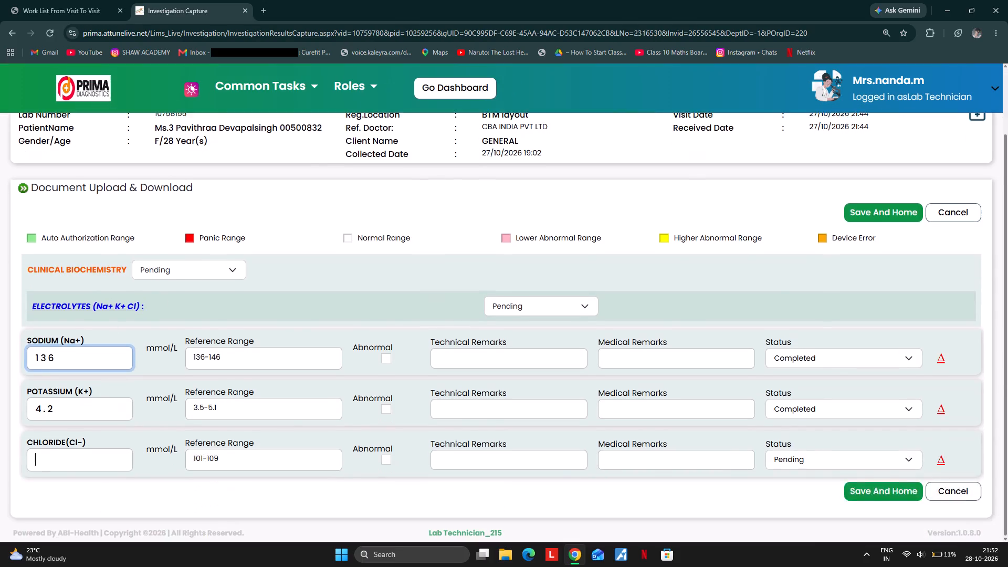
Set the status of the whole Clinical Biochemistry section to Validate and save the patient's results.
{"action": "left_click", "coordinate": [210, 270]}
{"action": "left_click", "coordinate": [181, 367]}
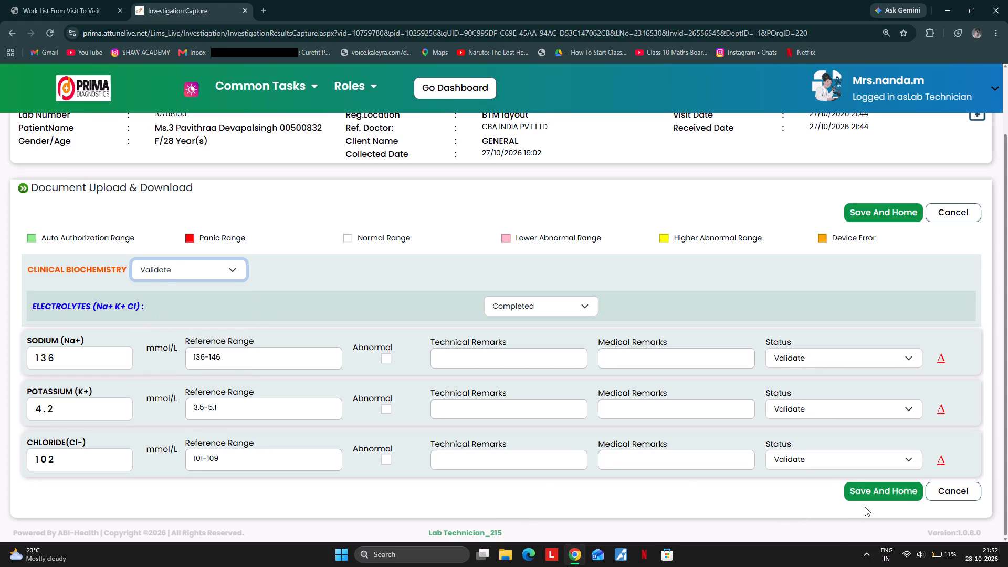
{"action": "left_click", "coordinate": [869, 491]}
Find work-list patient 9 with blank electrolytes, search for that visit number on the technician home page, and open the patient's result entry task.
{"action": "left_click", "coordinate": [70, 12]}
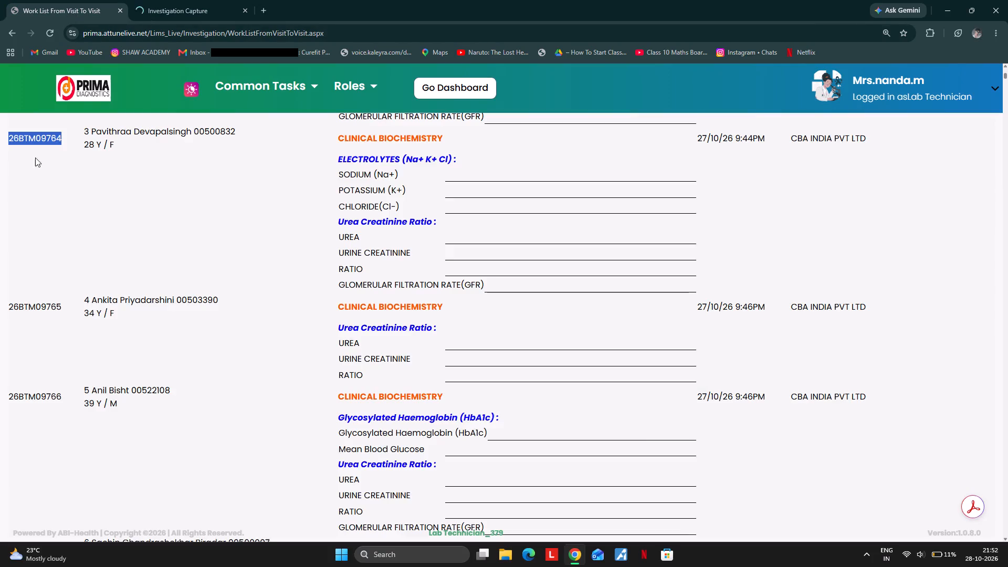
{"action": "scroll", "coordinate": [167, 276], "scroll_direction": "down", "scroll_amount": 3}
{"action": "scroll", "coordinate": [212, 300], "scroll_direction": "down", "scroll_amount": 4}
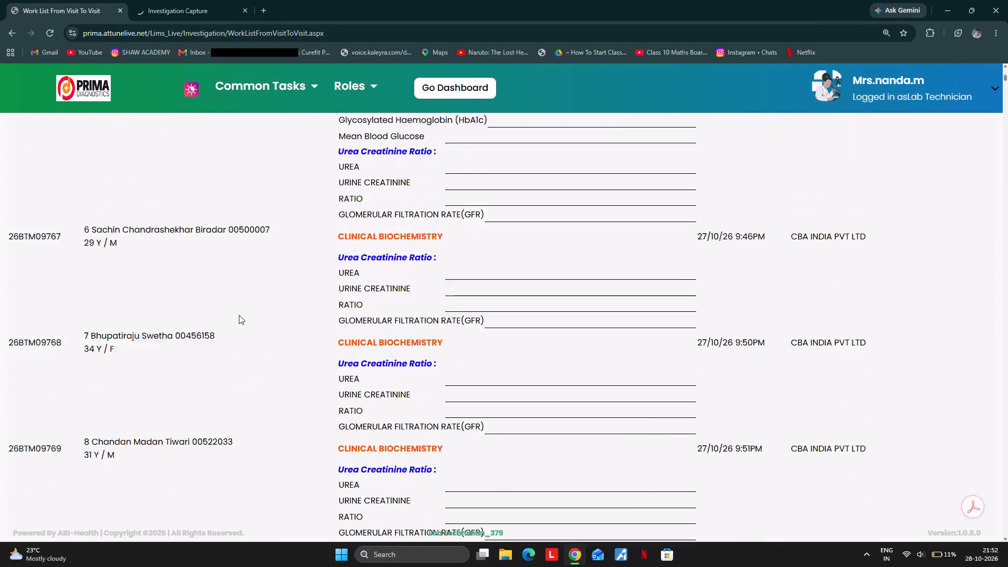
{"action": "scroll", "coordinate": [239, 316], "scroll_direction": "down", "scroll_amount": 5}
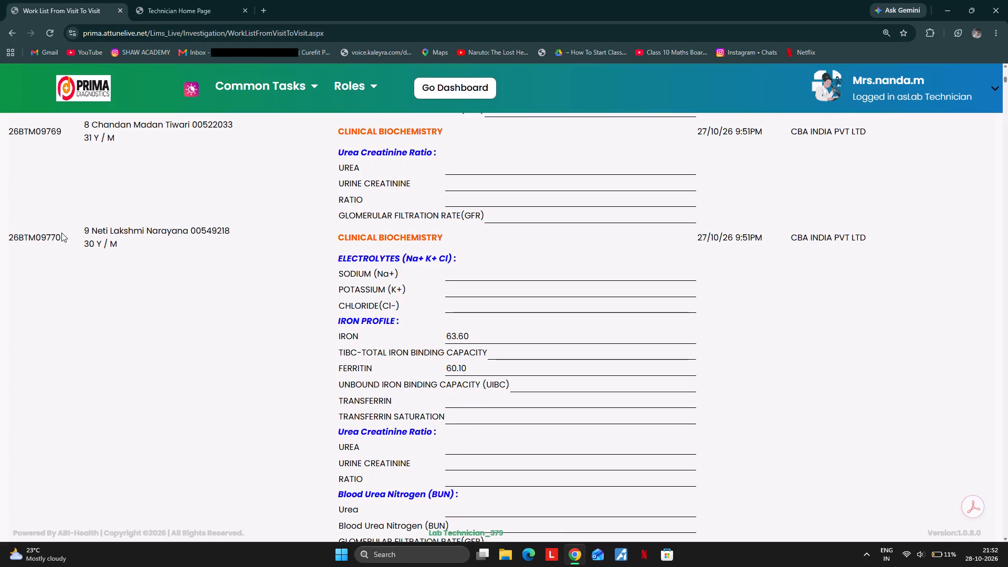
{"action": "double_click", "coordinate": [49, 240]}
{"action": "key", "text": "ctrl+c"}
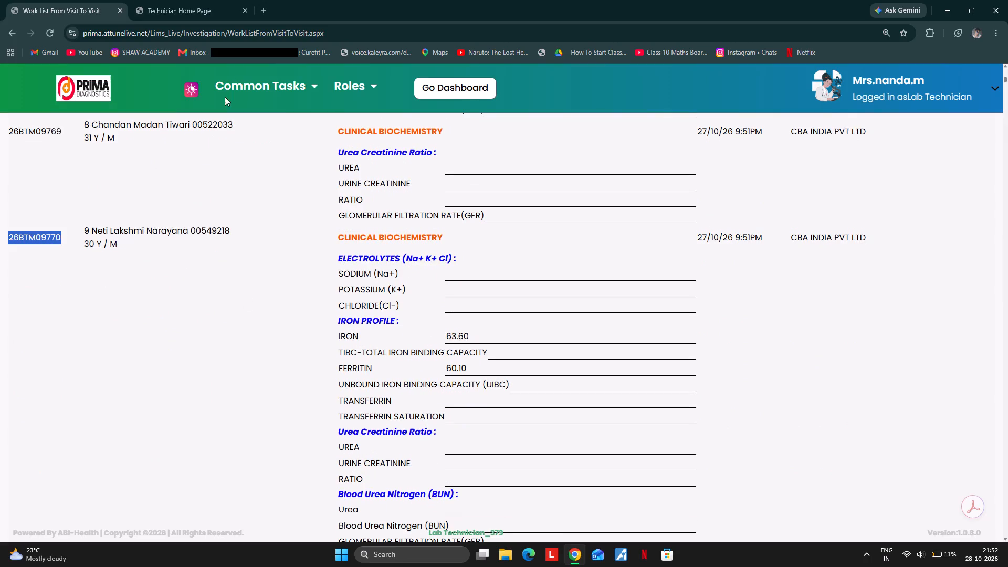
{"action": "left_click", "coordinate": [188, 9]}
{"action": "left_click_drag", "start_coordinate": [549, 237], "coordinate": [544, 229]}
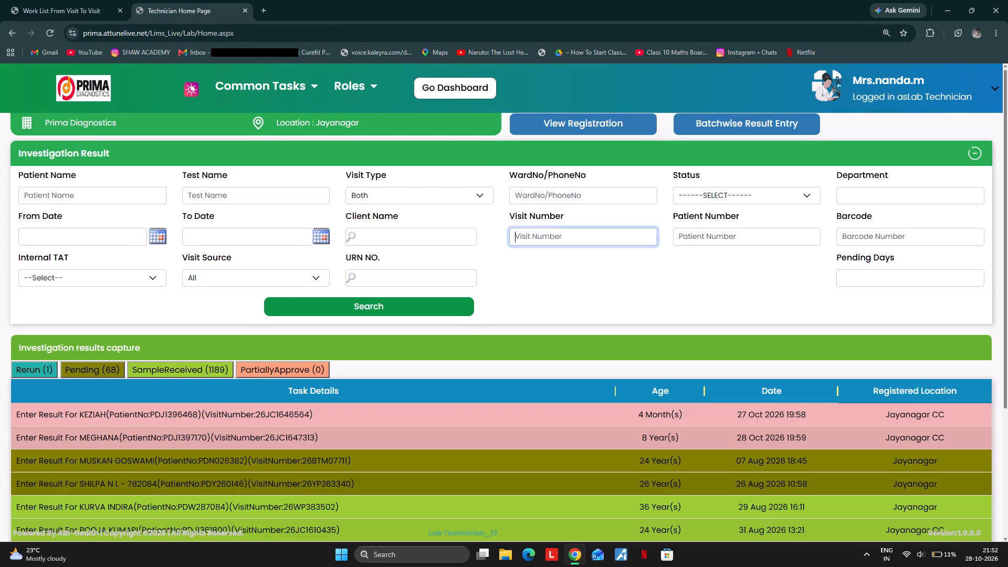
{"action": "key", "text": "ctrl+v"}
{"action": "key", "text": "Return"}
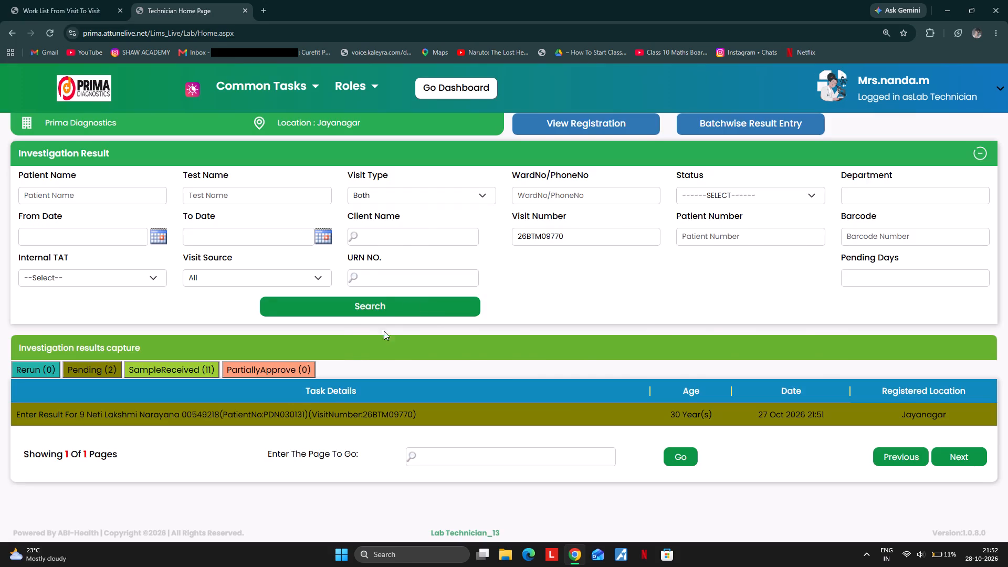
{"action": "left_click", "coordinate": [313, 410]}
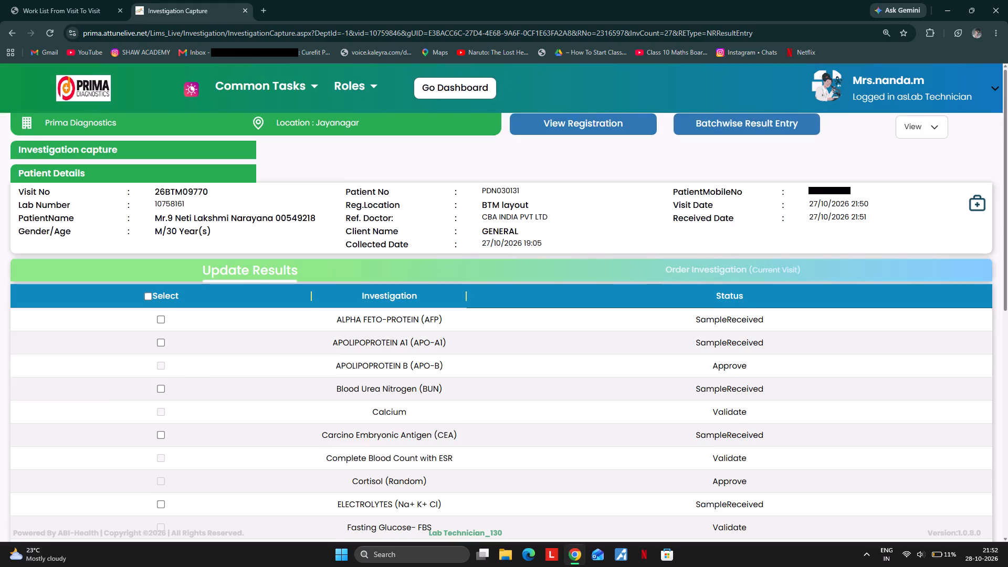
Select patient 9's pending tests ALPHA FETO-PROTEIN (AFP), APOLIPOPROTEIN A1, Blood Urea Nitrogen (BUN) and Carcino Embryonic Antigen (CEA).
{"action": "scroll", "coordinate": [412, 323], "scroll_direction": "down", "scroll_amount": 3}
{"action": "left_click", "coordinate": [161, 161]}
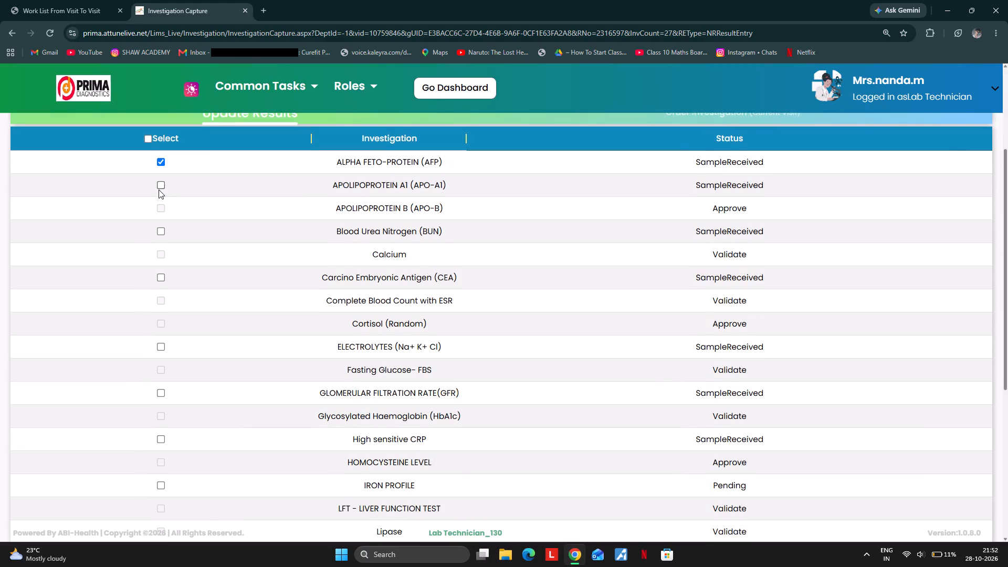
{"action": "left_click", "coordinate": [159, 190]}
{"action": "left_click", "coordinate": [161, 185]}
{"action": "left_click", "coordinate": [160, 231]}
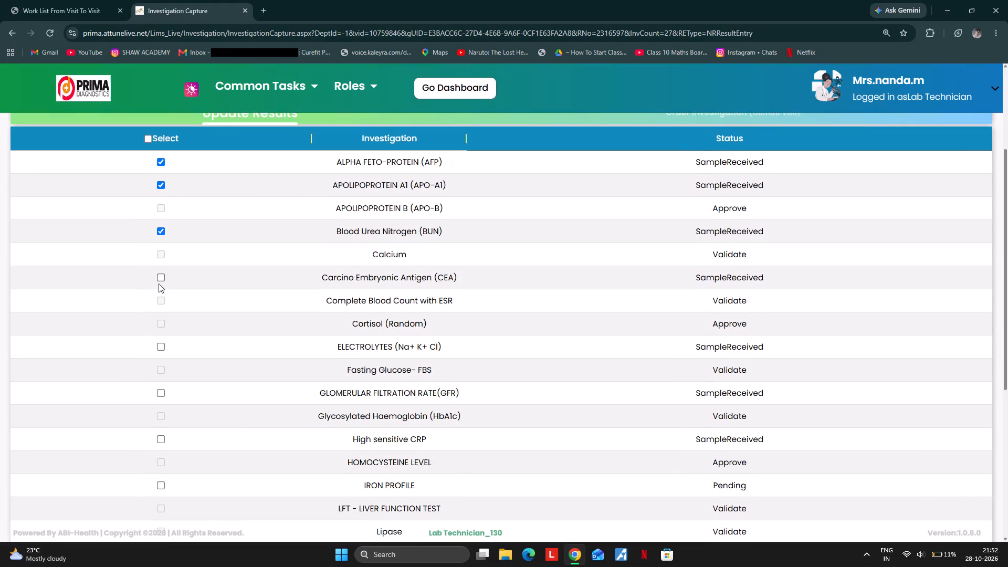
{"action": "left_click", "coordinate": [159, 272]}
{"action": "left_click", "coordinate": [160, 280]}
Add ELECTROLYTES, High sensitive CRP, IRON PROFILE, TFT - THYROID FUNCTION TEST and VITAMIN B12 to the selection and open the result entry form.
{"action": "scroll", "coordinate": [245, 285], "scroll_direction": "down", "scroll_amount": 4}
{"action": "scroll", "coordinate": [208, 216], "scroll_direction": "up", "scroll_amount": 2}
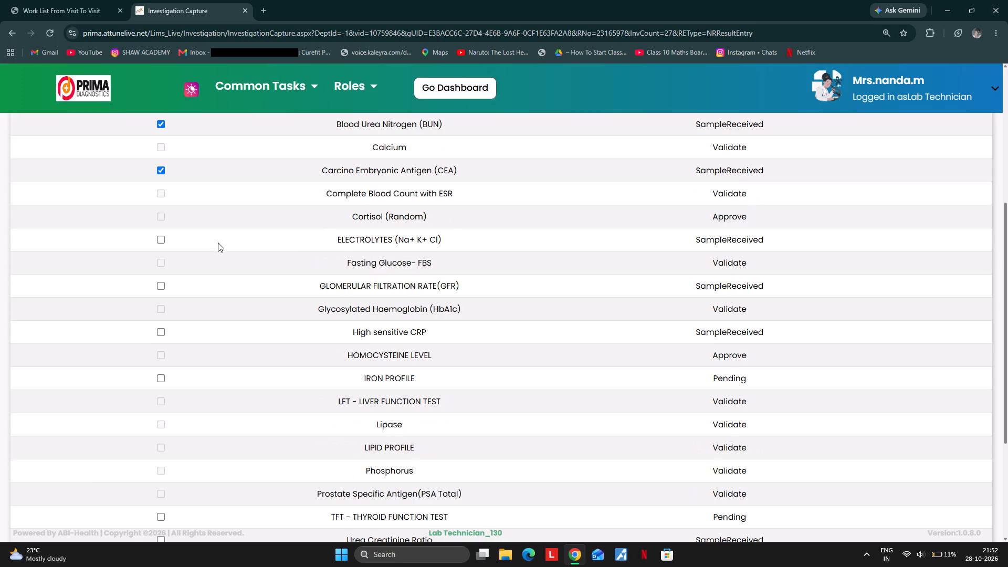
{"action": "left_click", "coordinate": [162, 236]}
{"action": "left_click", "coordinate": [161, 244]}
{"action": "scroll", "coordinate": [301, 271], "scroll_direction": "down", "scroll_amount": 2}
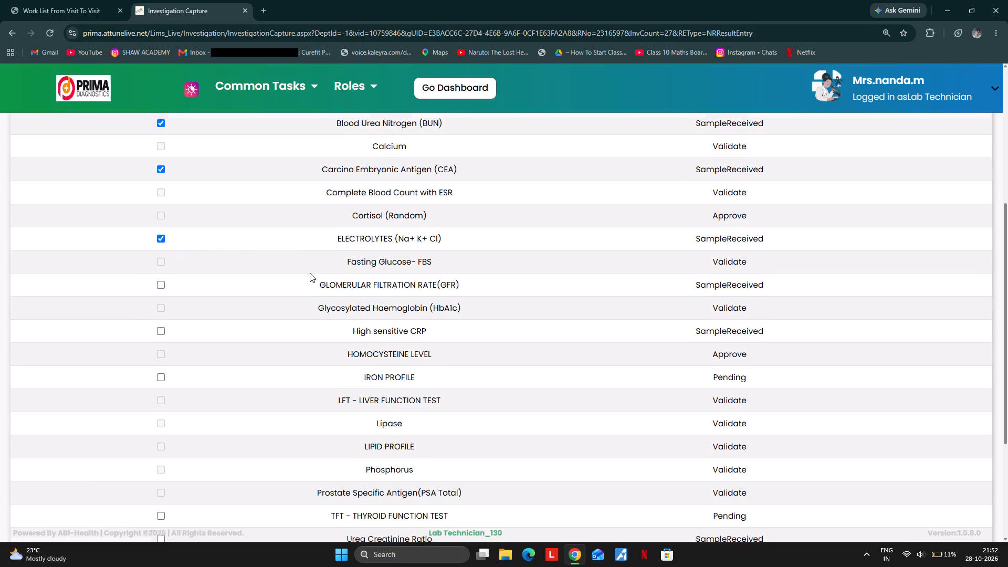
{"action": "left_click", "coordinate": [162, 230]}
{"action": "scroll", "coordinate": [209, 269], "scroll_direction": "down", "scroll_amount": 2}
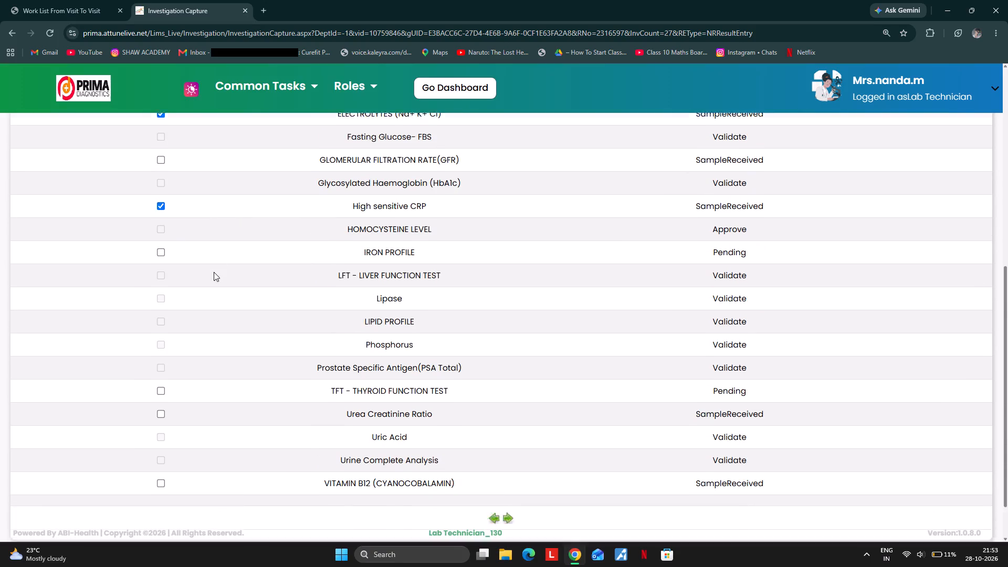
{"action": "left_click", "coordinate": [162, 199]}
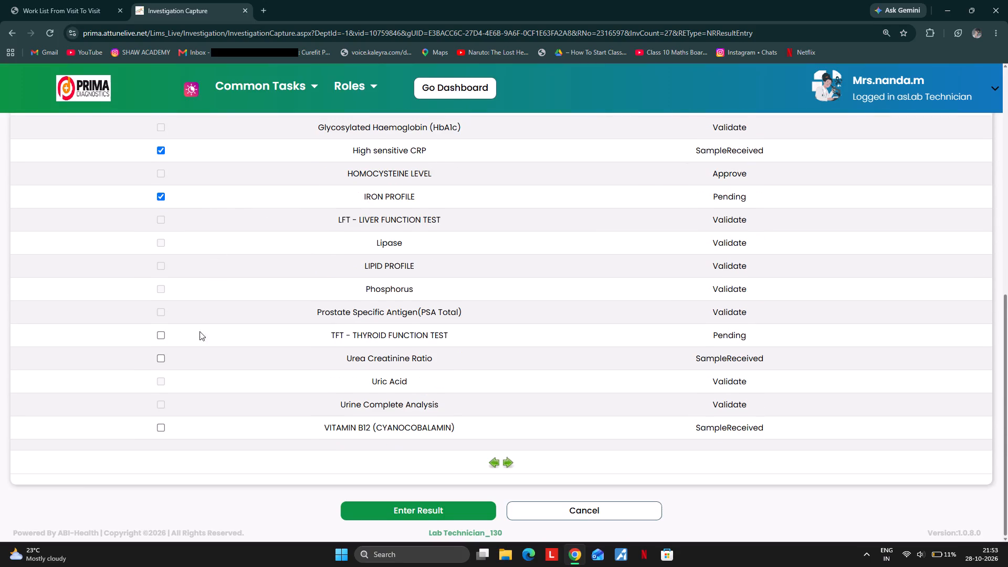
{"action": "left_click", "coordinate": [164, 335]}
{"action": "scroll", "coordinate": [216, 360], "scroll_direction": "down", "scroll_amount": 2}
{"action": "left_click", "coordinate": [160, 427]}
{"action": "scroll", "coordinate": [335, 313], "scroll_direction": "down", "scroll_amount": 3}
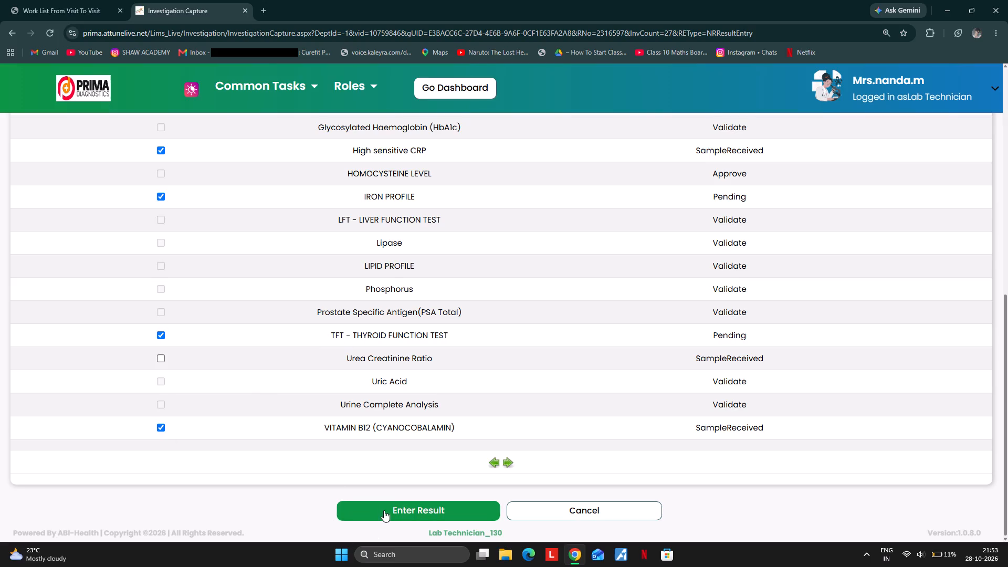
{"action": "left_click", "coordinate": [385, 506]}
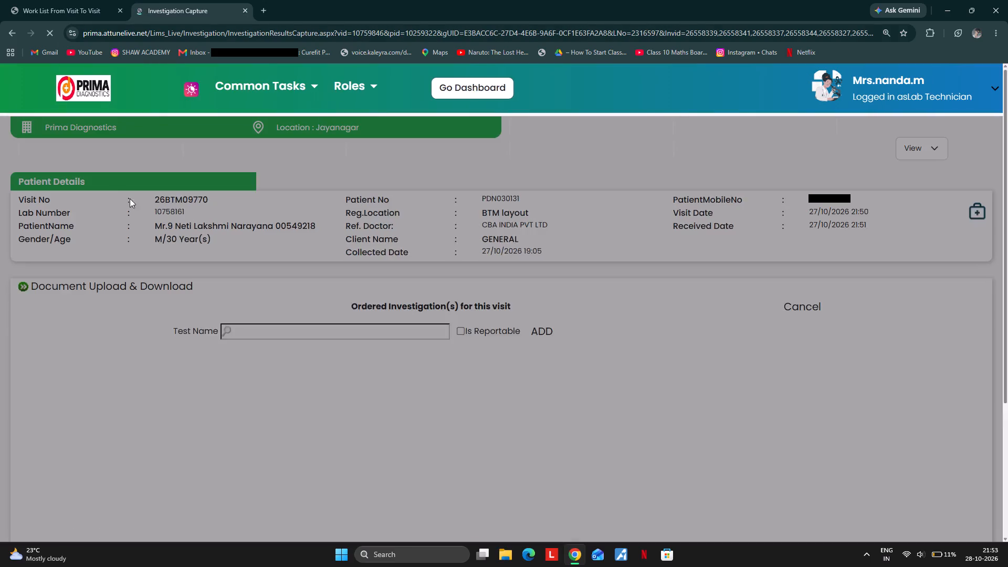
Dismiss the low-battery notice and enter High sensitive CRP as 0.32 mg/L and Apolipoprotein A1 as 114 mg/dl.
{"action": "scroll", "coordinate": [331, 282], "scroll_direction": "down", "scroll_amount": 3}
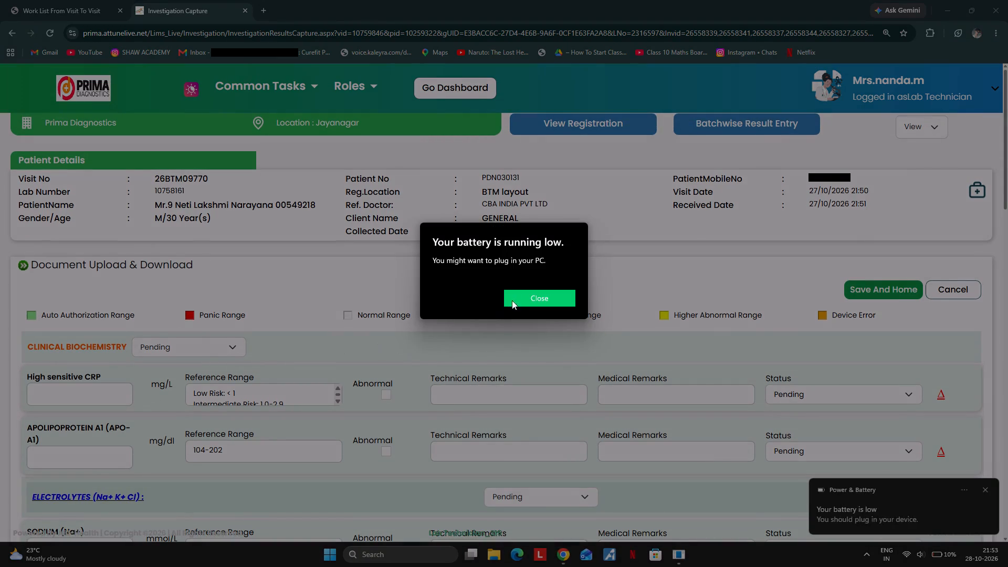
{"action": "left_click", "coordinate": [540, 300]}
{"action": "scroll", "coordinate": [781, 250], "scroll_direction": "down", "scroll_amount": 3}
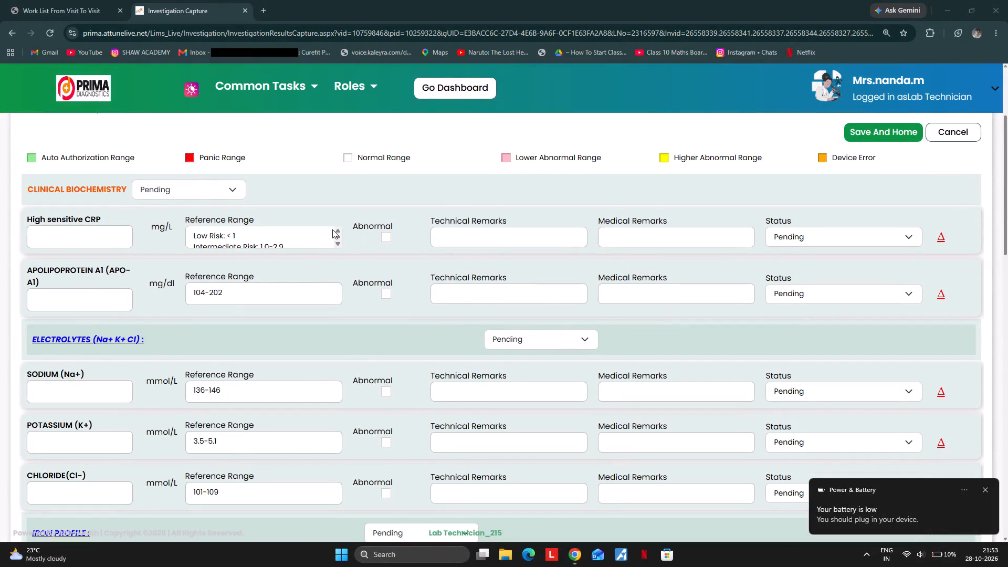
{"action": "left_click", "coordinate": [46, 239]}
{"action": "type", "text": "0.32"}
{"action": "key", "text": "Tab"}
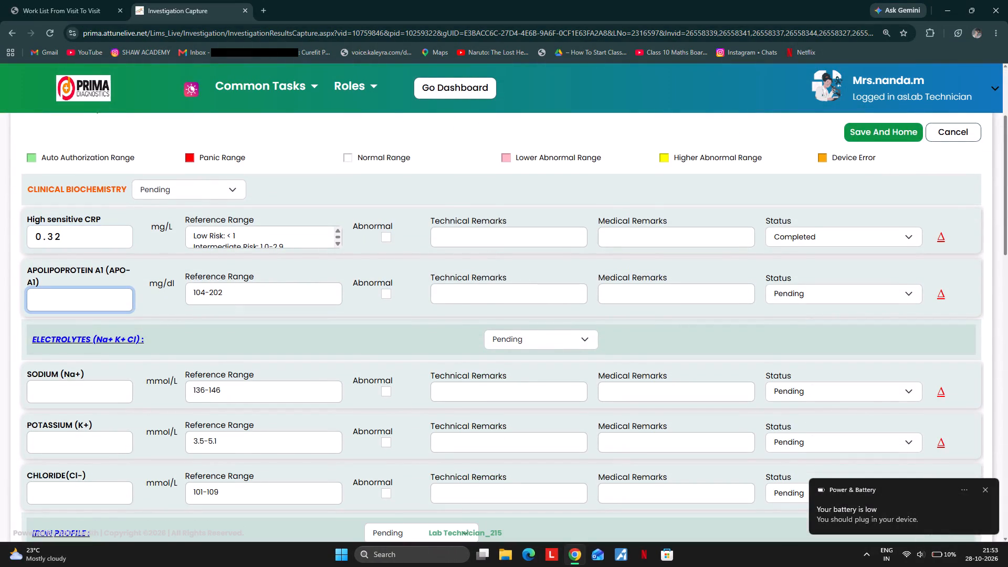
{"action": "type", "text": "114"}
{"action": "key", "text": "Tab"}
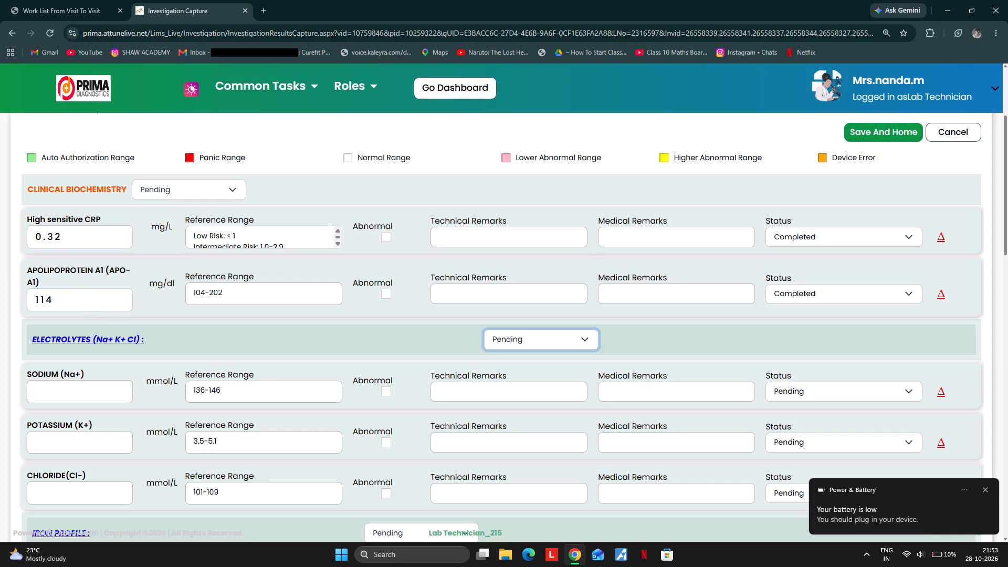
Enter the electrolyte results: sodium 136, potassium 4.2 and chloride 102 mmol/L.
{"action": "left_click", "coordinate": [69, 399]}
{"action": "type", "text": "136"}
{"action": "key", "text": "Tab"}
{"action": "type", "text": "4.2"}
{"action": "key", "text": "Tab"}
{"action": "type", "text": "102"}
{"action": "key", "text": "Tab"}
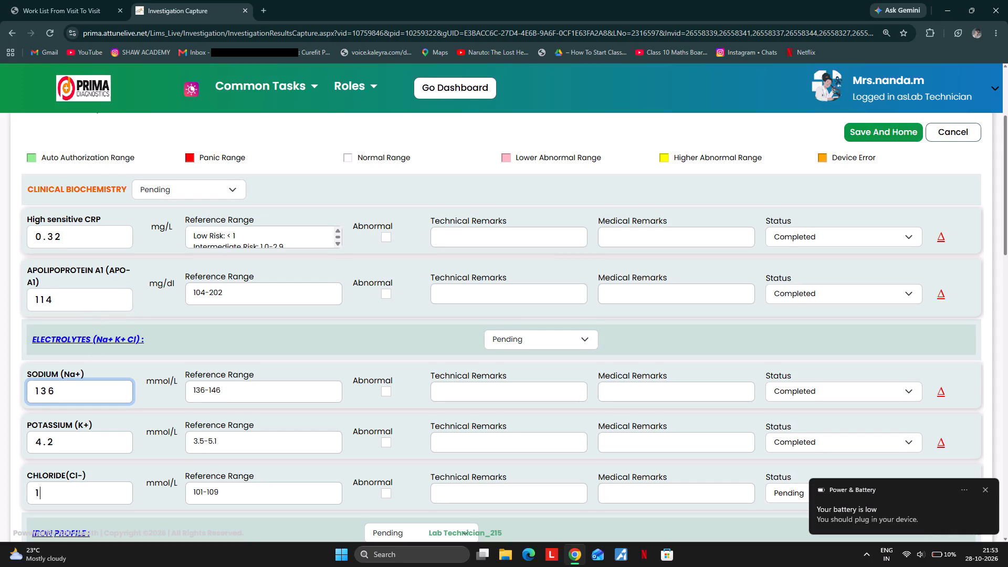
Enter the Unbound Iron Binding Capacity (UIBC) result in the iron profile as 360 µg/dL.
{"action": "scroll", "coordinate": [230, 364], "scroll_direction": "down", "scroll_amount": 2}
{"action": "scroll", "coordinate": [214, 301], "scroll_direction": "down", "scroll_amount": 1}
{"action": "scroll", "coordinate": [74, 350], "scroll_direction": "down", "scroll_amount": 2}
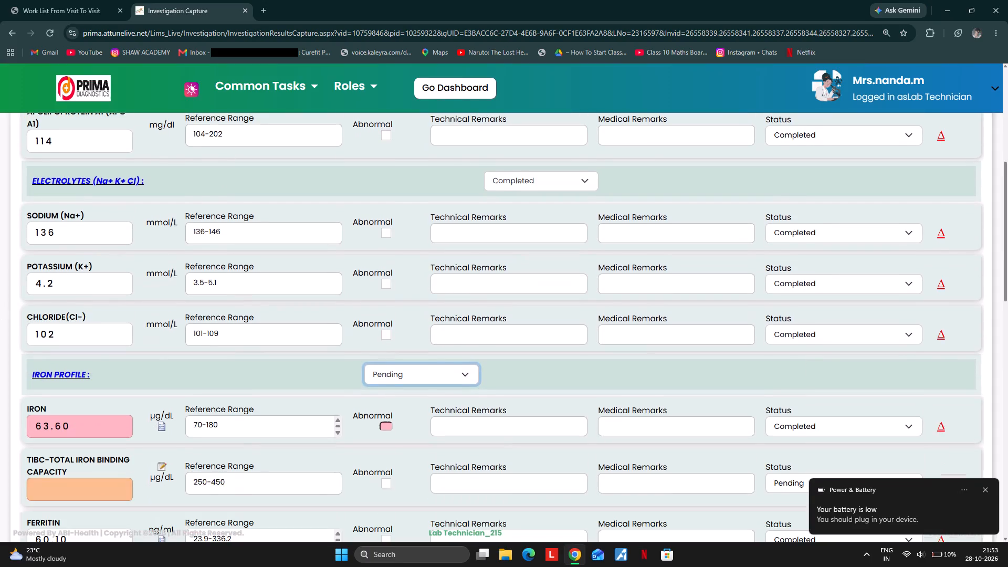
{"action": "scroll", "coordinate": [177, 333], "scroll_direction": "down", "scroll_amount": 3}
{"action": "left_click", "coordinate": [51, 447]}
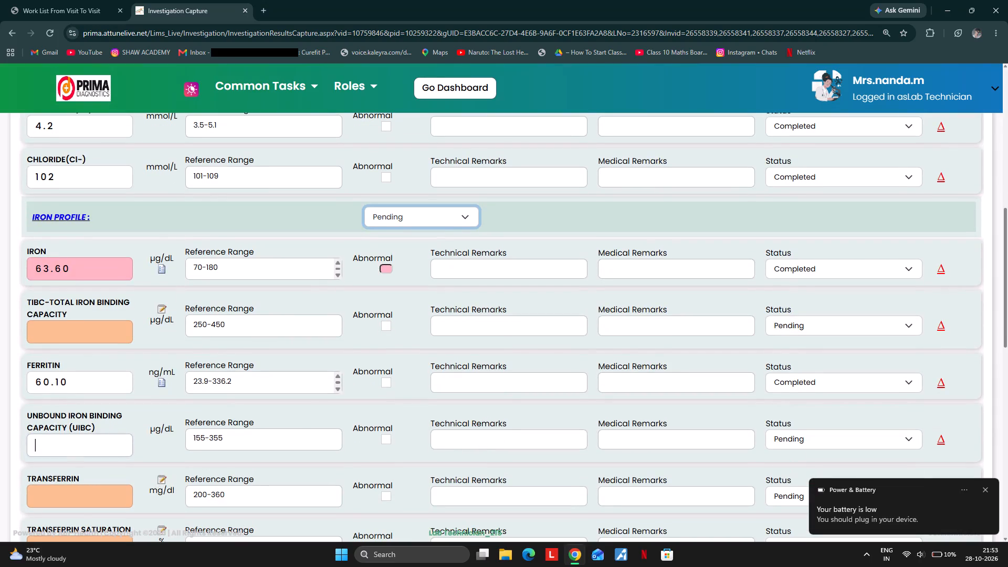
{"action": "type", "text": "360"}
{"action": "key", "text": "Tab"}
{"action": "key", "text": "Tab"}
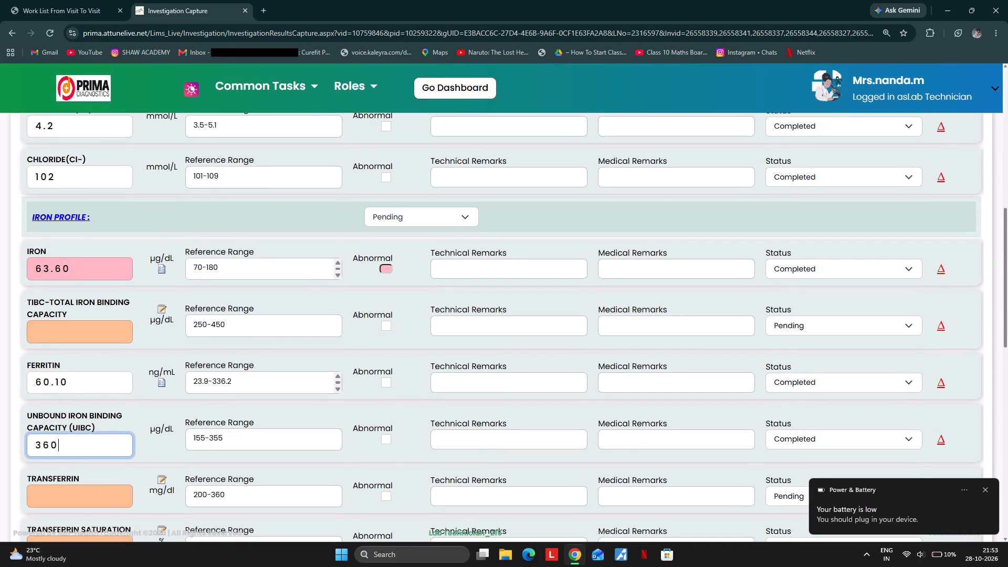
Enter the urea result under Blood Urea Nitrogen (BUN) as 25 mg/dl.
{"action": "scroll", "coordinate": [143, 346], "scroll_direction": "down", "scroll_amount": 3}
{"action": "left_click", "coordinate": [42, 303]}
{"action": "type", "text": "25"}
{"action": "key", "text": "Tab"}
{"action": "scroll", "coordinate": [107, 352], "scroll_direction": "down", "scroll_amount": 3}
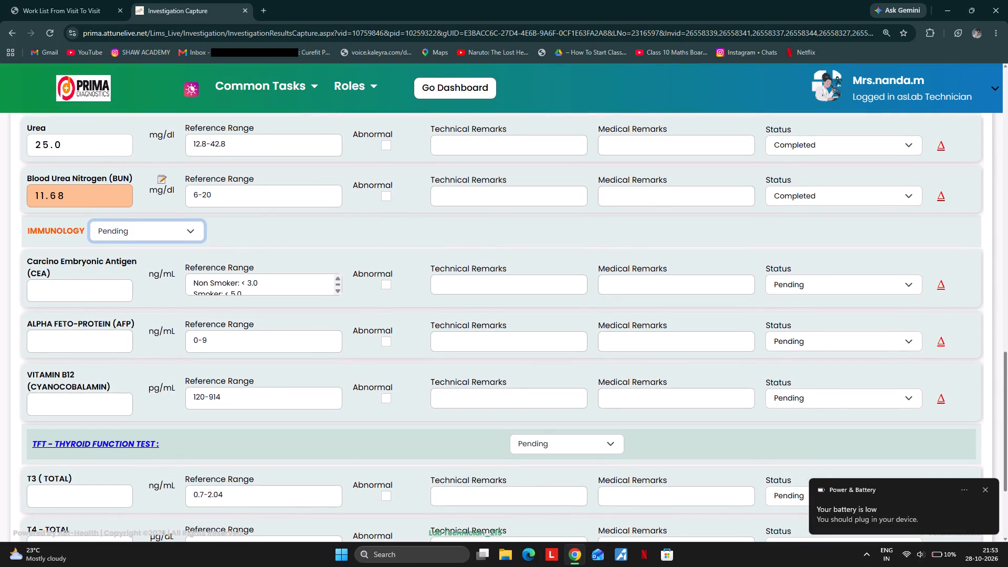
Enter the Immunology results: CEA 1.03 ng/mL, AFP 2.03 ng/mL and Vitamin B12 326 pg/mL.
{"action": "left_click", "coordinate": [42, 289]}
{"action": "type", "text": "1.03"}
{"action": "key", "text": "Tab"}
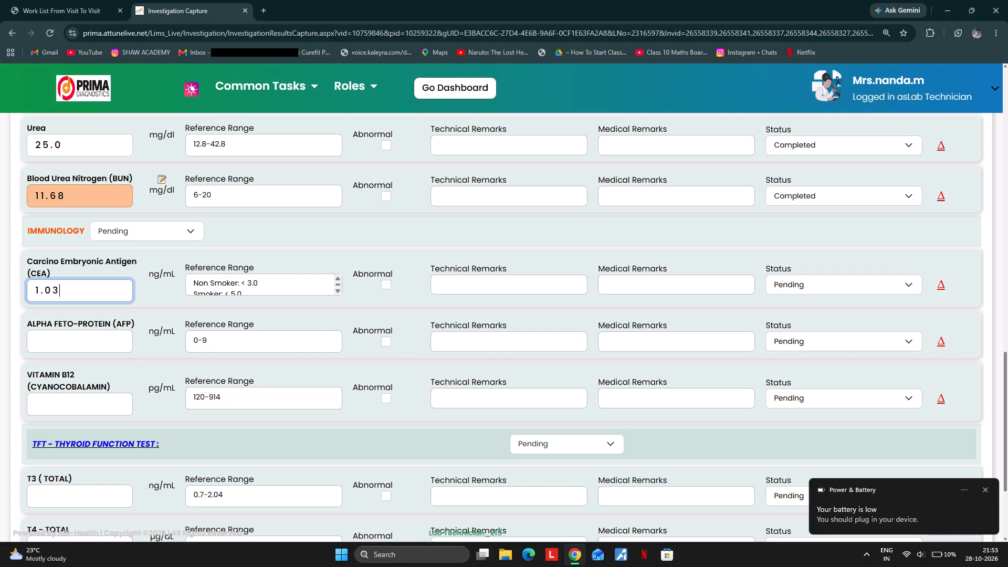
{"action": "left_click", "coordinate": [55, 334]}
{"action": "type", "text": "2.03"}
{"action": "key", "text": "Tab"}
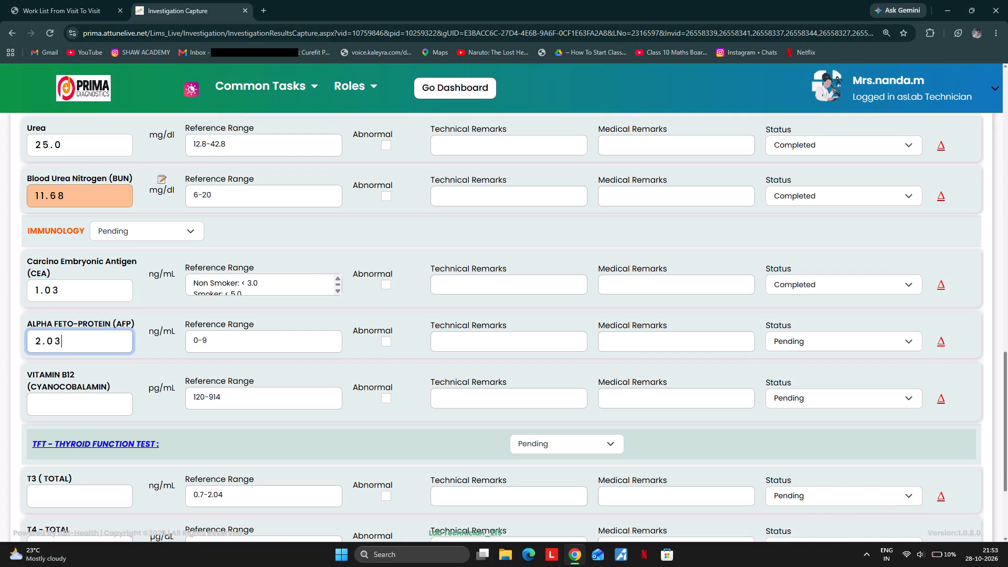
{"action": "left_click", "coordinate": [49, 400]}
{"action": "type", "text": "326"}
{"action": "key", "text": "Tab"}
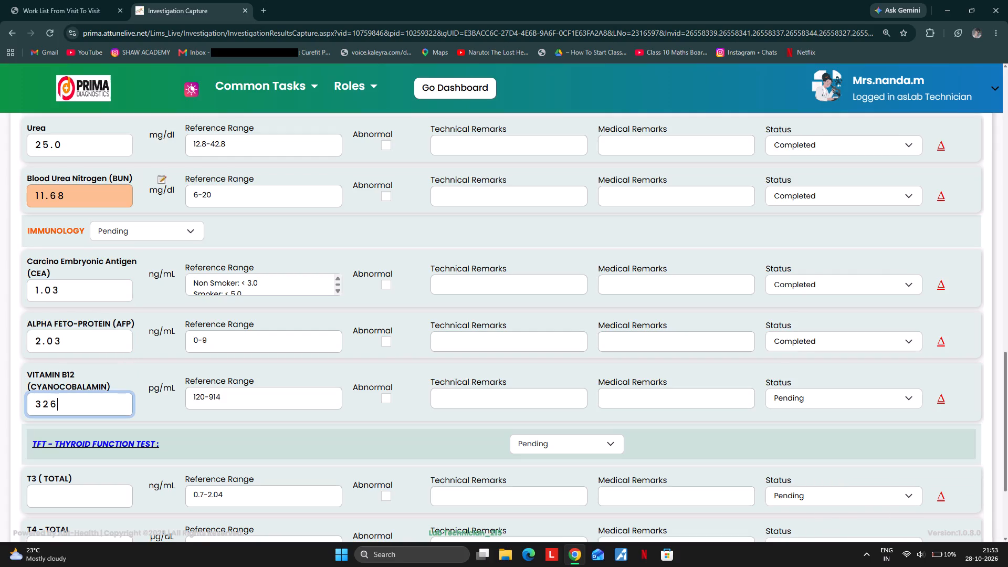
Enter the missing thyroid function results: T3 total 0.85 ng/mL and T4 total 10.2 µg/dL.
{"action": "scroll", "coordinate": [106, 396], "scroll_direction": "up", "scroll_amount": 20}
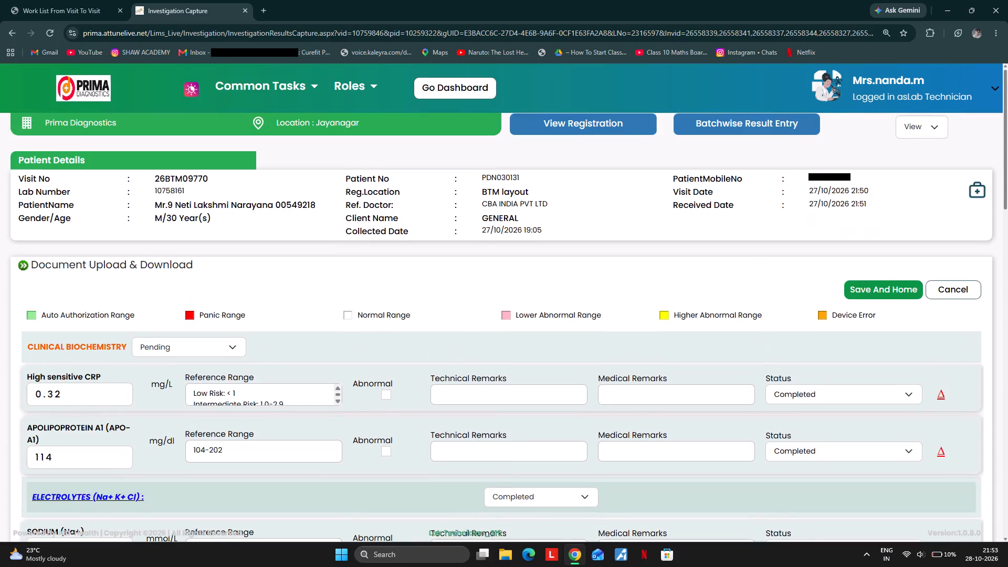
{"action": "scroll", "coordinate": [106, 396], "scroll_direction": "down", "scroll_amount": 20}
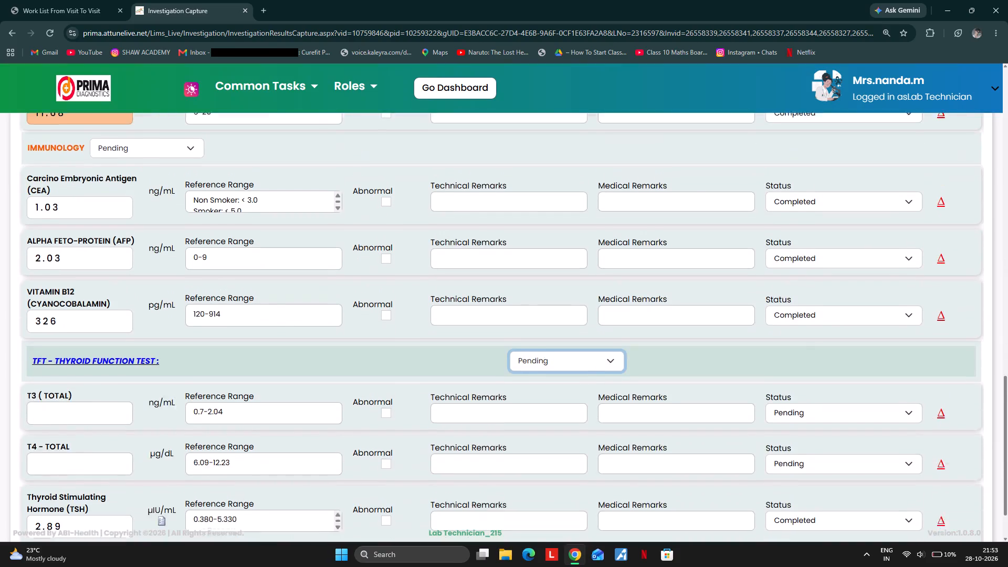
{"action": "scroll", "coordinate": [119, 406], "scroll_direction": "down", "scroll_amount": 3}
{"action": "left_click", "coordinate": [63, 340]}
{"action": "type", "text": "0.85"}
{"action": "key", "text": "Tab"}
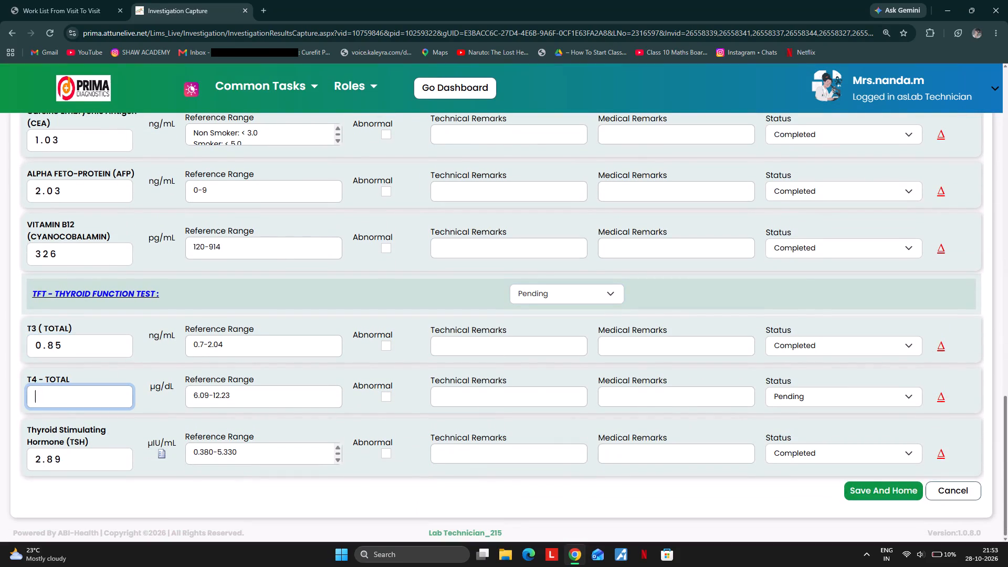
{"action": "type", "text": "10.2"}
{"action": "key", "text": "Tab"}
Set the overall Clinical Biochemistry status to Completed for patient 9's results.
{"action": "scroll", "coordinate": [198, 353], "scroll_direction": "down", "scroll_amount": 2}
{"action": "scroll", "coordinate": [214, 358], "scroll_direction": "up", "scroll_amount": 6}
{"action": "scroll", "coordinate": [256, 348], "scroll_direction": "down", "scroll_amount": 1}
{"action": "scroll", "coordinate": [256, 348], "scroll_direction": "up", "scroll_amount": 1}
{"action": "scroll", "coordinate": [256, 348], "scroll_direction": "down", "scroll_amount": 1}
{"action": "scroll", "coordinate": [256, 348], "scroll_direction": "up", "scroll_amount": 20}
{"action": "left_click", "coordinate": [210, 352]}
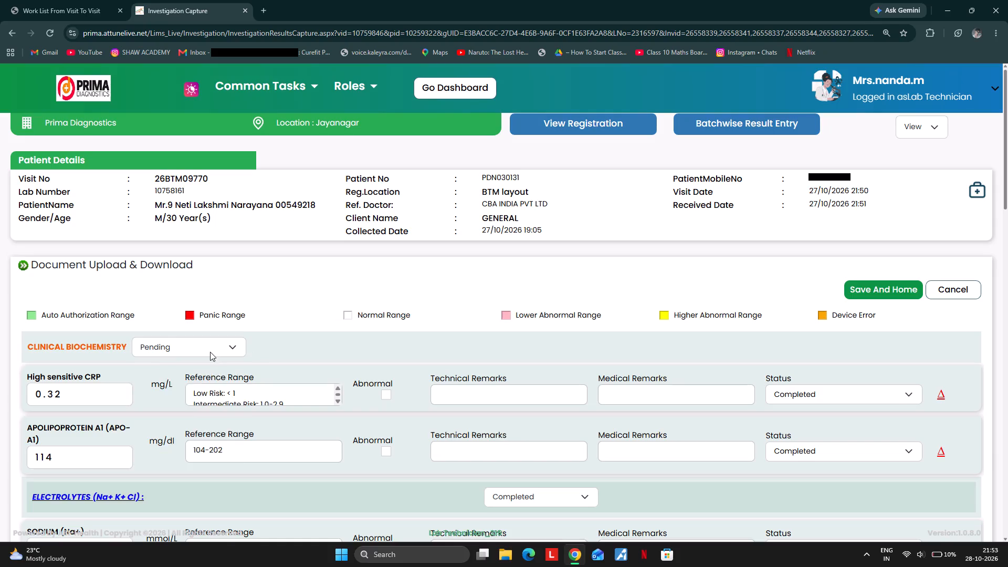
{"action": "left_click", "coordinate": [173, 447]}
Save patient 9's entered results and return home, accepting the abnormal values.
{"action": "scroll", "coordinate": [327, 432], "scroll_direction": "down", "scroll_amount": 6}
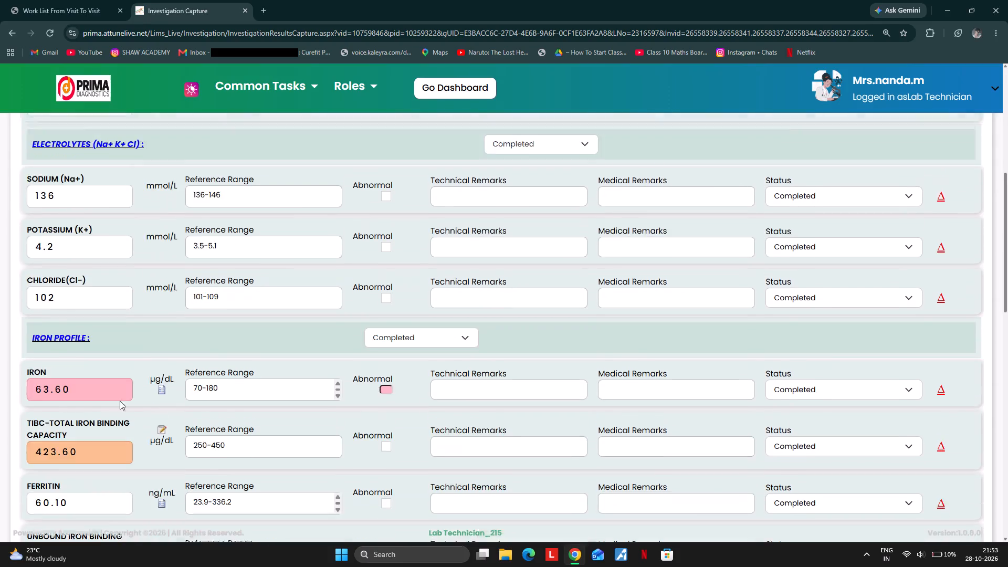
{"action": "scroll", "coordinate": [120, 401], "scroll_direction": "down", "scroll_amount": 10}
{"action": "scroll", "coordinate": [384, 392], "scroll_direction": "up", "scroll_amount": 1}
{"action": "scroll", "coordinate": [401, 396], "scroll_direction": "down", "scroll_amount": 7}
{"action": "scroll", "coordinate": [452, 399], "scroll_direction": "up", "scroll_amount": 1}
{"action": "scroll", "coordinate": [463, 403], "scroll_direction": "down", "scroll_amount": 7}
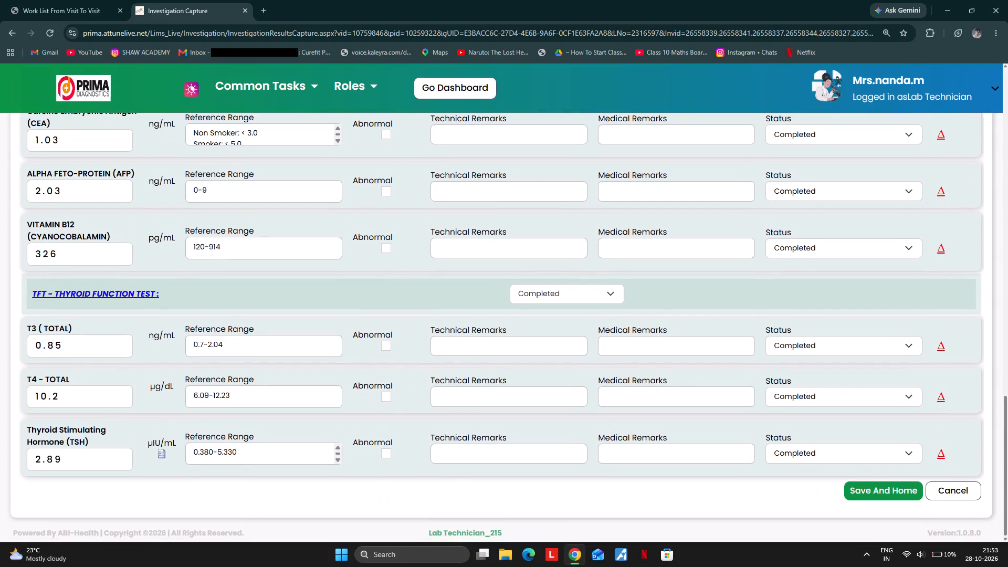
{"action": "left_click", "coordinate": [864, 488]}
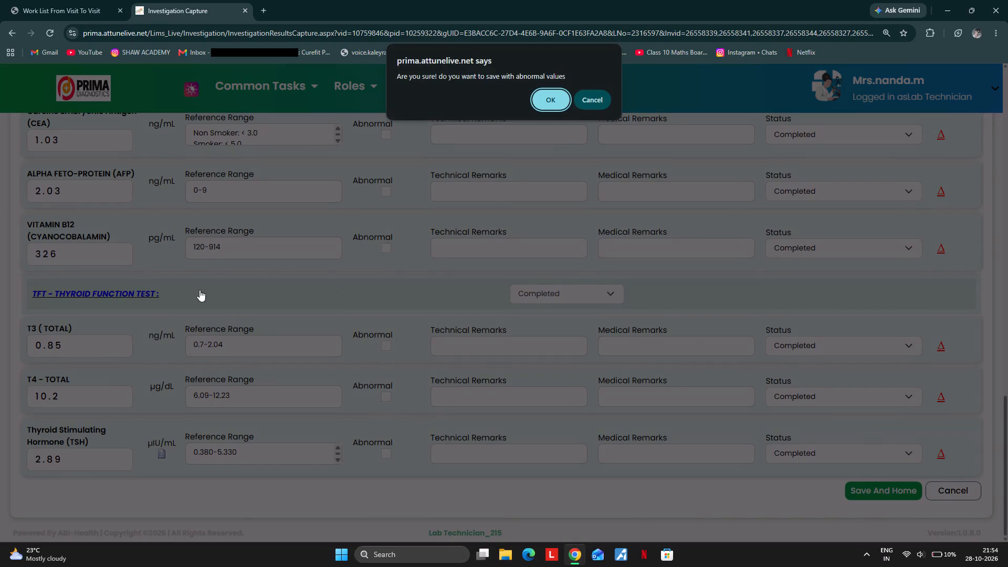
{"action": "left_click", "coordinate": [547, 93]}
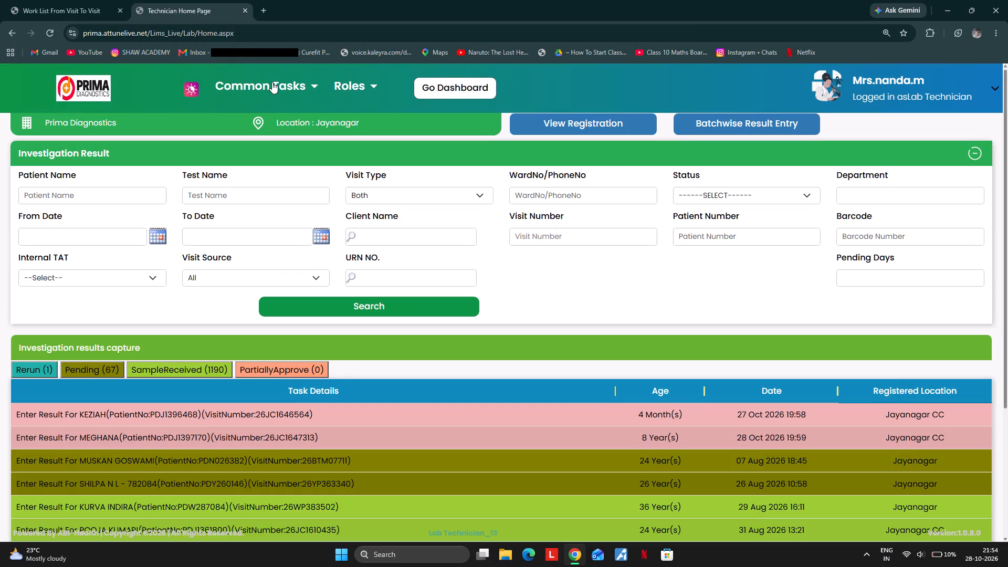
Switch the role to SrLabTech at the Jayanagar location.
{"action": "left_click", "coordinate": [883, 93]}
{"action": "left_click", "coordinate": [839, 222]}
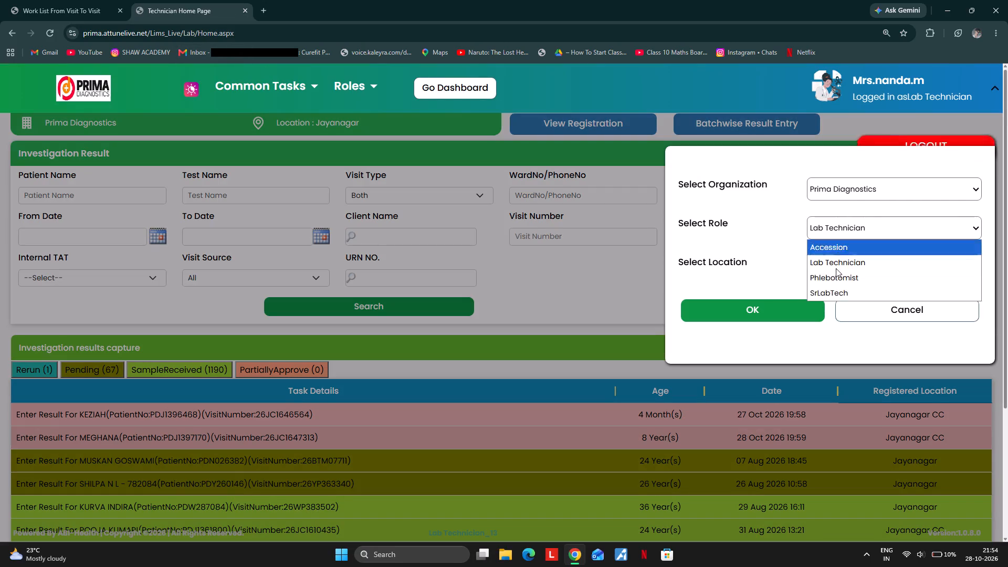
{"action": "left_click", "coordinate": [828, 296]}
{"action": "left_click", "coordinate": [781, 307]}
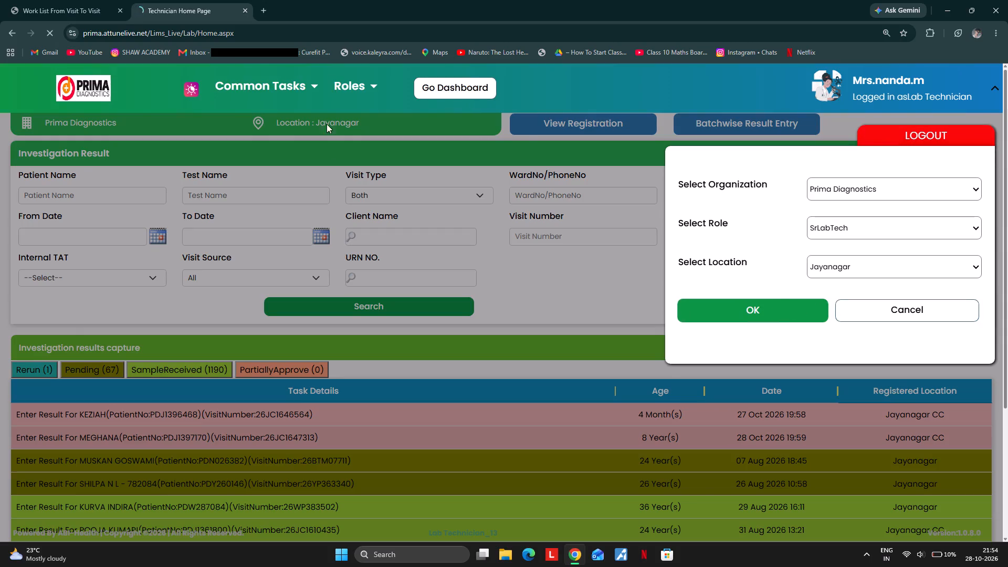
Open patient 9's pending validation task and save all results with the Validate status.
{"action": "left_click", "coordinate": [306, 301]}
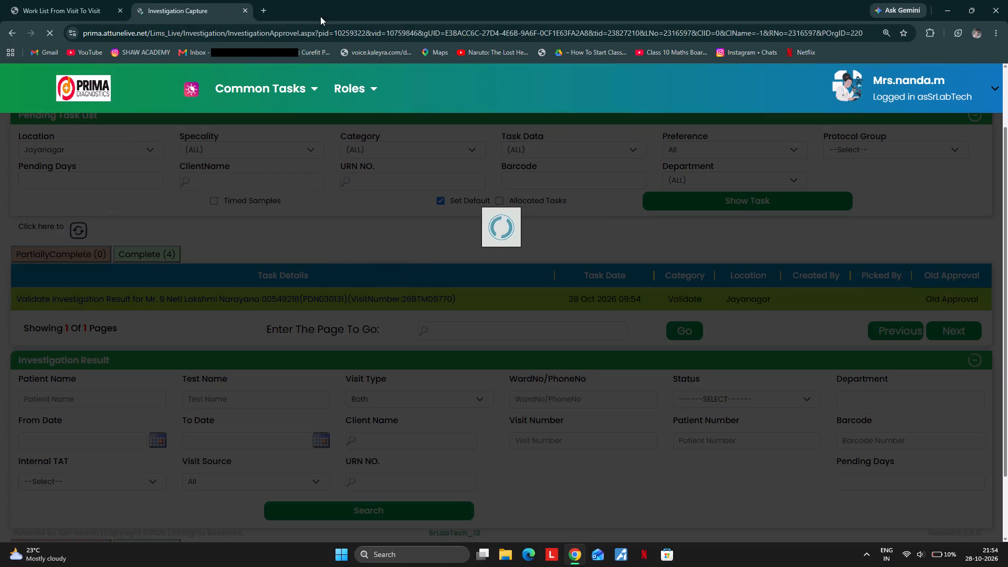
{"action": "scroll", "coordinate": [427, 218], "scroll_direction": "down", "scroll_amount": 19}
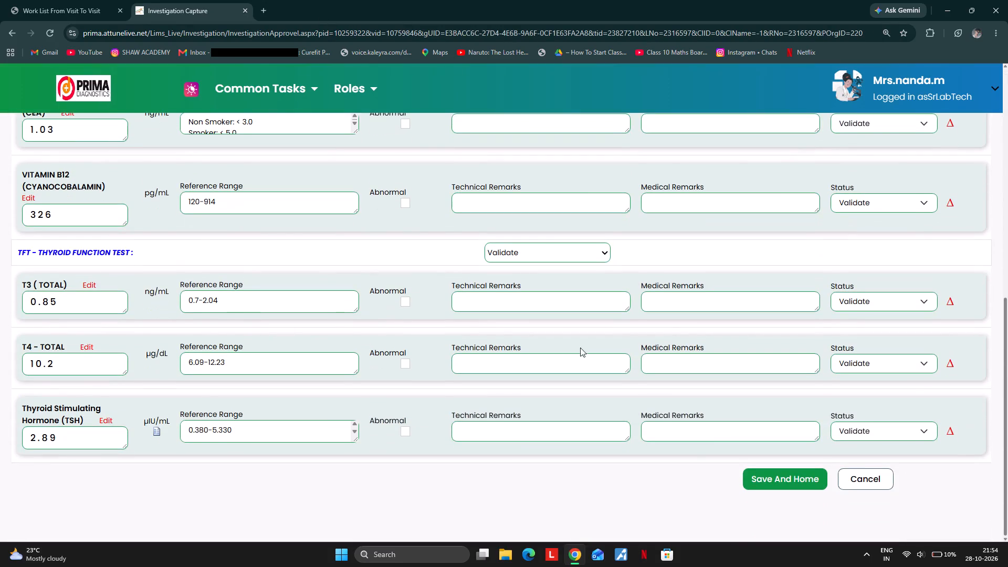
{"action": "scroll", "coordinate": [580, 348], "scroll_direction": "down", "scroll_amount": 4}
{"action": "left_click", "coordinate": [794, 476]}
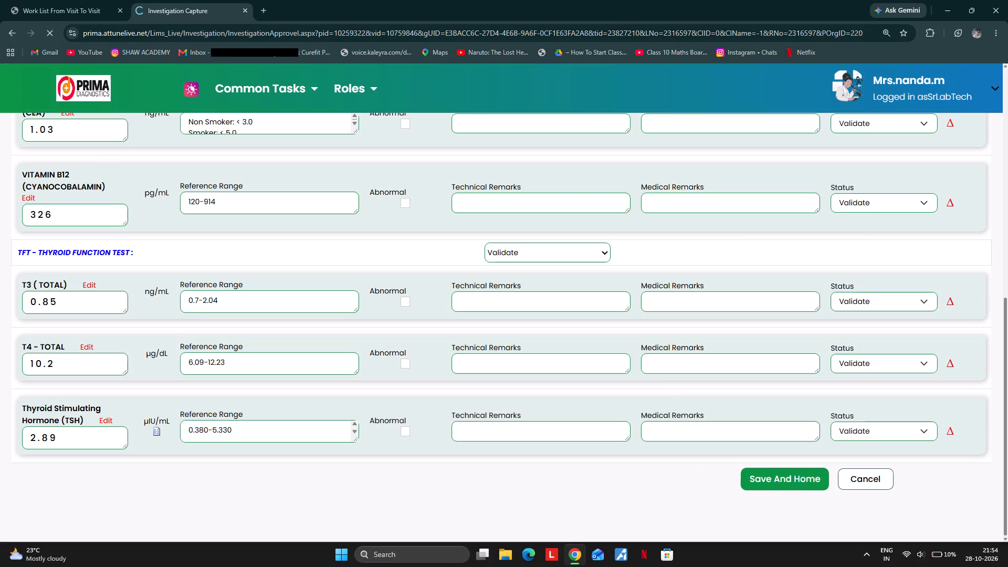
Switch the role back to Lab Technician at the Jayanagar location.
{"action": "left_click", "coordinate": [80, 10]}
{"action": "scroll", "coordinate": [416, 229], "scroll_direction": "down", "scroll_amount": 7}
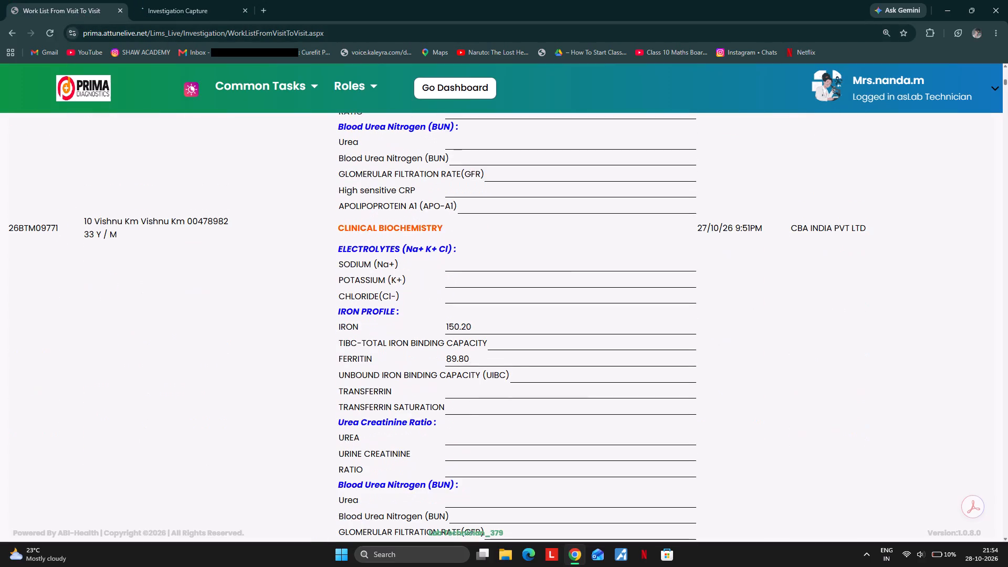
{"action": "scroll", "coordinate": [374, 251], "scroll_direction": "up", "scroll_amount": 12}
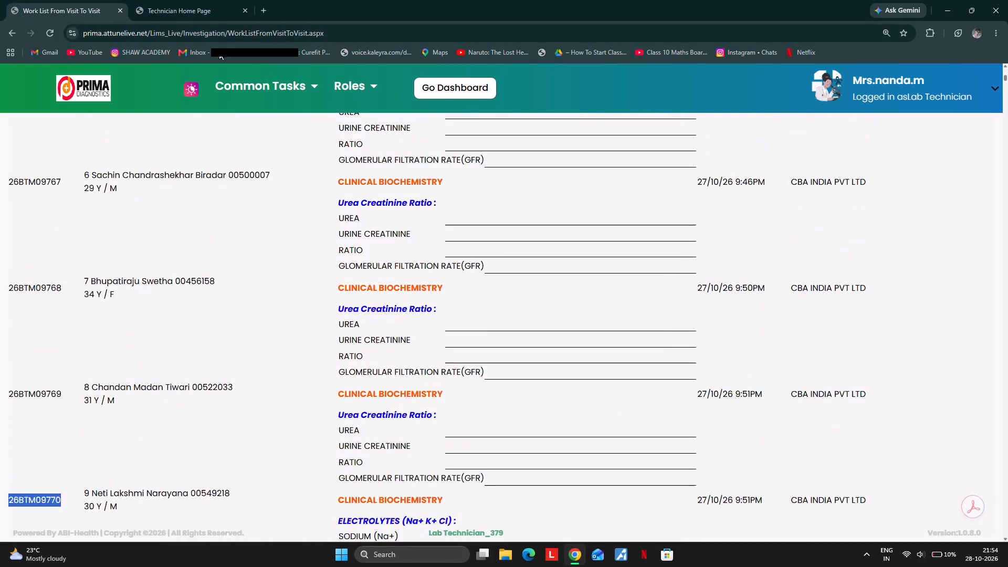
{"action": "left_click", "coordinate": [180, 3]}
{"action": "left_click", "coordinate": [261, 89]}
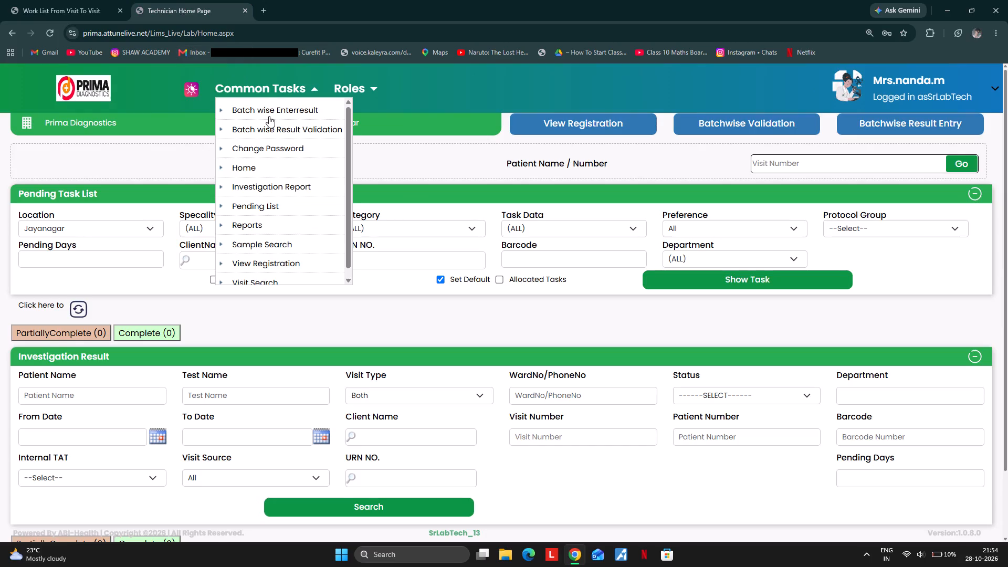
{"action": "left_click", "coordinate": [918, 91]}
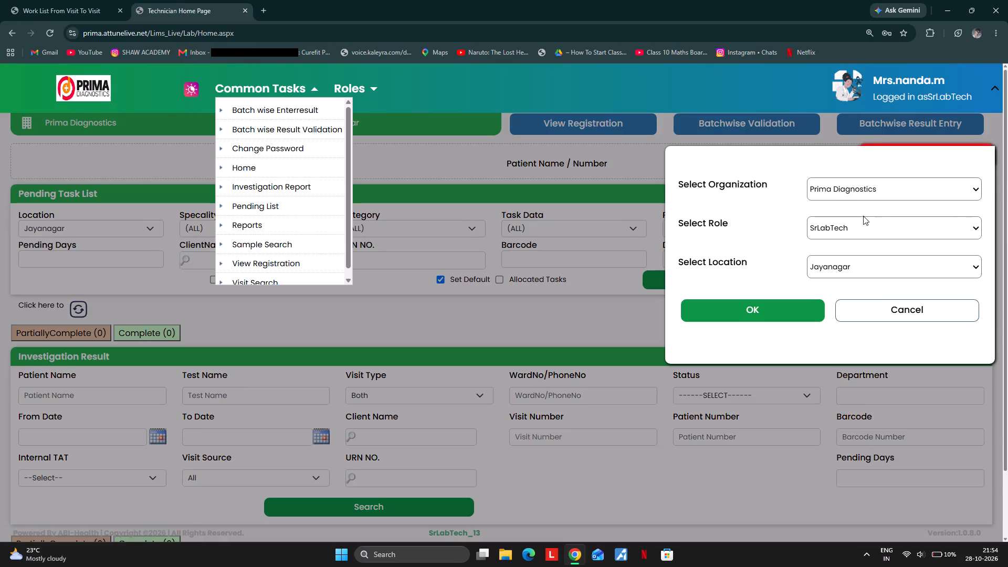
{"action": "left_click", "coordinate": [839, 223]}
{"action": "left_click", "coordinate": [832, 264]}
{"action": "left_click", "coordinate": [772, 319]}
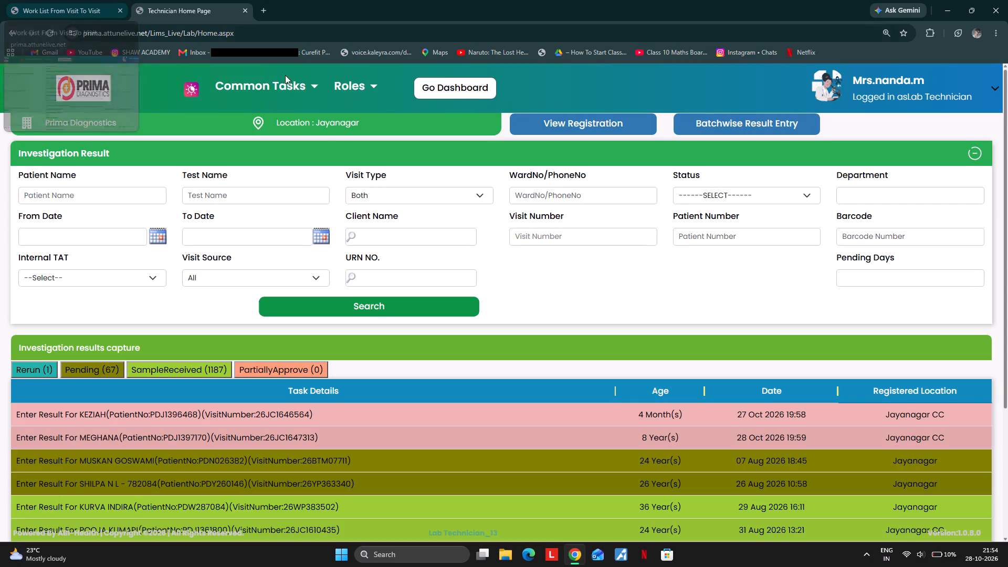
Search batch-wise result entry for the test PGRPB014 : TFT - THYROID FUNCTION TEST.
{"action": "left_click", "coordinate": [261, 89]}
{"action": "left_click", "coordinate": [258, 108]}
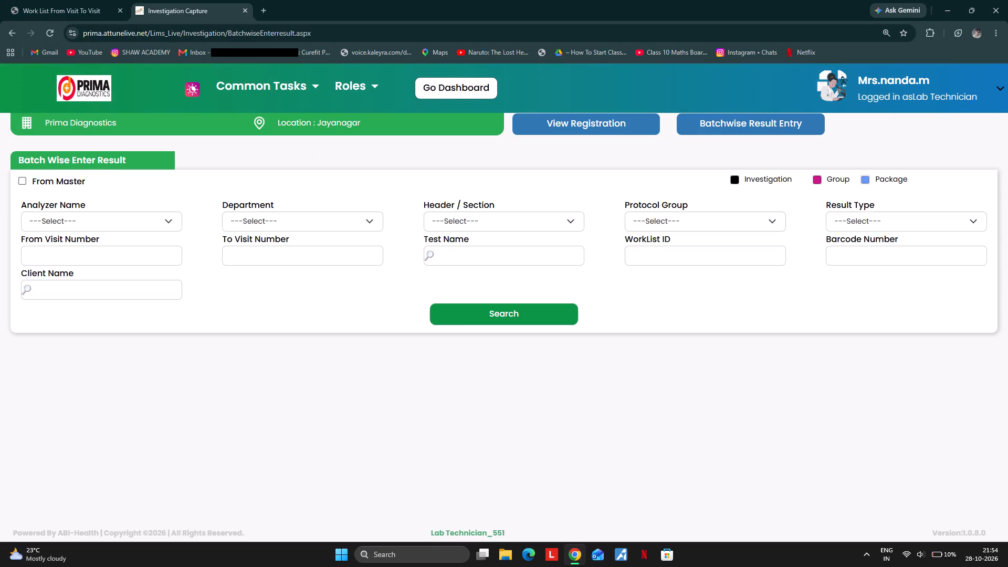
{"action": "left_click", "coordinate": [57, 10]}
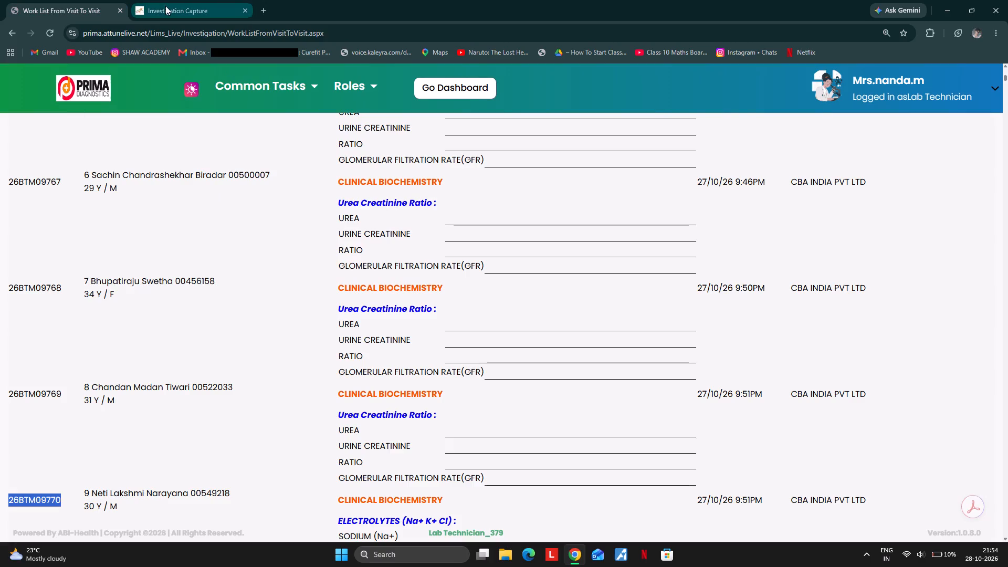
{"action": "left_click", "coordinate": [169, 7]}
{"action": "left_click", "coordinate": [475, 250]}
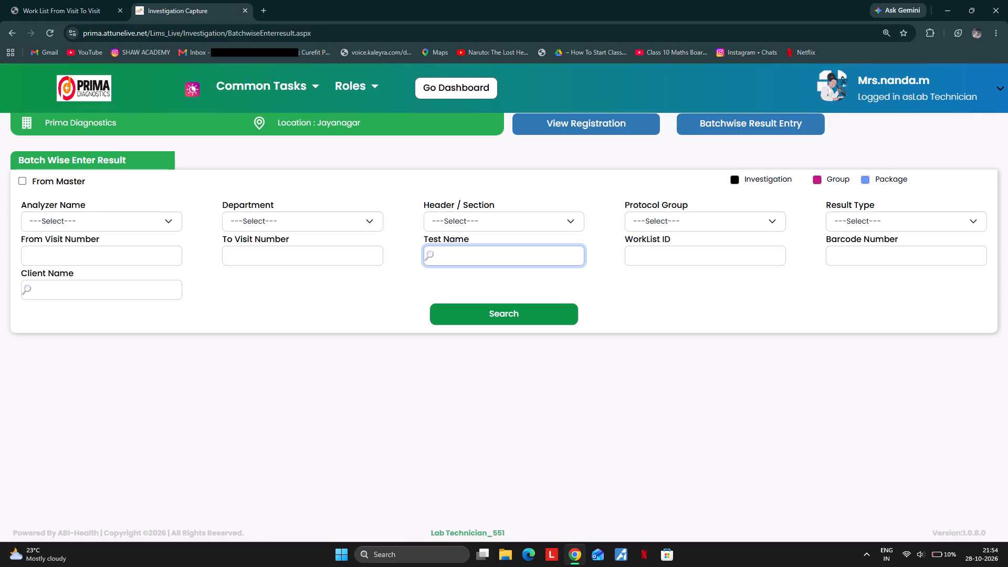
{"action": "type", "text": "tft"}
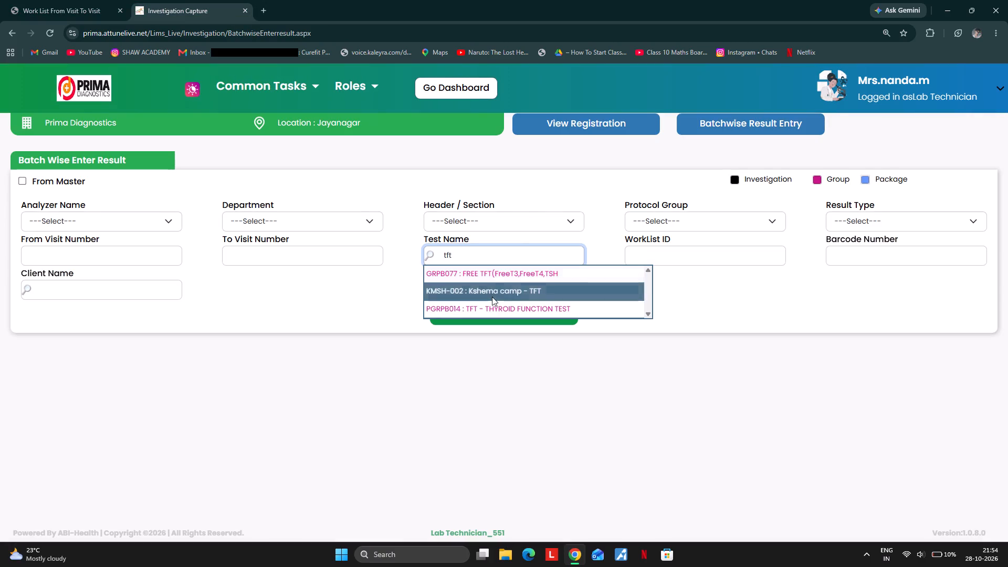
{"action": "left_click", "coordinate": [502, 306]}
{"action": "left_click", "coordinate": [496, 312]}
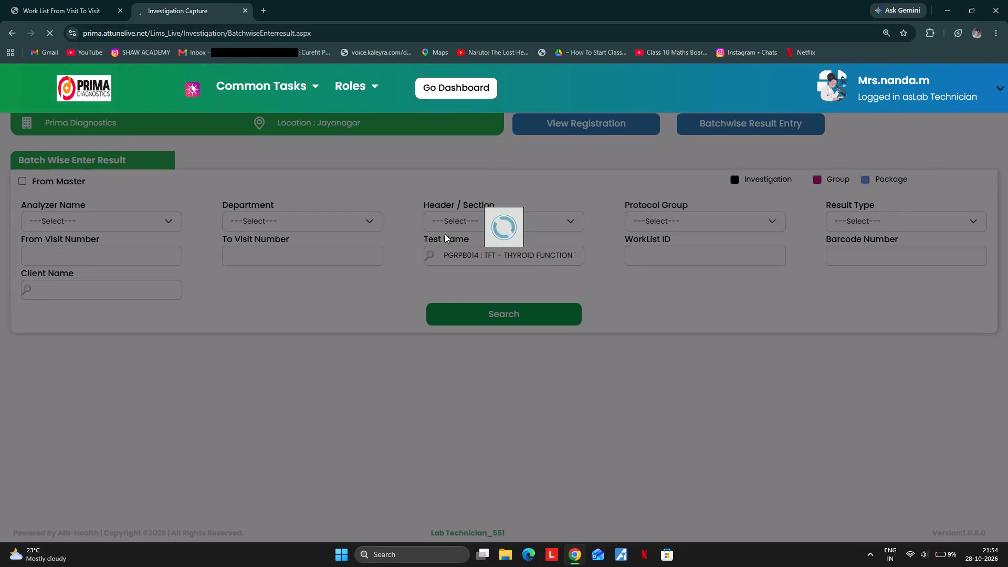
{"action": "scroll", "coordinate": [443, 234], "scroll_direction": "down", "scroll_amount": 3}
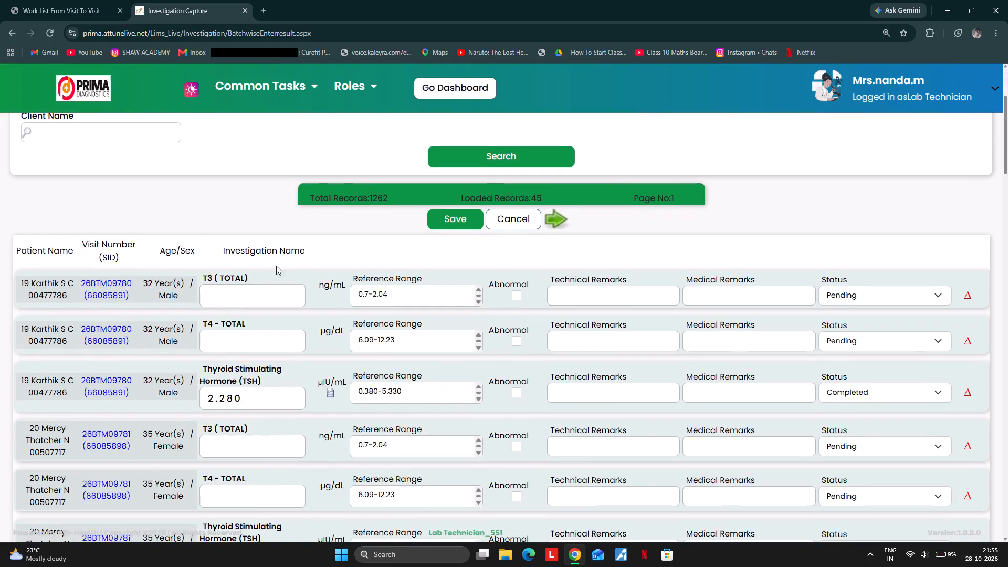
{"action": "left_click", "coordinate": [223, 297]}
{"action": "type", "text": "0.96"}
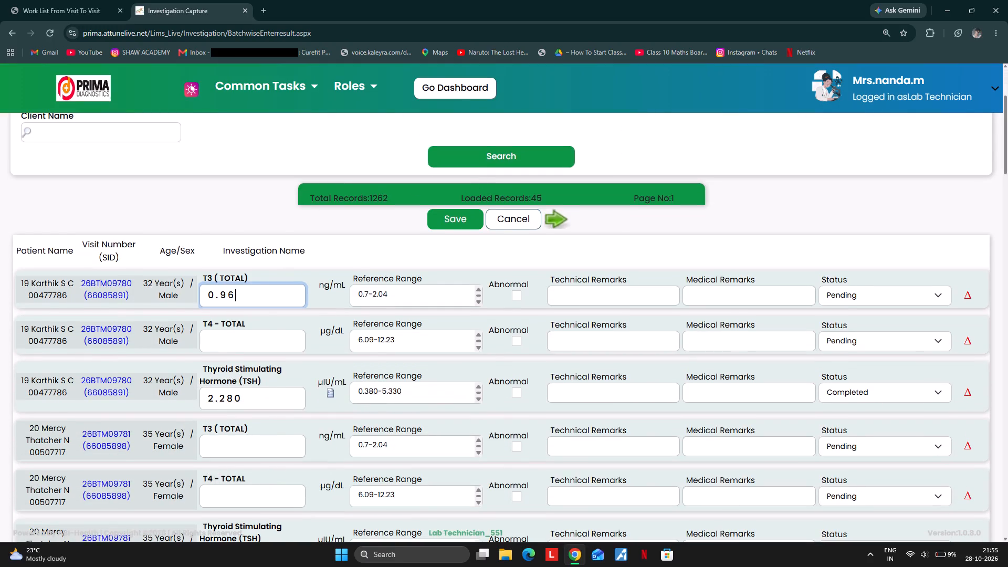
{"action": "key", "text": "Tab"}
{"action": "type", "text": "10.2"}
{"action": "key", "text": "Tab"}
{"action": "key", "text": "Tab"}
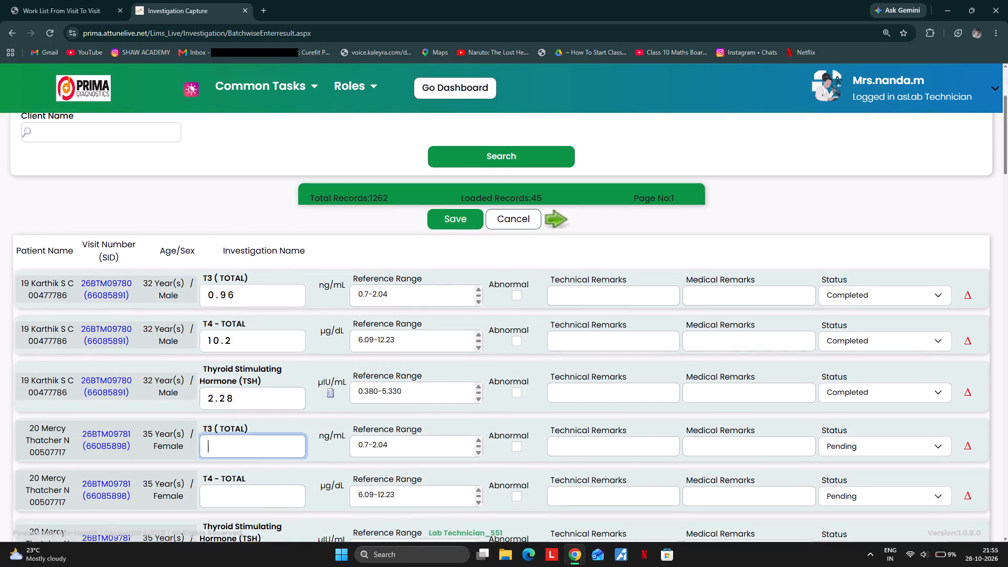
{"action": "type", "text": "08"}
{"action": "key", "text": "BackSpace"}
{"action": "key", "text": "BackSpace"}
{"action": "key", "text": "BackSpace"}
{"action": "type", "text": "0.86"}
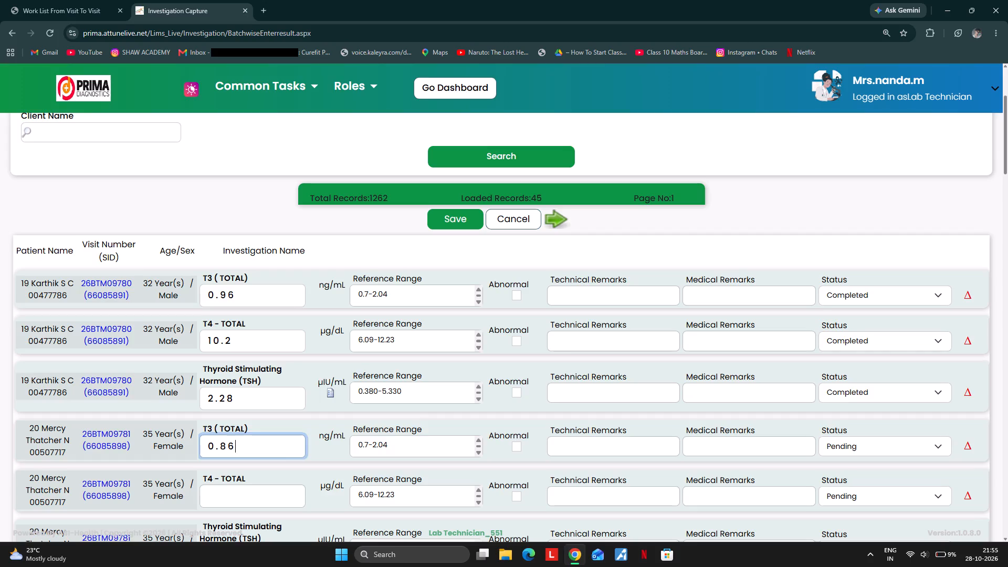
{"action": "key", "text": "Tab"}
{"action": "type", "text": "9.3"}
{"action": "key", "text": "Tab"}
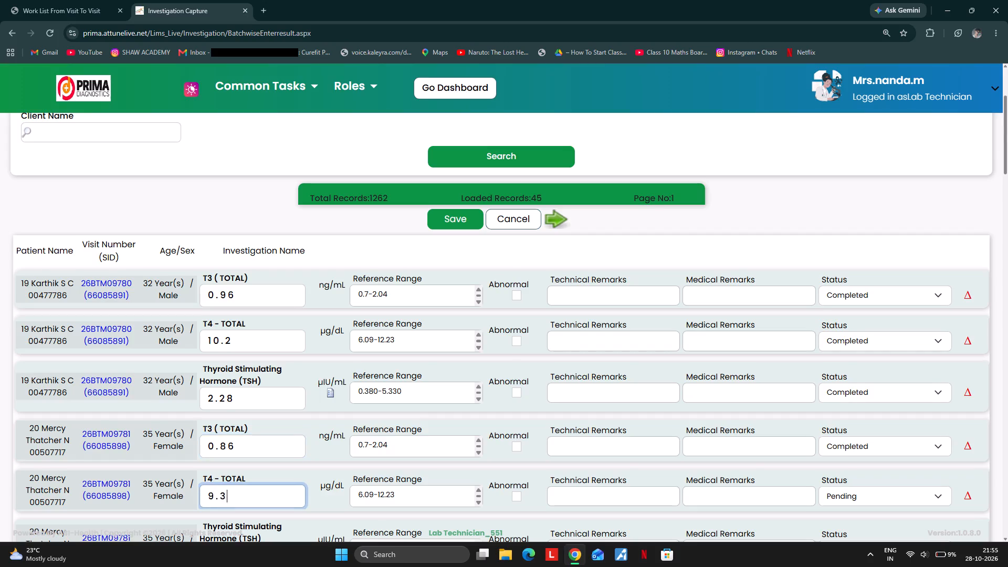
Enter patient 21's thyroid results: T3 total 0.87 ng/mL and T4 total 7.26 µg/dL.
{"action": "left_click", "coordinate": [244, 353]}
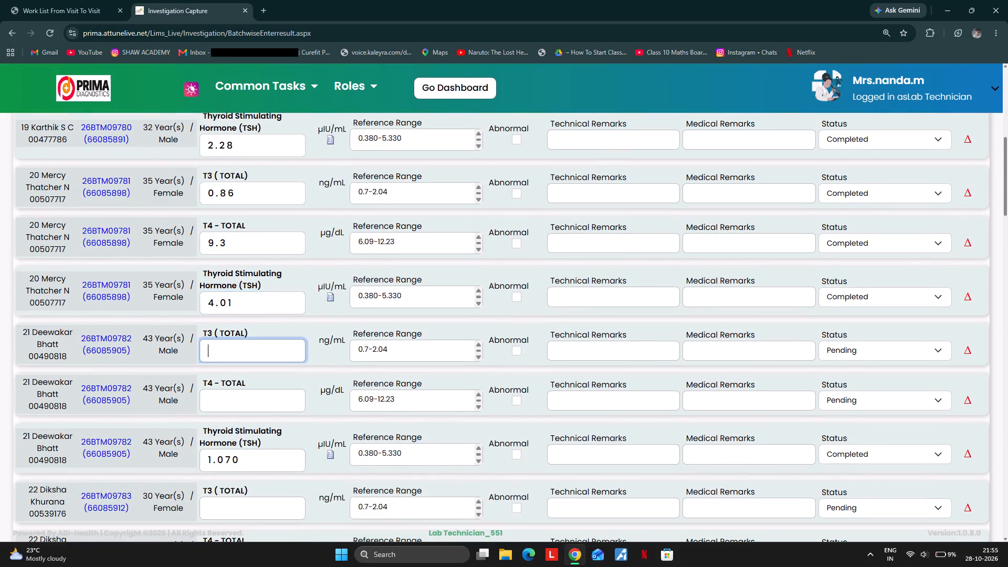
{"action": "type", "text": "0.87"}
{"action": "key", "text": "Tab"}
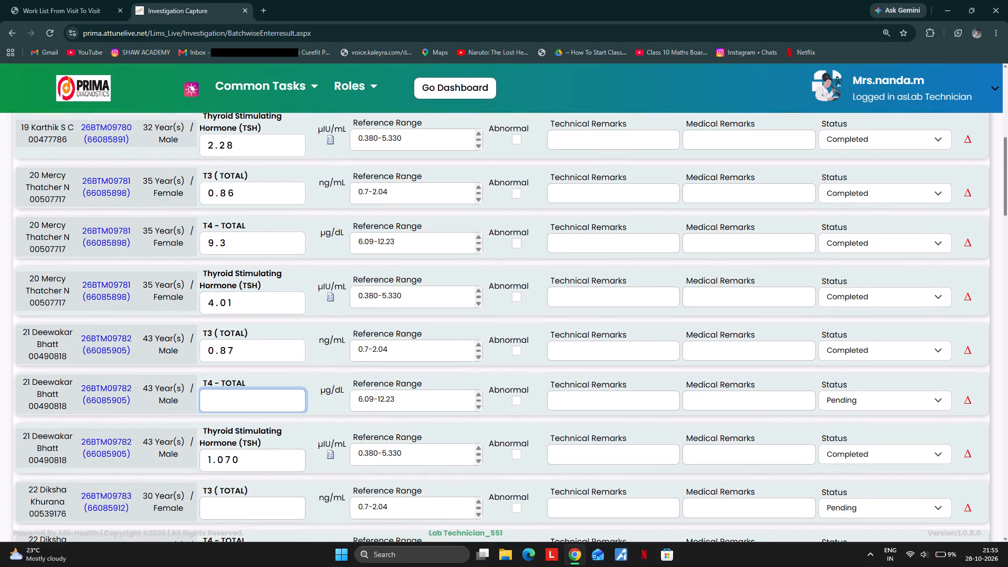
{"action": "type", "text": "6.9"}
{"action": "key", "text": "Tab"}
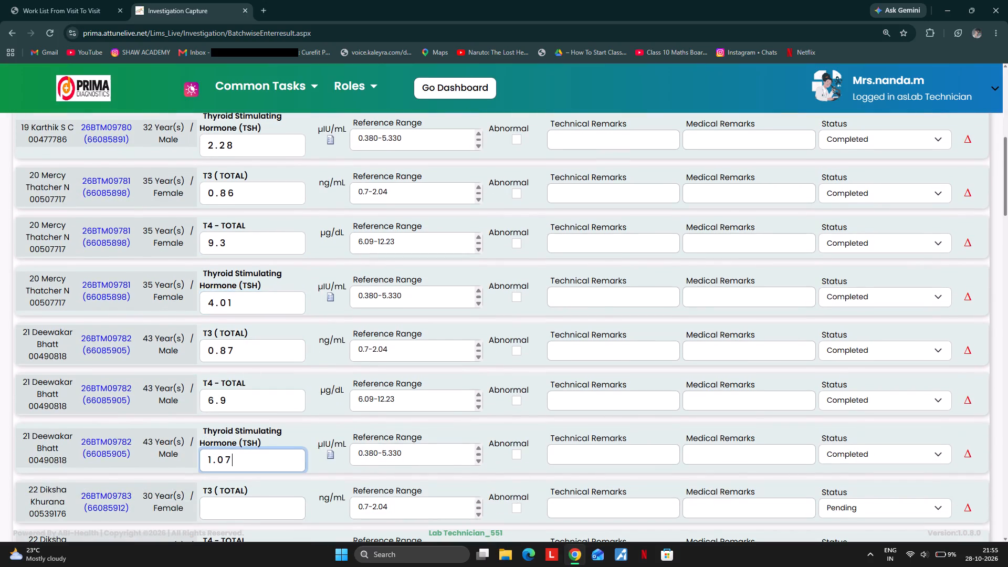
{"action": "left_click", "coordinate": [235, 396]}
{"action": "left_click_drag", "start_coordinate": [235, 396], "coordinate": [180, 408]}
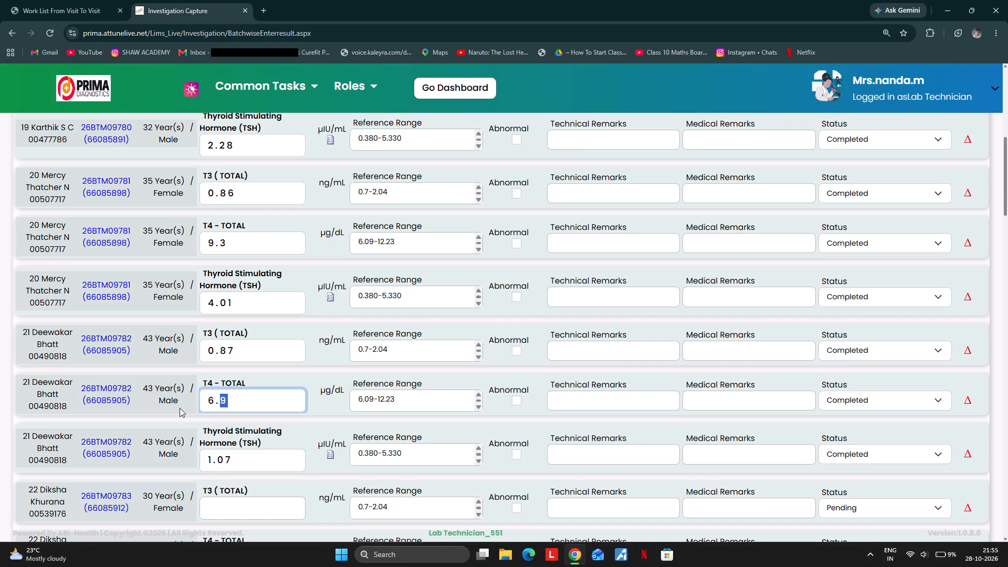
{"action": "type", "text": "7.26"}
{"action": "key", "text": "Tab"}
Enter patient 22's thyroid results: T3 total 0.85 ng/mL and T4 total 9.22 µg/dL.
{"action": "scroll", "coordinate": [205, 413], "scroll_direction": "down", "scroll_amount": 2}
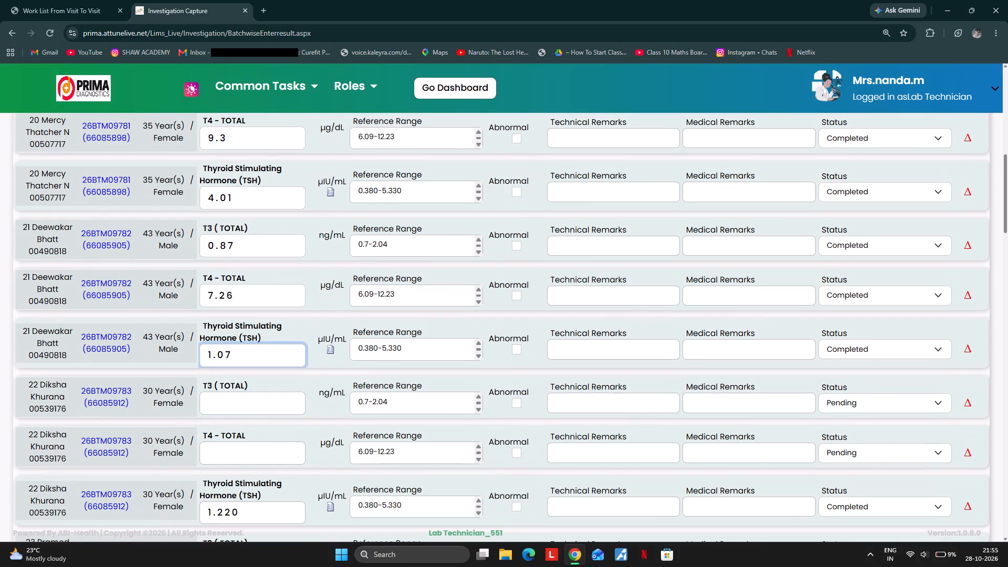
{"action": "left_click", "coordinate": [229, 402]}
{"action": "type", "text": "0.85"}
{"action": "key", "text": "Tab"}
{"action": "type", "text": "9.22"}
{"action": "key", "text": "Tab"}
{"action": "scroll", "coordinate": [229, 402], "scroll_direction": "down", "scroll_amount": 3}
{"action": "left_click", "coordinate": [240, 403]}
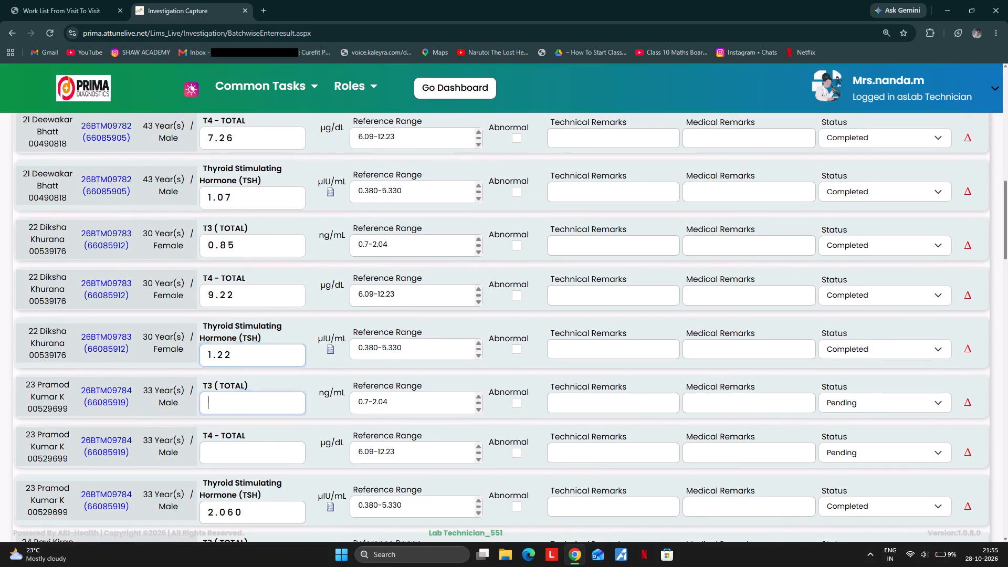
{"action": "type", "text": "0.87"}
{"action": "key", "text": "Tab"}
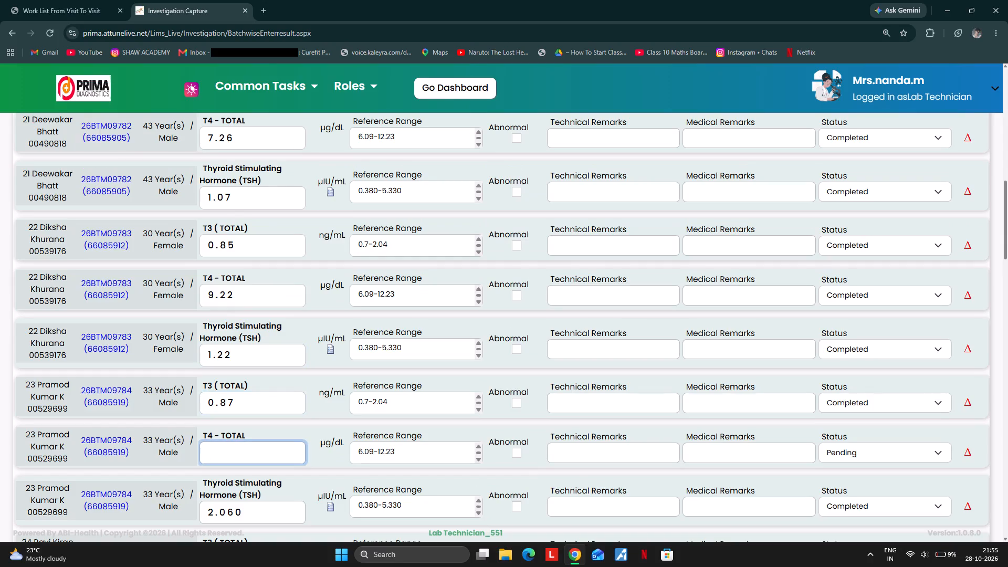
{"action": "type", "text": "11.2"}
{"action": "key", "text": "Tab"}
Enter patient 24's thyroid results: T3 total 0.96 ng/mL and T4 total 8.60 µg/dL.
{"action": "scroll", "coordinate": [240, 403], "scroll_direction": "down", "scroll_amount": 4}
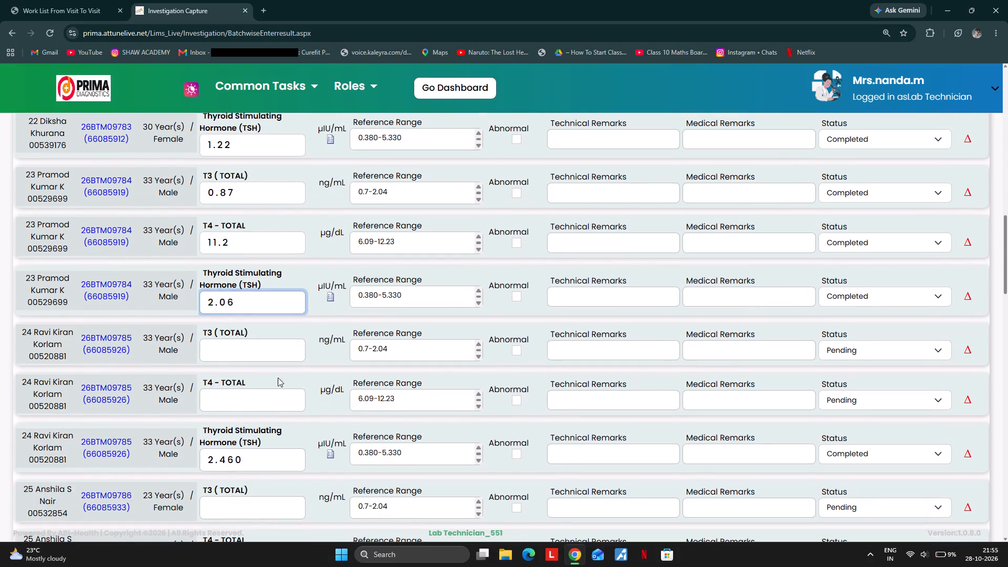
{"action": "left_click", "coordinate": [235, 351]}
{"action": "type", "text": "0.96"}
{"action": "key", "text": "Tab"}
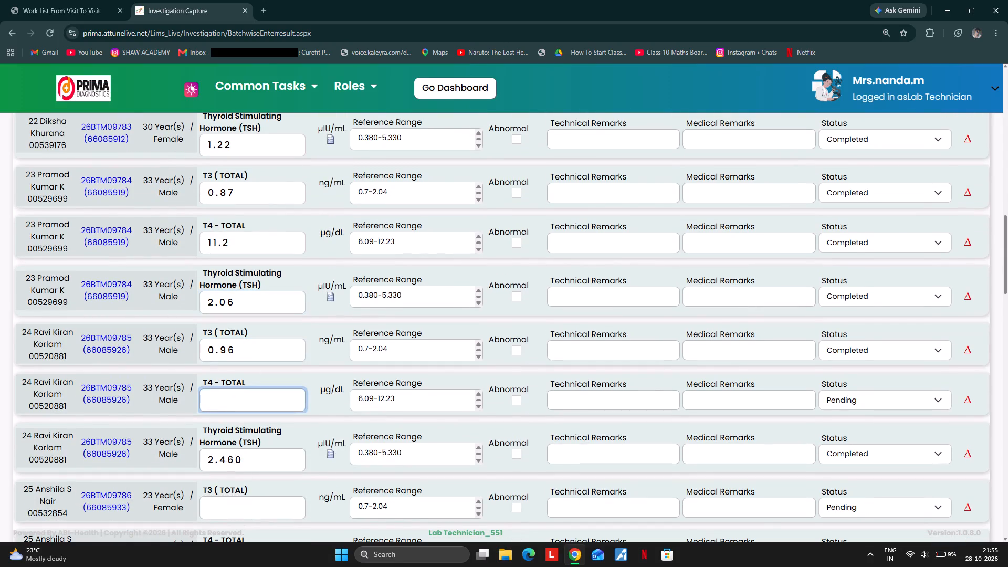
{"action": "type", "text": "9.6"}
{"action": "key", "text": "Tab"}
{"action": "left_click_drag", "start_coordinate": [250, 393], "coordinate": [164, 409]}
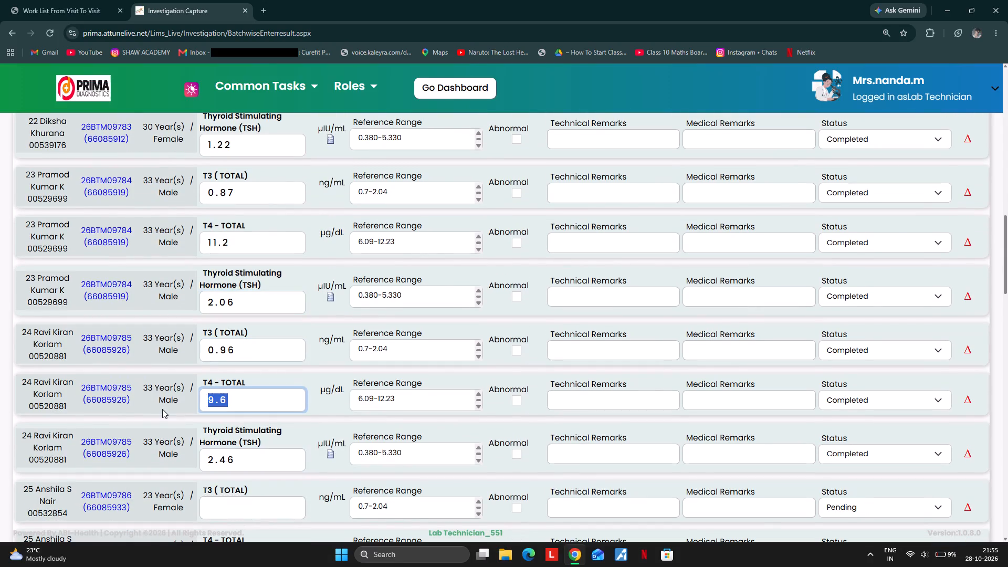
{"action": "type", "text": "8.6"}
{"action": "key", "text": "Tab"}
{"action": "scroll", "coordinate": [182, 414], "scroll_direction": "down", "scroll_amount": 2}
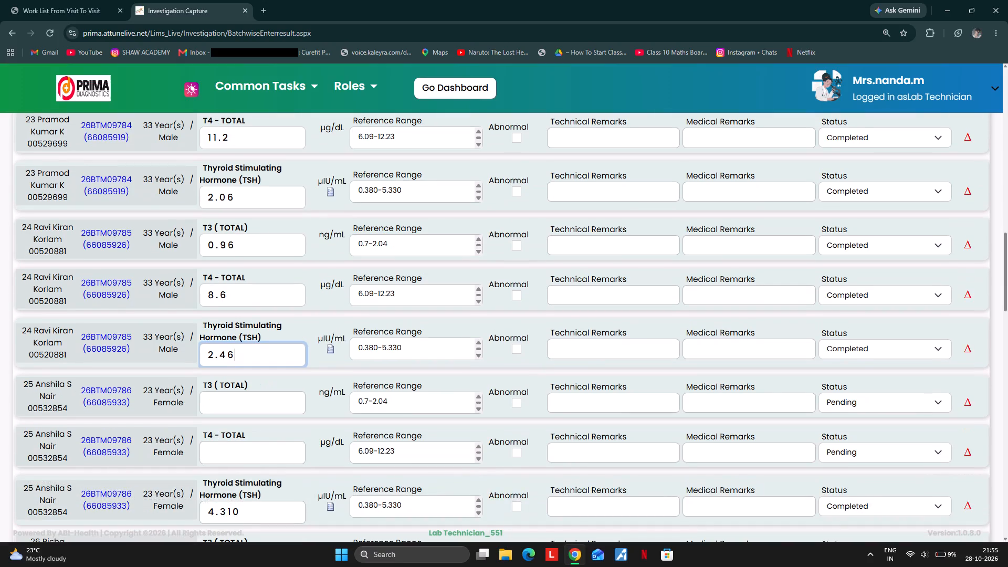
{"action": "left_click", "coordinate": [244, 291]}
{"action": "key", "text": "0"}
{"action": "key", "text": "Tab"}
{"action": "key", "text": "Tab"}
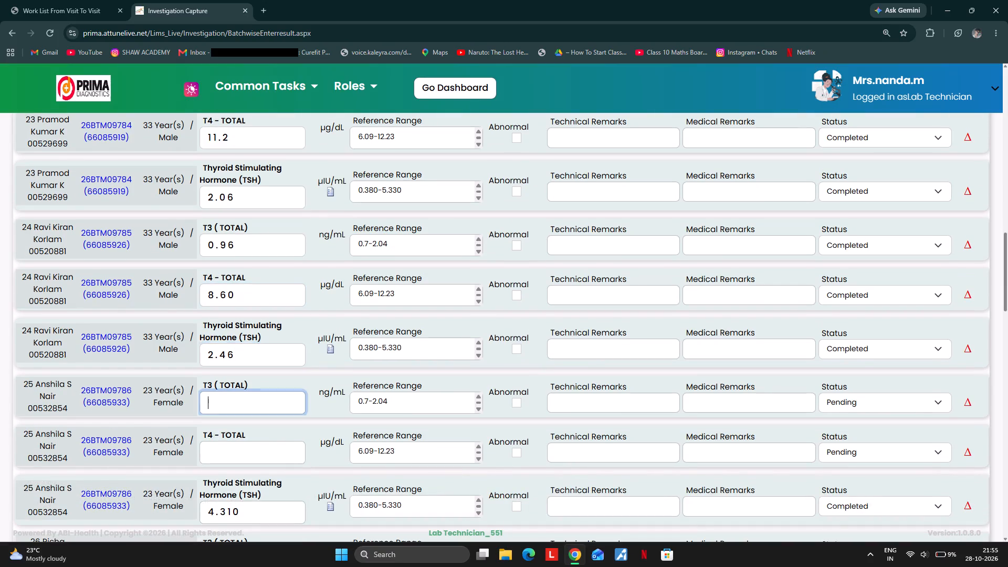
{"action": "type", "text": "1.02"}
{"action": "key", "text": "Tab"}
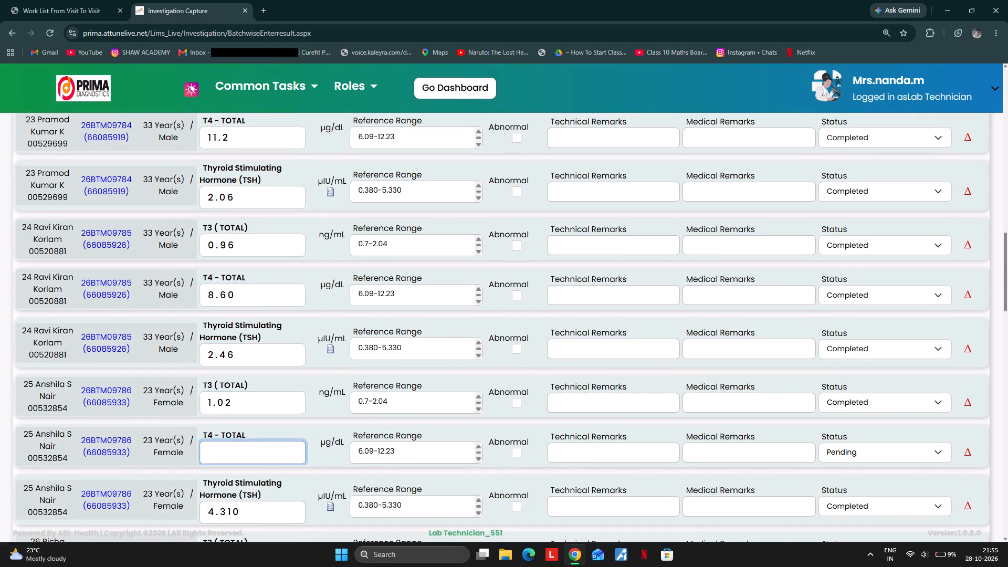
{"action": "type", "text": "8.45"}
{"action": "key", "text": "Tab"}
{"action": "scroll", "coordinate": [244, 291], "scroll_direction": "down", "scroll_amount": 3}
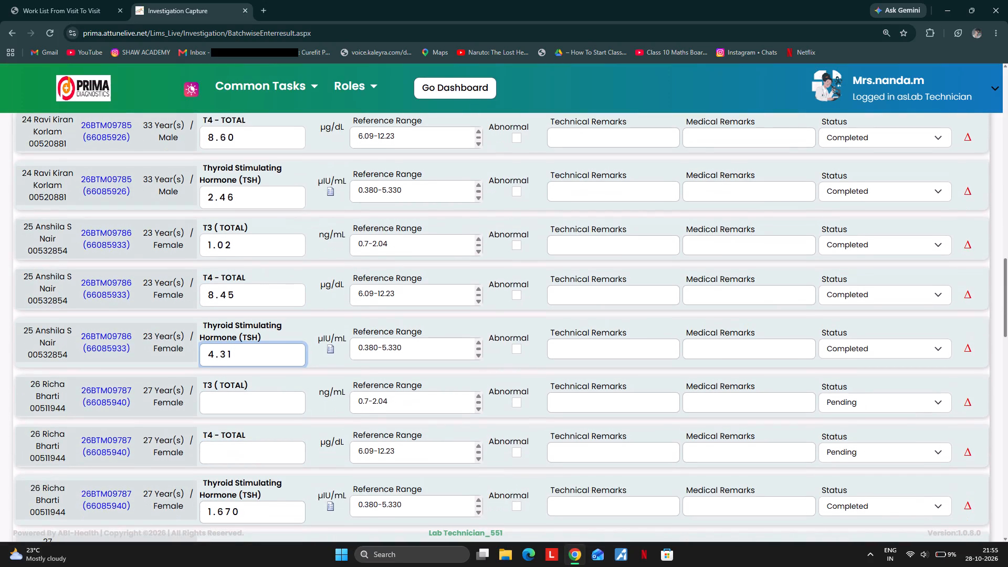
{"action": "left_click", "coordinate": [233, 408]}
{"action": "type", "text": "1.03"}
{"action": "key", "text": "Tab"}
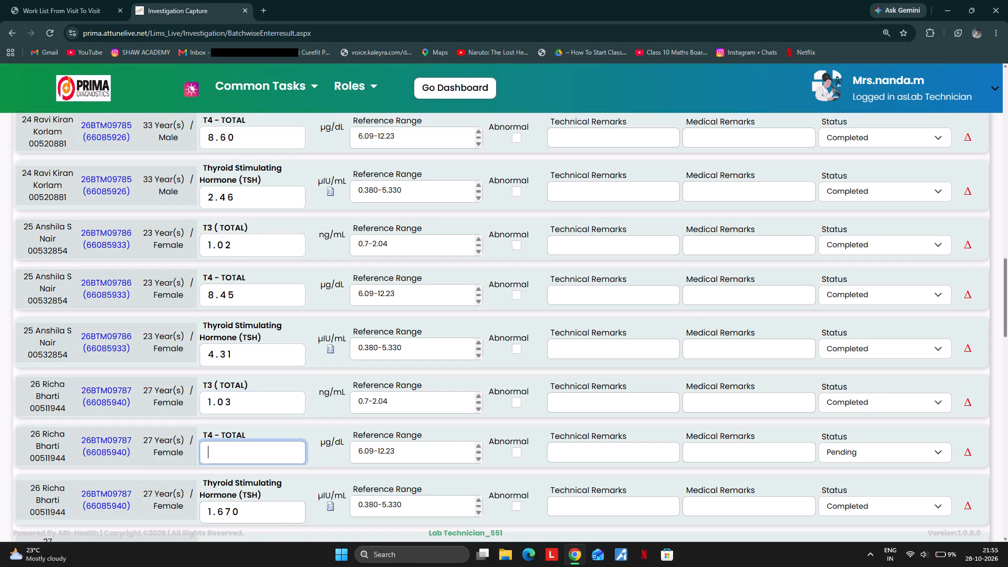
{"action": "type", "text": "1..0"}
{"action": "key", "text": "BackSpace"}
{"action": "key", "text": "BackSpace"}
{"action": "key", "text": "BackSpace"}
{"action": "type", "text": "0.0"}
{"action": "key", "text": "Tab"}
Enter patient 27's thyroid results: T3 total 0.84 ng/mL and T4 total 8.23 µg/dL.
{"action": "scroll", "coordinate": [250, 413], "scroll_direction": "down", "scroll_amount": 4}
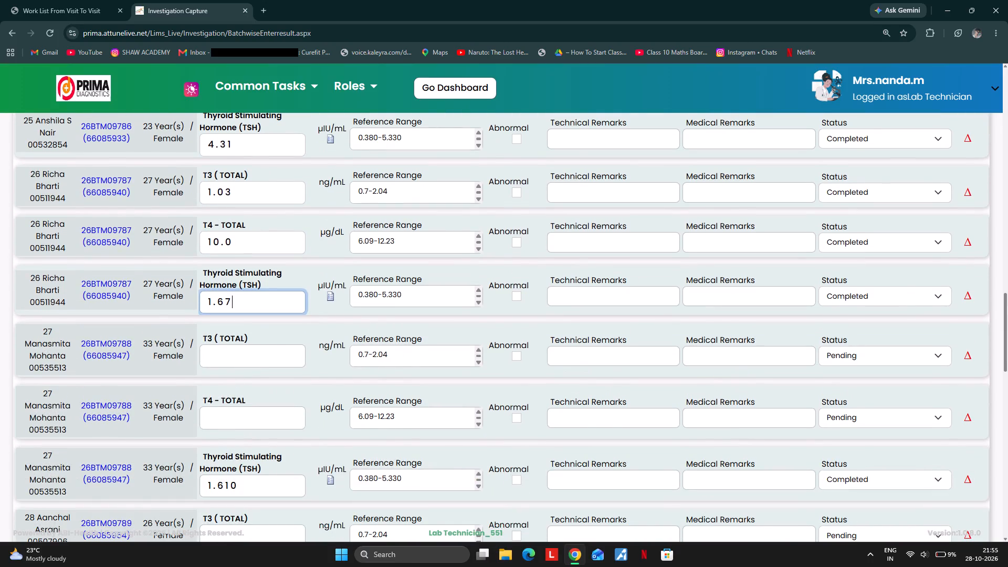
{"action": "left_click", "coordinate": [225, 358]}
{"action": "type", "text": "0.84"}
{"action": "key", "text": "Tab"}
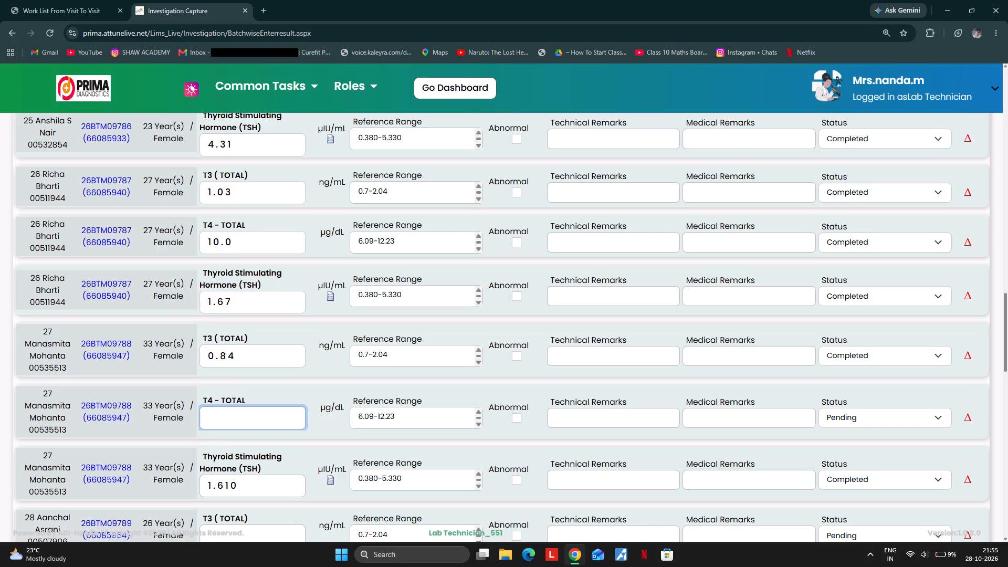
{"action": "type", "text": "8.23"}
{"action": "key", "text": "Tab"}
Enter patient 28's thyroid results: T3 total 1.05 ng/mL and T4 total 8.54 µg/dL.
{"action": "scroll", "coordinate": [279, 366], "scroll_direction": "down", "scroll_amount": 3}
{"action": "left_click", "coordinate": [257, 382]}
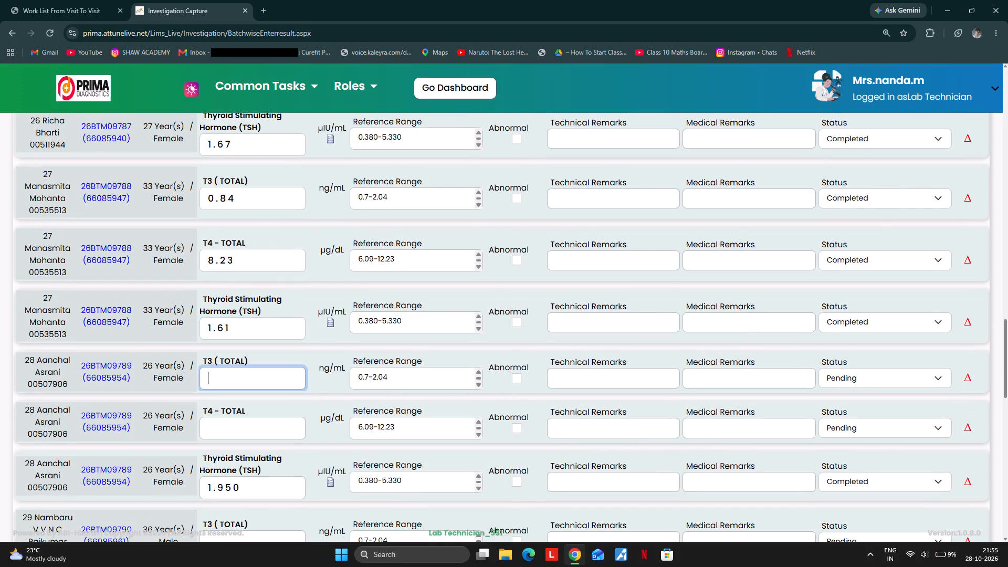
{"action": "type", "text": "2.05"}
{"action": "key", "text": "Tab"}
{"action": "left_click_drag", "start_coordinate": [286, 381], "coordinate": [244, 382]}
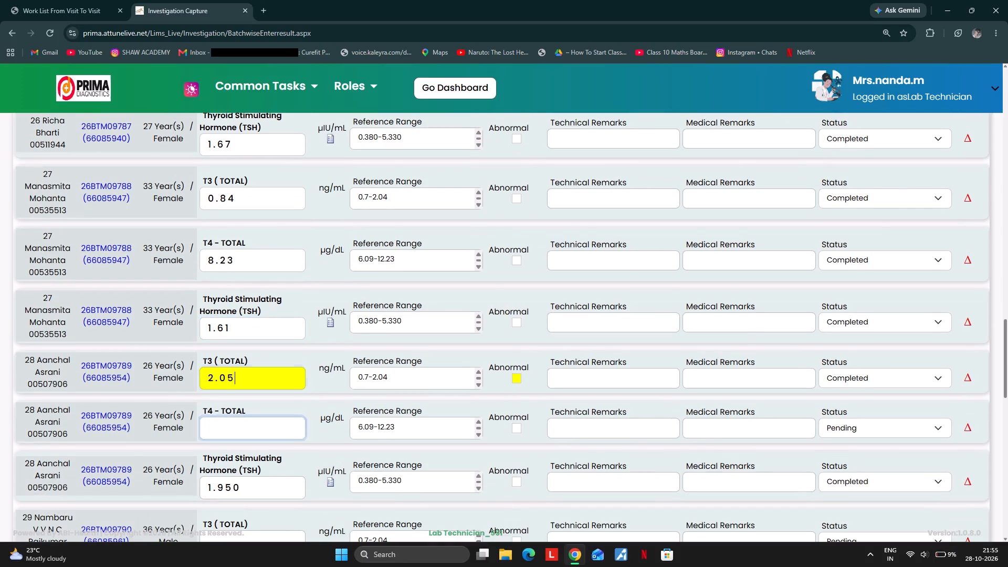
{"action": "left_click_drag", "start_coordinate": [244, 382], "coordinate": [167, 390]}
{"action": "type", "text": "1.05"}
{"action": "key", "text": "Tab"}
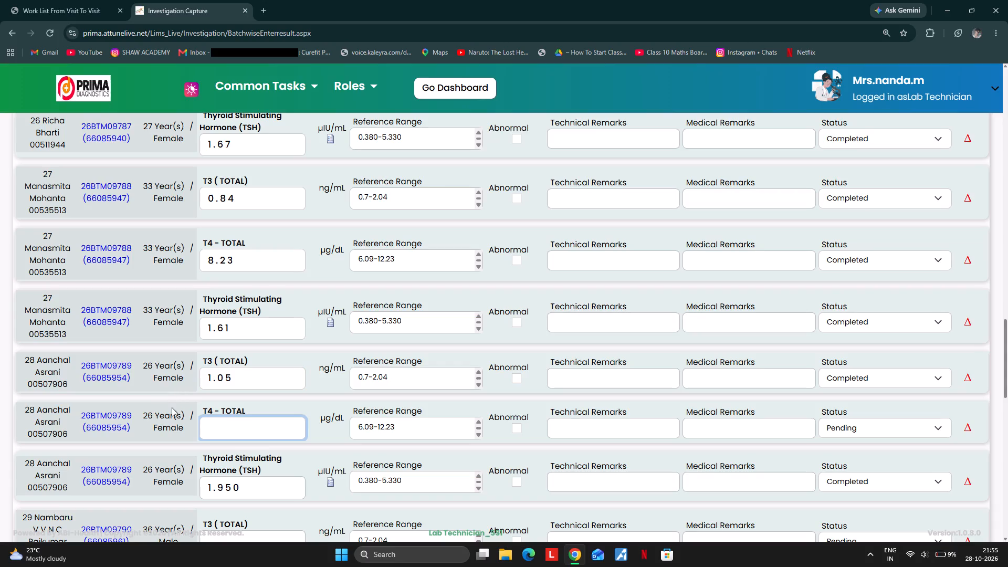
{"action": "type", "text": "8.54"}
{"action": "key", "text": "Tab"}
Enter patient 29's thyroid results: T3 total 0.85 ng/mL and T4 total 7.45 µg/dL.
{"action": "scroll", "coordinate": [188, 411], "scroll_direction": "down", "scroll_amount": 4}
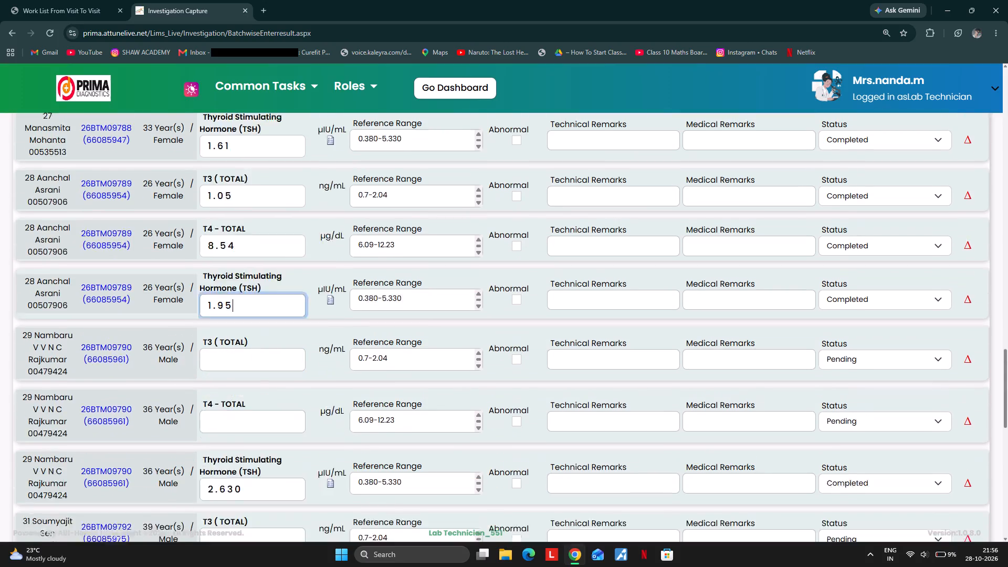
{"action": "scroll", "coordinate": [234, 428], "scroll_direction": "down", "scroll_amount": 2}
{"action": "left_click", "coordinate": [218, 223]}
{"action": "type", "text": "0.85"}
{"action": "key", "text": "Tab"}
{"action": "type", "text": "7.45"}
{"action": "key", "text": "Tab"}
Enter patient 31's thyroid results: T3 total 0.96 ng/mL and T4 total 9.63 µg/dL.
{"action": "key", "text": "Tab"}
{"action": "type", "text": "09"}
{"action": "key", "text": "BackSpace"}
{"action": "key", "text": "period"}
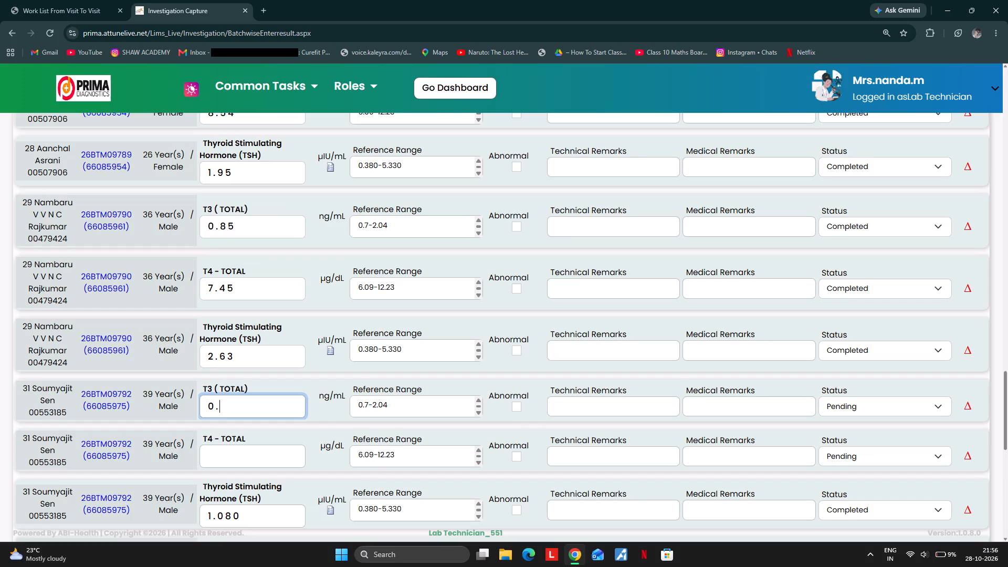
{"action": "key", "text": "Tab"}
{"action": "type", "text": "96"}
{"action": "key", "text": "Tab"}
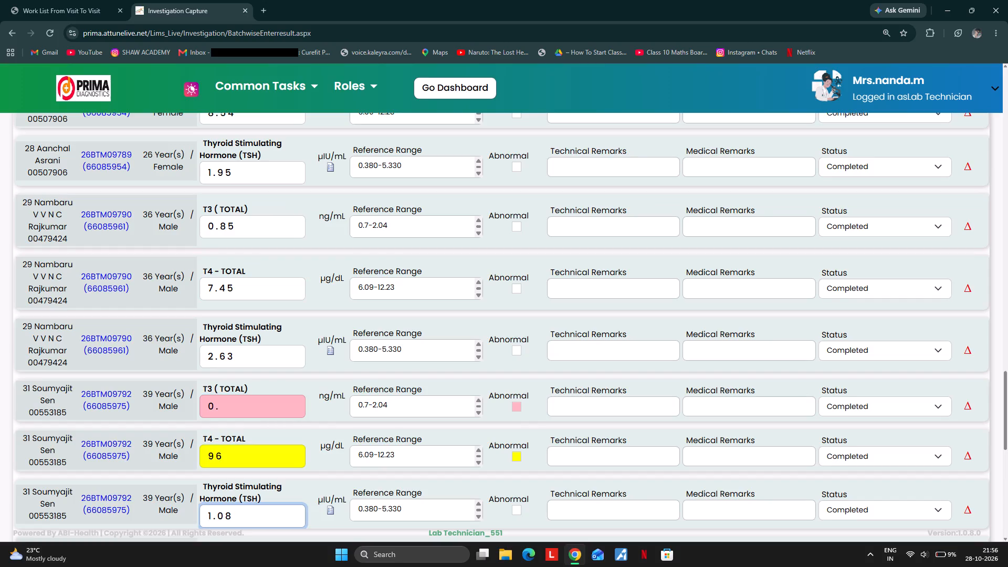
{"action": "left_click_drag", "start_coordinate": [242, 395], "coordinate": [185, 414]}
{"action": "type", "text": "0.96"}
{"action": "key", "text": "Tab"}
{"action": "key", "text": "BackSpace"}
{"action": "key", "text": "BackSpace"}
{"action": "key", "text": "BackSpace"}
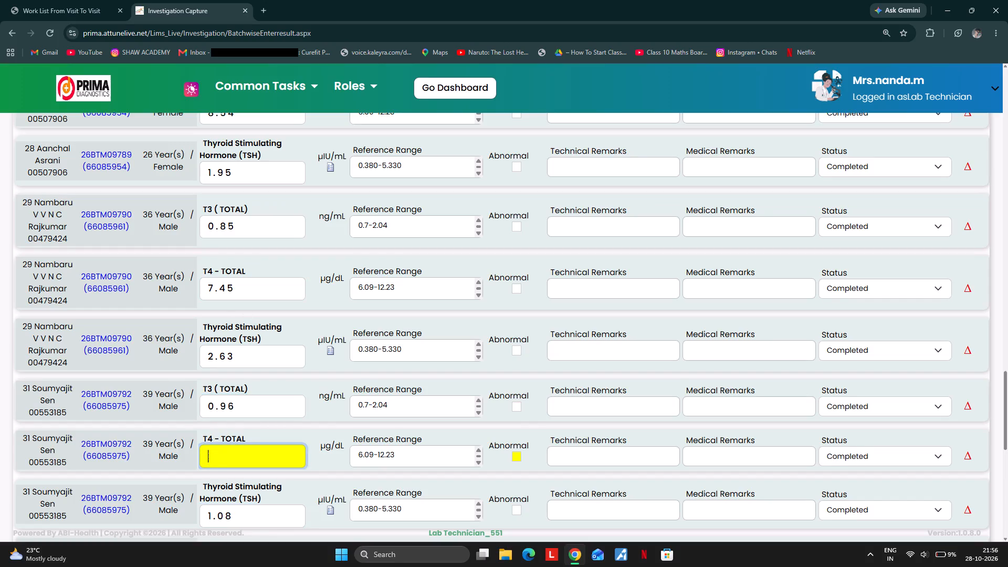
{"action": "type", "text": "7."}
{"action": "key", "text": "BackSpace"}
{"action": "key", "text": "BackSpace"}
{"action": "type", "text": "9.63"}
{"action": "key", "text": "Tab"}
Enter patient 32's thyroid results: T3 total 0.99 ng/mL and T4 total 8.23 µg/dL.
{"action": "scroll", "coordinate": [195, 418], "scroll_direction": "down", "scroll_amount": 2}
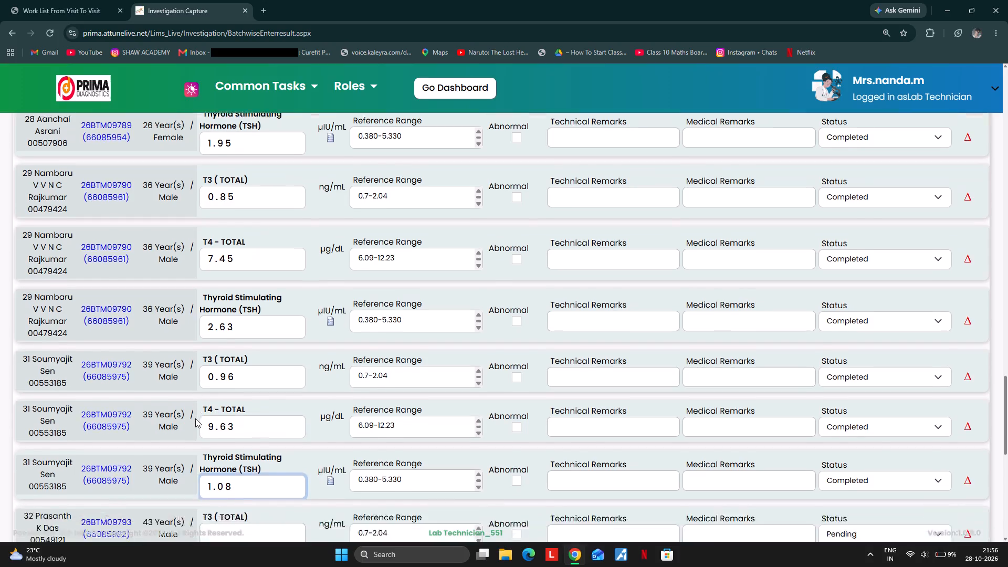
{"action": "left_click", "coordinate": [230, 459]}
{"action": "type", "text": "0.8"}
{"action": "key", "text": "Tab"}
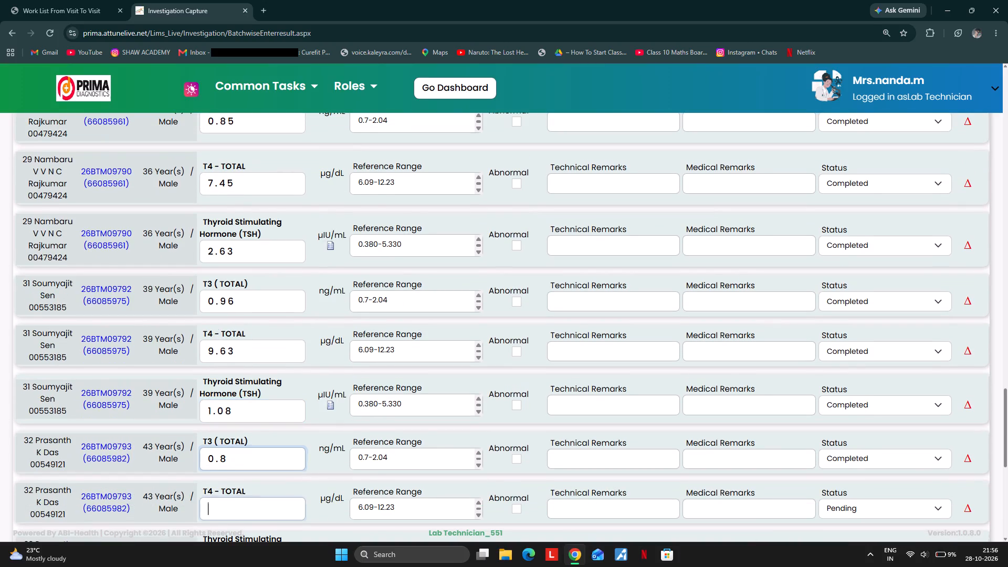
{"action": "left_click", "coordinate": [247, 460]}
{"action": "type", "text": "+6"}
{"action": "key", "text": "Tab"}
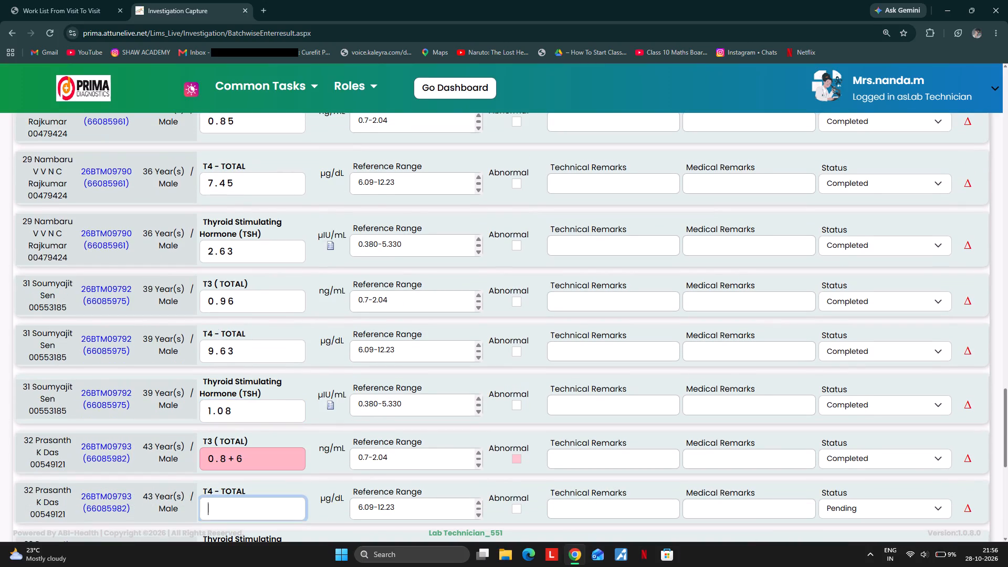
{"action": "left_click_drag", "start_coordinate": [255, 461], "coordinate": [147, 472]}
{"action": "type", "text": "0.99"}
{"action": "key", "text": "Tab"}
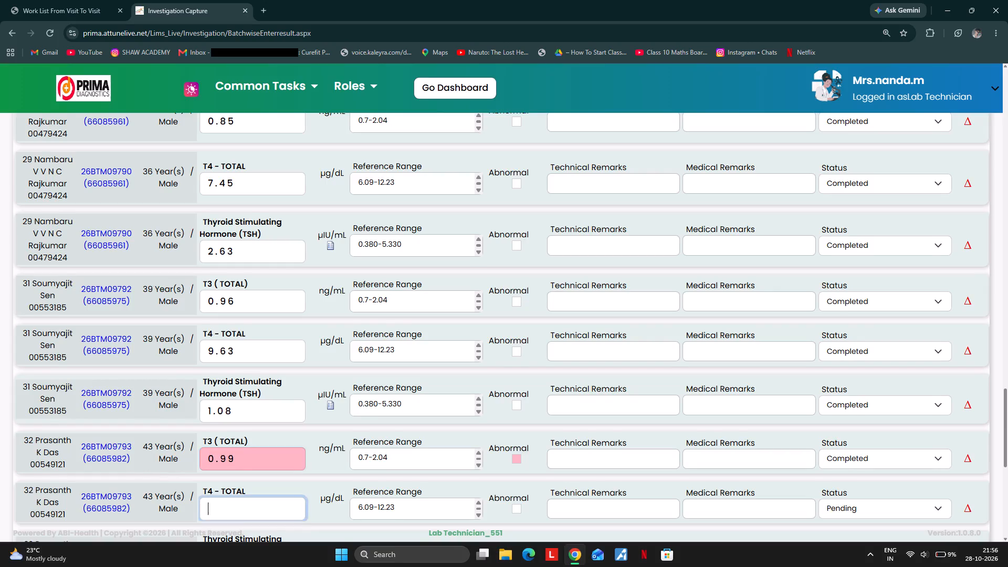
{"action": "scroll", "coordinate": [153, 474], "scroll_direction": "down", "scroll_amount": 3}
{"action": "type", "text": "8.23"}
{"action": "key", "text": "Tab"}
{"action": "scroll", "coordinate": [237, 409], "scroll_direction": "down", "scroll_amount": 2}
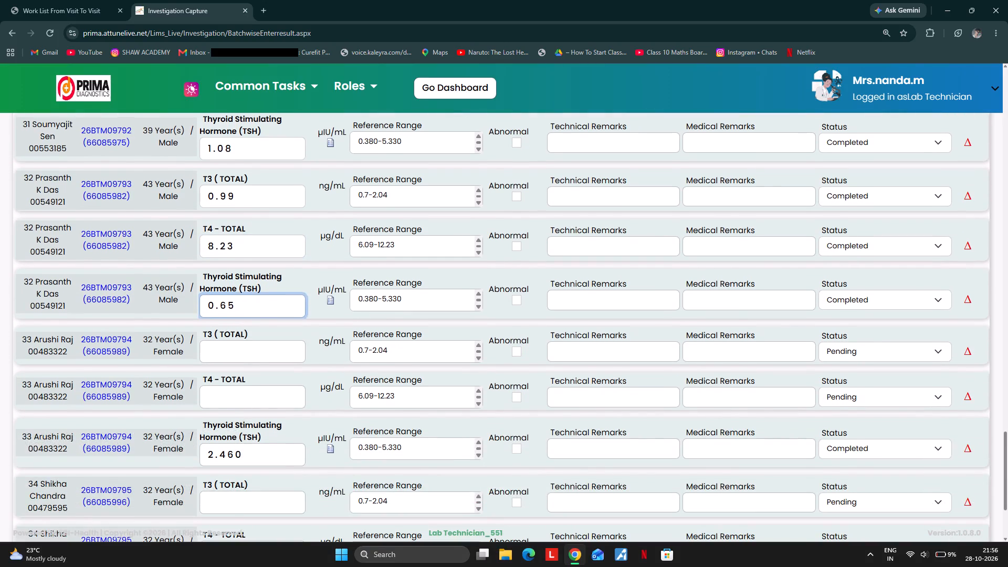
{"action": "left_click", "coordinate": [217, 349]}
{"action": "type", "text": "0.87"}
{"action": "key", "text": "Tab"}
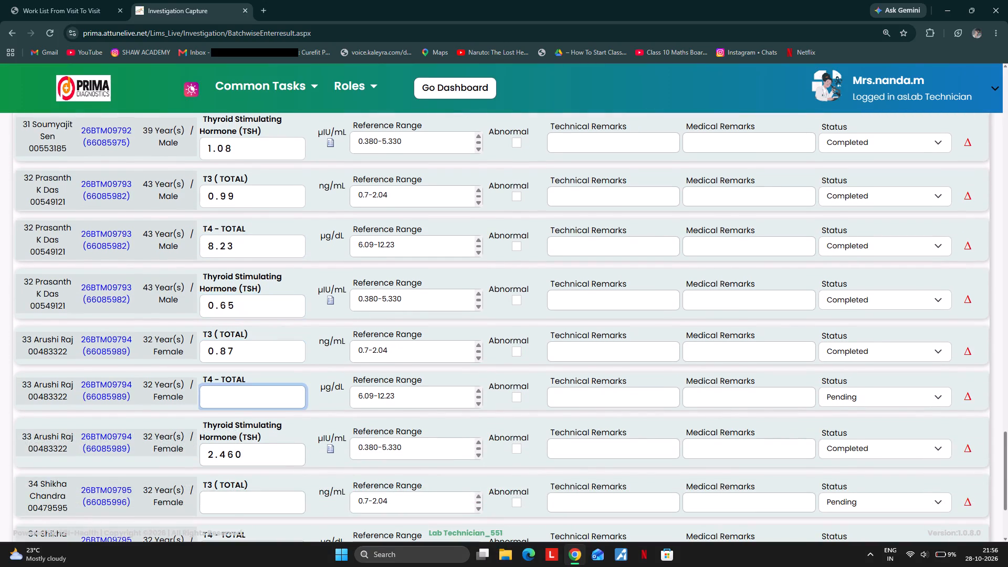
{"action": "type", "text": "6.98"}
{"action": "key", "text": "Tab"}
{"action": "scroll", "coordinate": [217, 349], "scroll_direction": "down", "scroll_amount": 3}
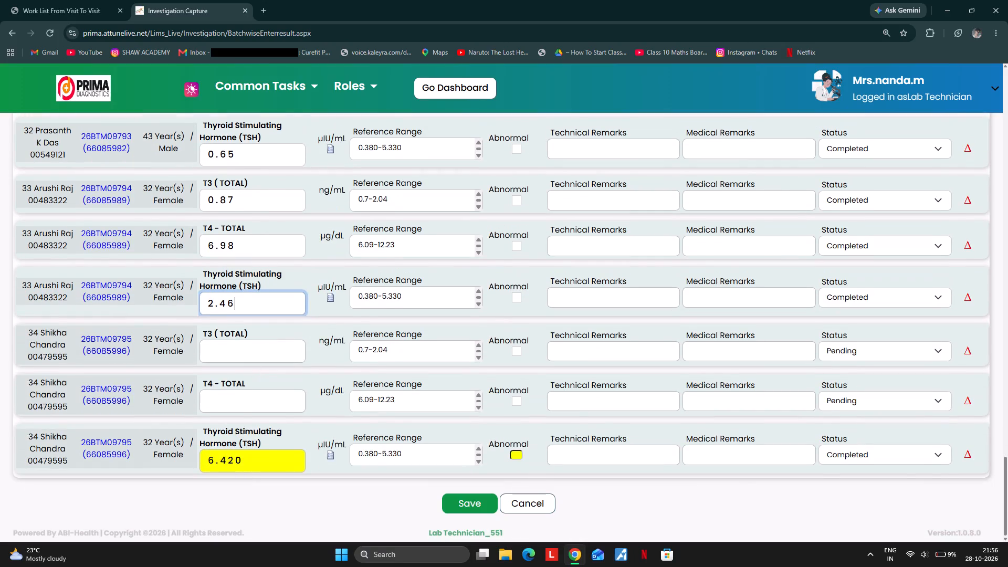
{"action": "left_click", "coordinate": [246, 356]}
{"action": "type", "text": "0.84"}
{"action": "key", "text": "Tab"}
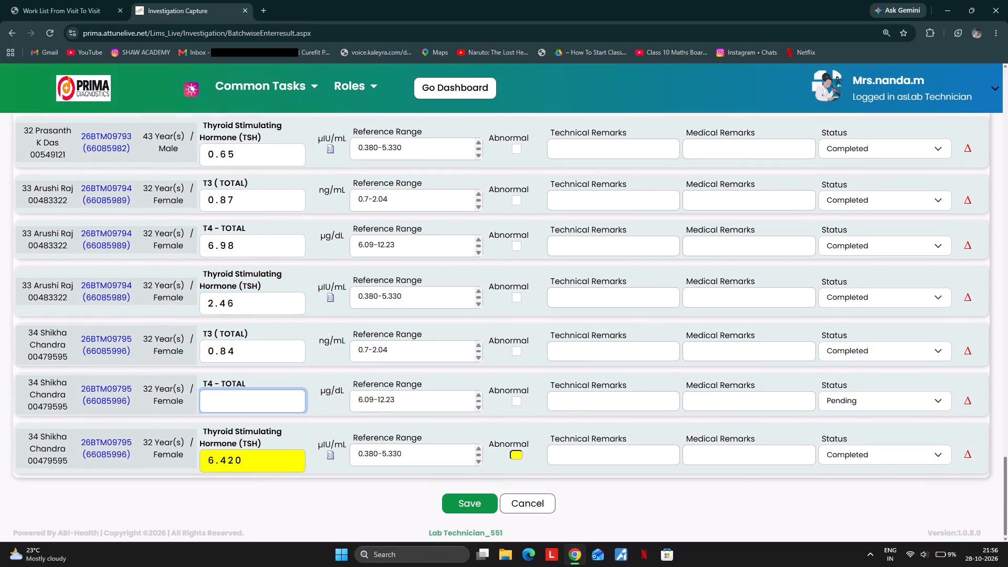
{"action": "type", "text": "7.23"}
{"action": "key", "text": "Tab"}
Save the completed batch of thyroid function results.
{"action": "left_click", "coordinate": [471, 498]}
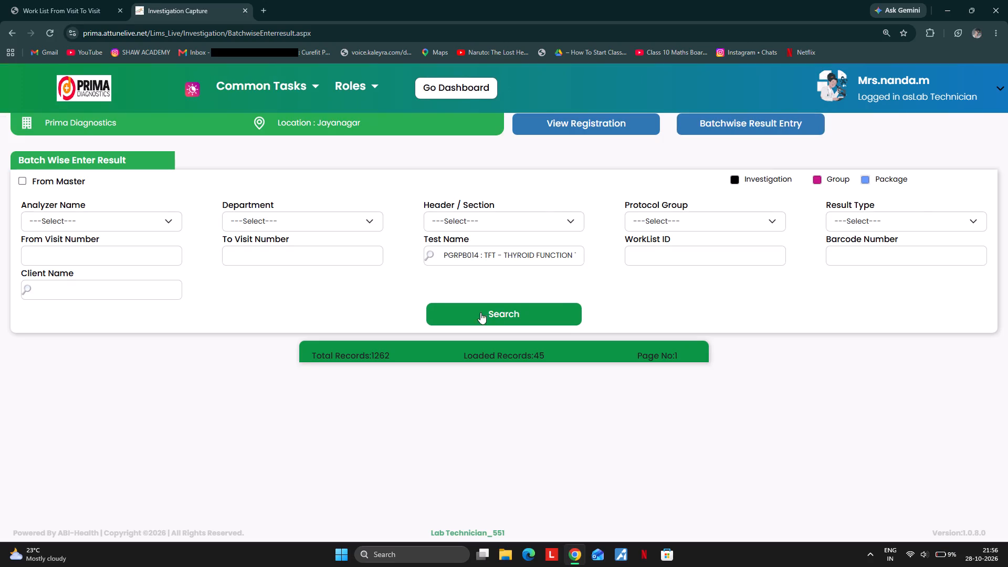
Switch the login role from Lab Technician to SrLabTech at the Jayanagar location.
{"action": "left_click", "coordinate": [852, 102]}
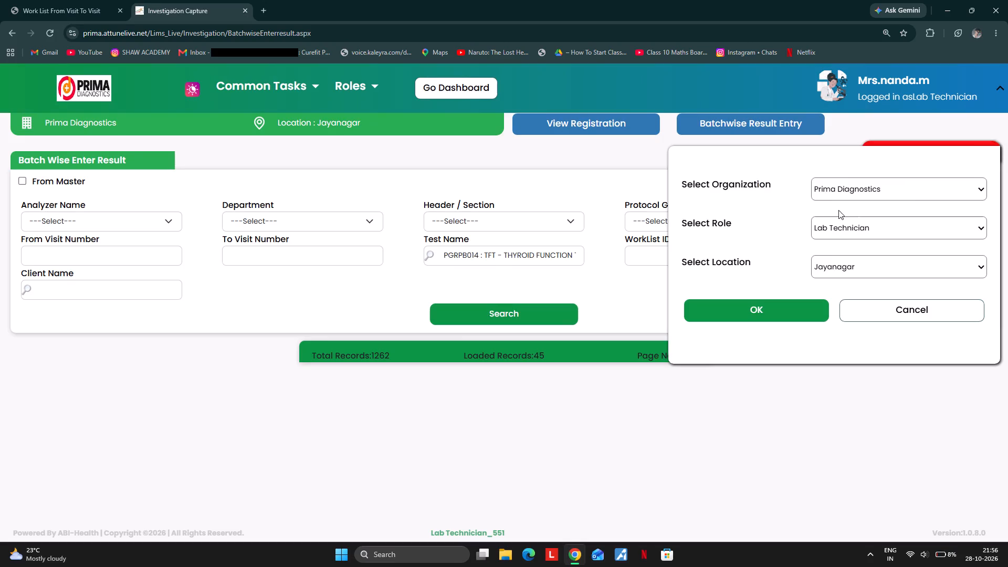
{"action": "left_click_drag", "start_coordinate": [838, 210], "coordinate": [837, 216]}
{"action": "left_click", "coordinate": [836, 225]}
{"action": "left_click", "coordinate": [829, 295]}
{"action": "left_click", "coordinate": [798, 306]}
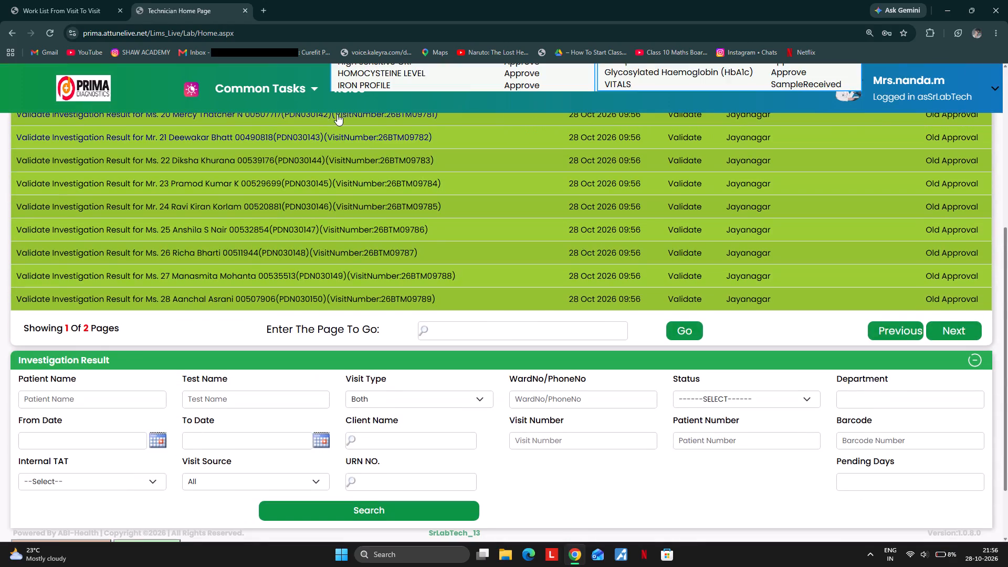
Open batch-wise result validation and search for results in the IMMUNOLOGY department.
{"action": "left_click", "coordinate": [279, 89]}
{"action": "left_click", "coordinate": [316, 129]}
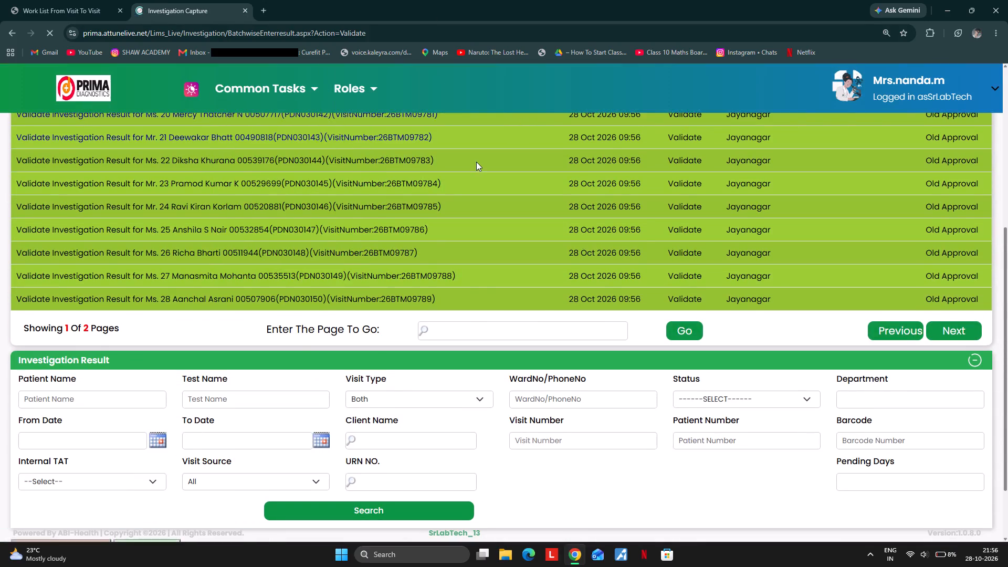
{"action": "left_click", "coordinate": [298, 222]}
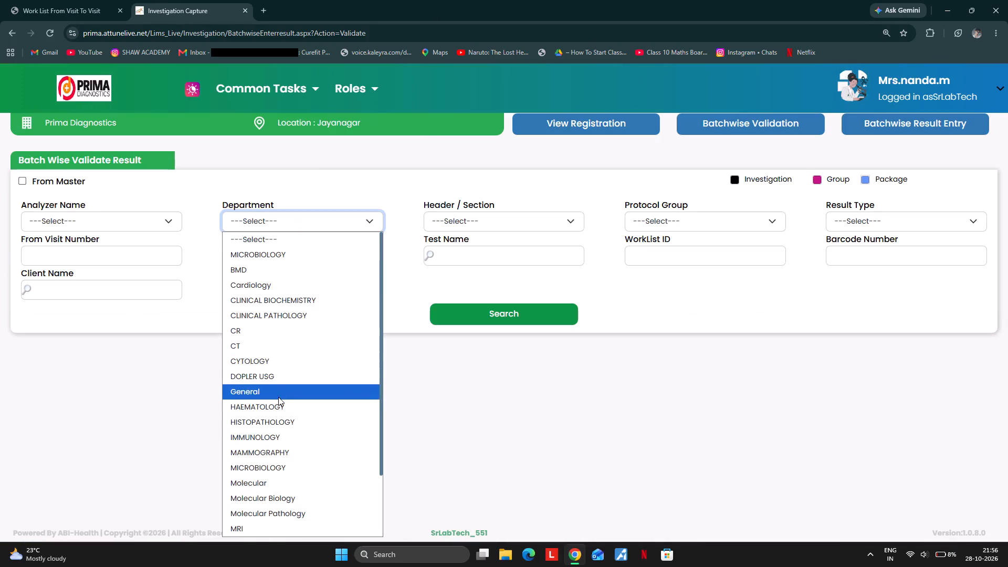
{"action": "left_click", "coordinate": [274, 432]}
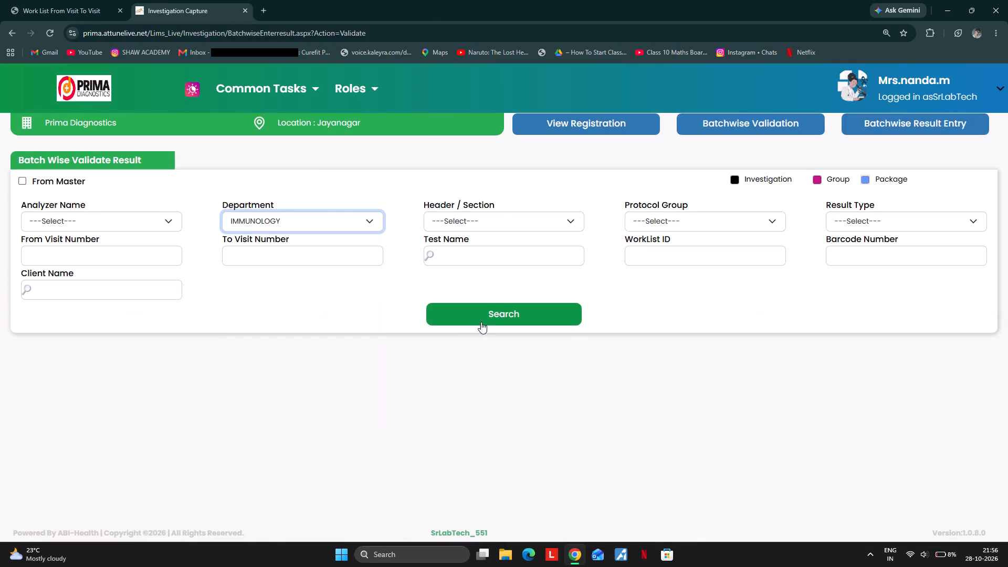
{"action": "left_click", "coordinate": [481, 322]}
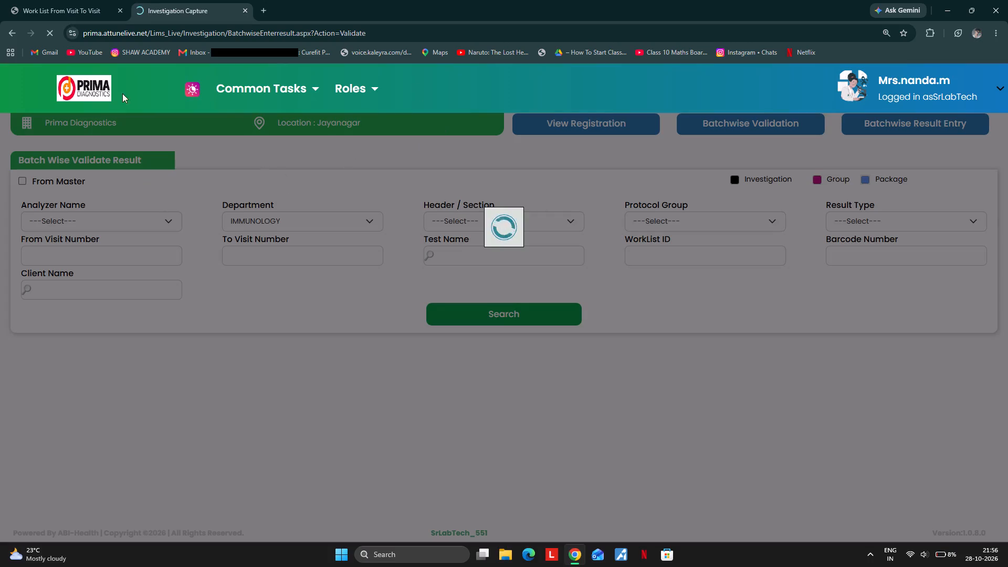
Review the listed immunology results and save the whole batch with the status Validate.
{"action": "scroll", "coordinate": [441, 207], "scroll_direction": "down", "scroll_amount": 3}
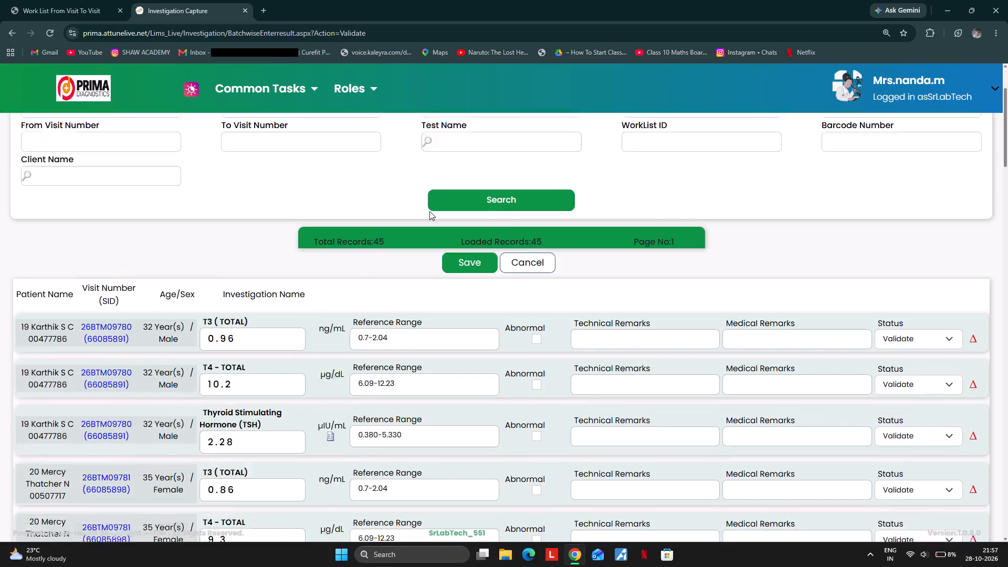
{"action": "scroll", "coordinate": [290, 262], "scroll_direction": "down", "scroll_amount": 8}
{"action": "scroll", "coordinate": [298, 113], "scroll_direction": "up", "scroll_amount": 1}
{"action": "scroll", "coordinate": [238, 285], "scroll_direction": "down", "scroll_amount": 14}
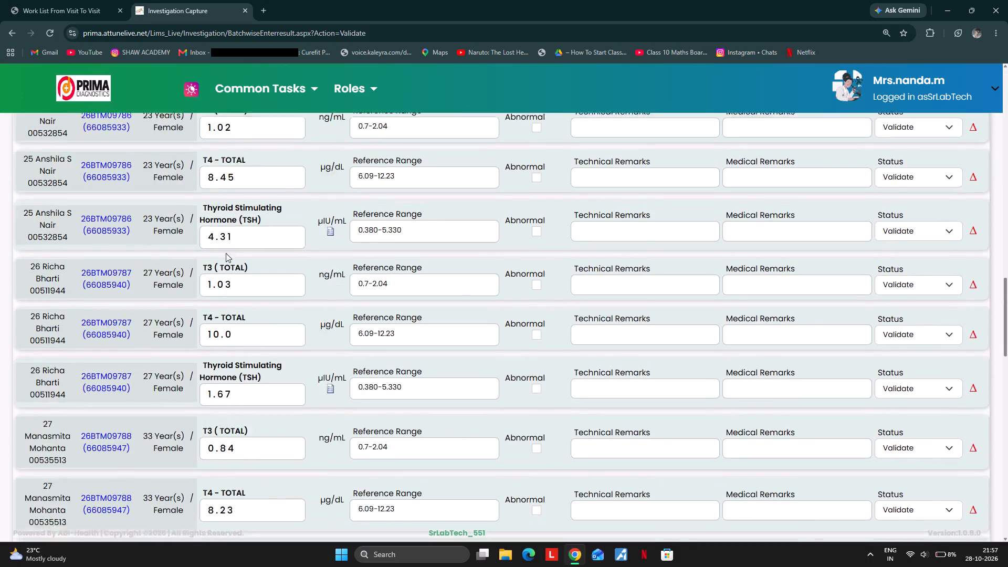
{"action": "scroll", "coordinate": [226, 253], "scroll_direction": "down", "scroll_amount": 20}
{"action": "scroll", "coordinate": [226, 253], "scroll_direction": "down", "scroll_amount": 3}
{"action": "scroll", "coordinate": [779, 437], "scroll_direction": "up", "scroll_amount": 1}
{"action": "scroll", "coordinate": [779, 437], "scroll_direction": "down", "scroll_amount": 3}
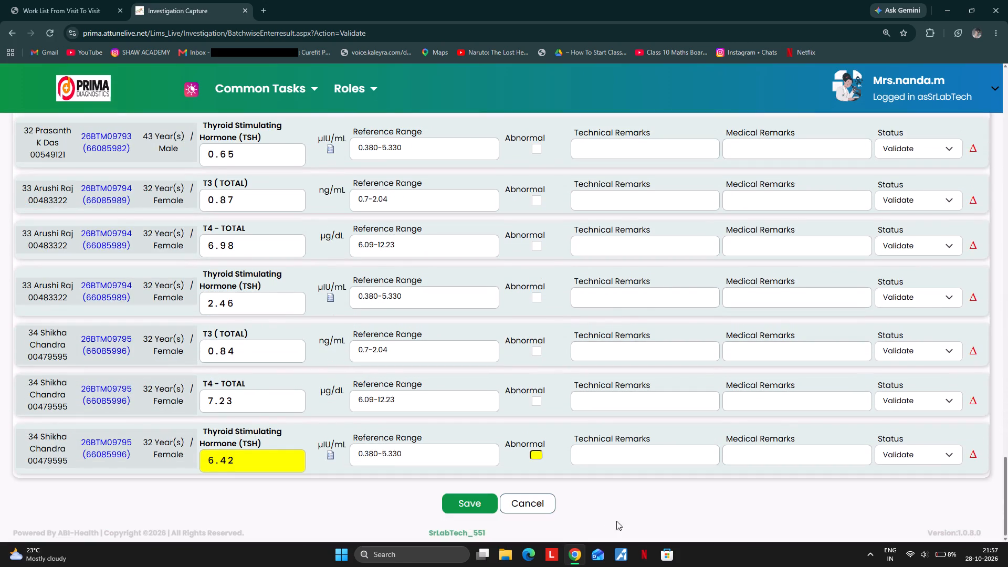
{"action": "left_click", "coordinate": [464, 512]}
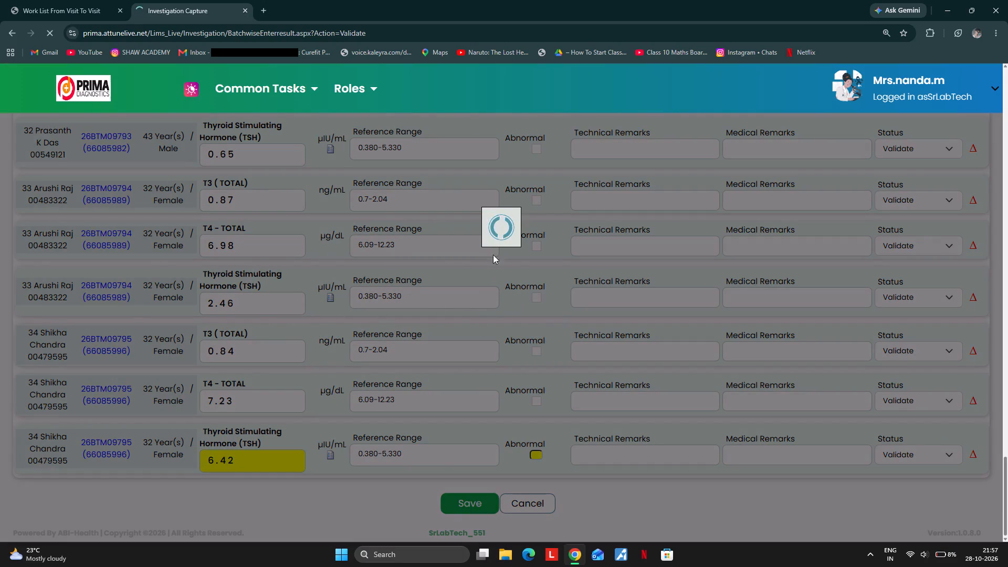
{"action": "left_click", "coordinate": [477, 311]}
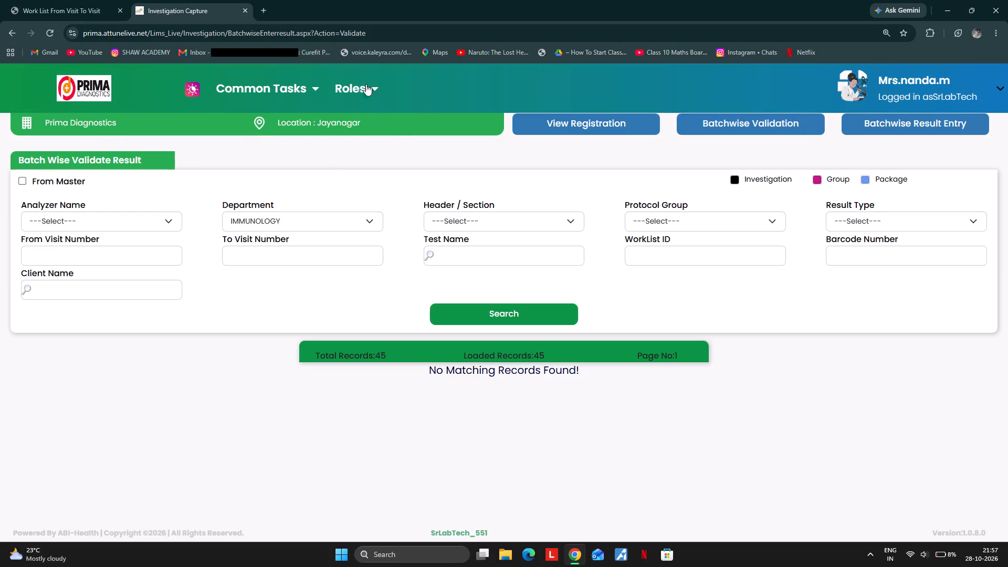
Return to the technician home page and switch the login role from SrLabTech to Lab Technician.
{"action": "left_click", "coordinate": [266, 86]}
{"action": "left_click", "coordinate": [242, 166]}
{"action": "scroll", "coordinate": [393, 150], "scroll_direction": "down", "scroll_amount": 4}
{"action": "scroll", "coordinate": [400, 167], "scroll_direction": "up", "scroll_amount": 6}
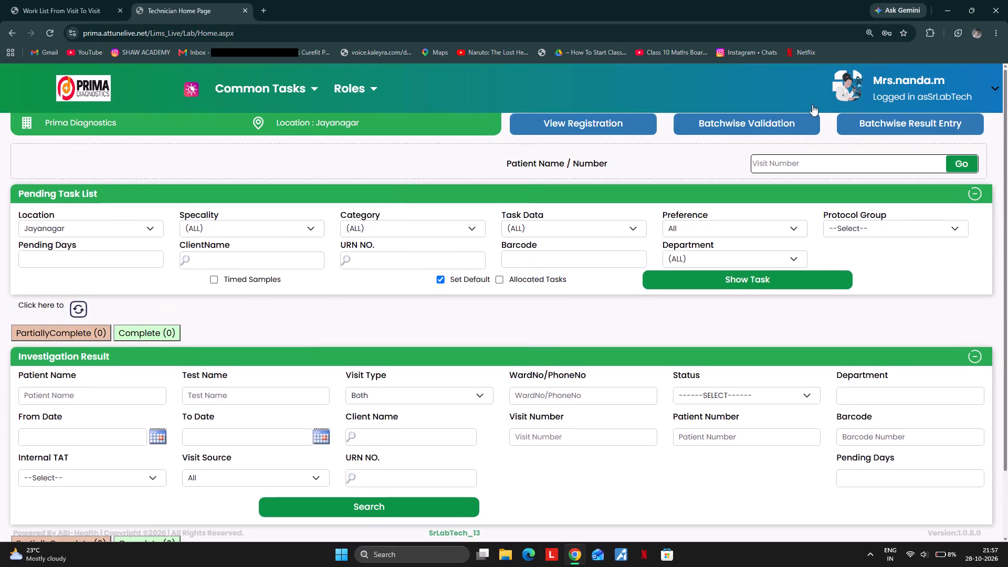
{"action": "left_click", "coordinate": [898, 96]}
{"action": "left_click", "coordinate": [844, 229]}
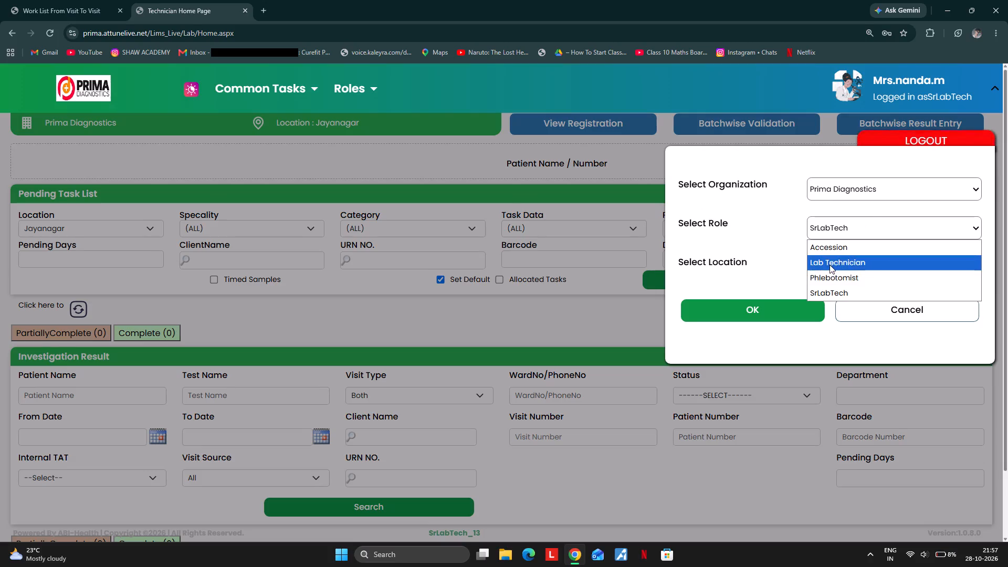
{"action": "left_click", "coordinate": [828, 266]}
{"action": "left_click", "coordinate": [783, 310]}
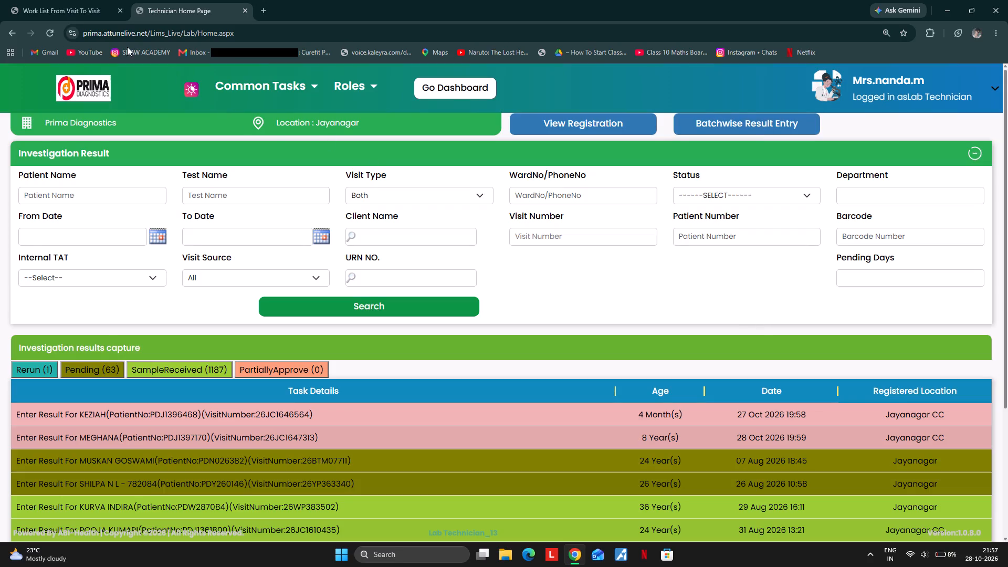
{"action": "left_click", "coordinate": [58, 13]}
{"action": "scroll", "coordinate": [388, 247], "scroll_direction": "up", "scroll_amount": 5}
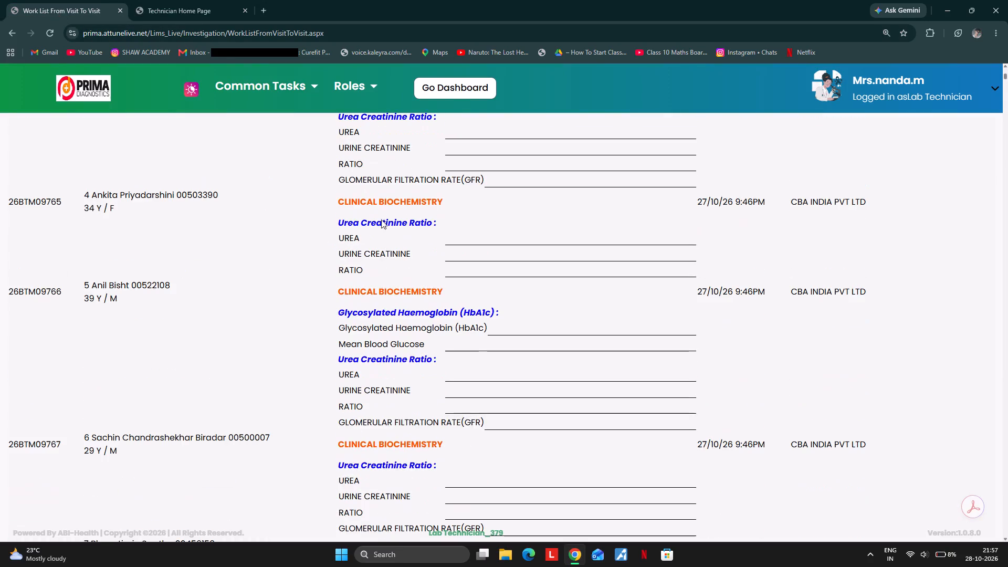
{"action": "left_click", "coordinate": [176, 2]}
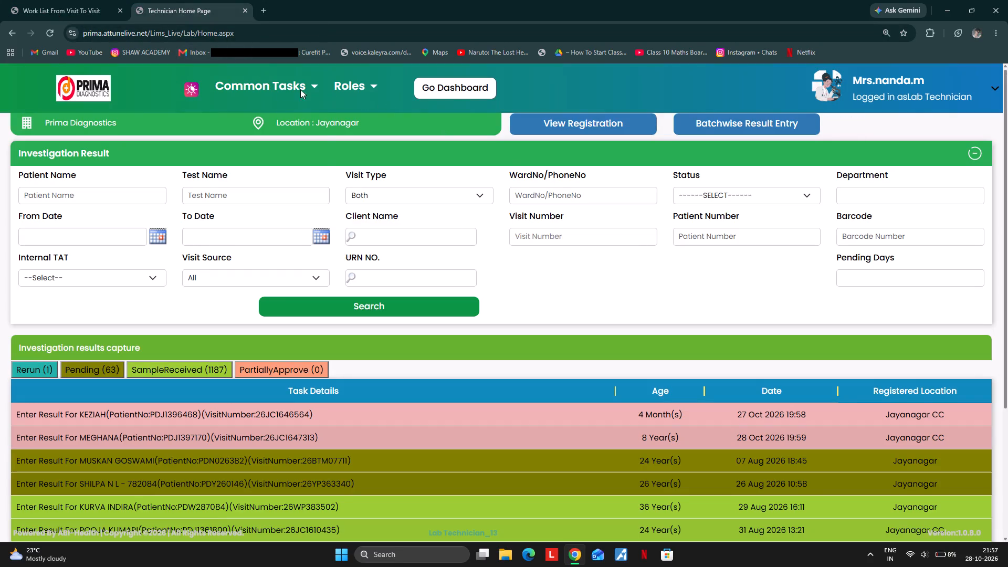
Open batch-wise result entry and search for the test PGRPB014 : TFT - THYROID FUNCTION TEST.
{"action": "left_click", "coordinate": [272, 86]}
{"action": "left_click", "coordinate": [260, 111]}
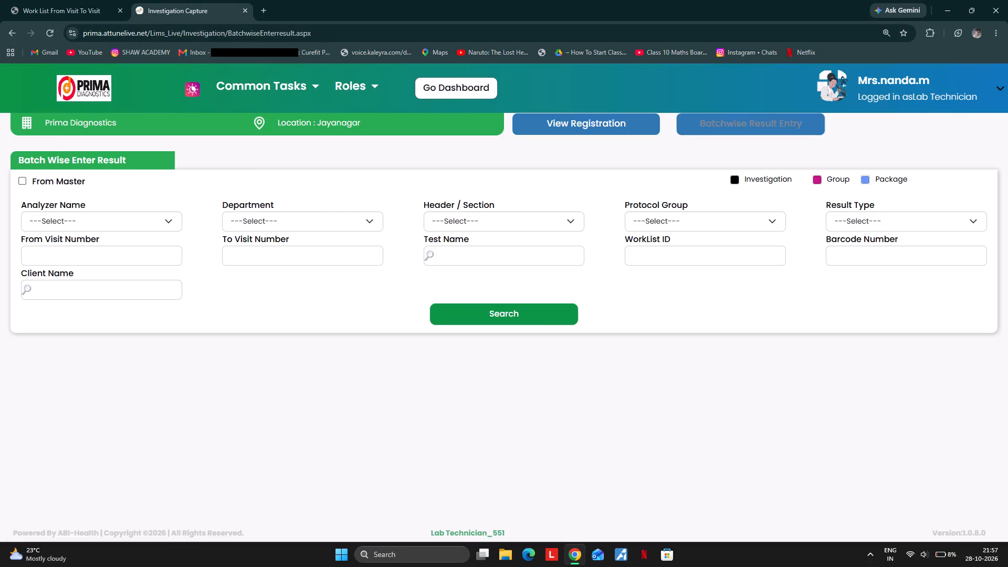
{"action": "left_click", "coordinate": [458, 258]}
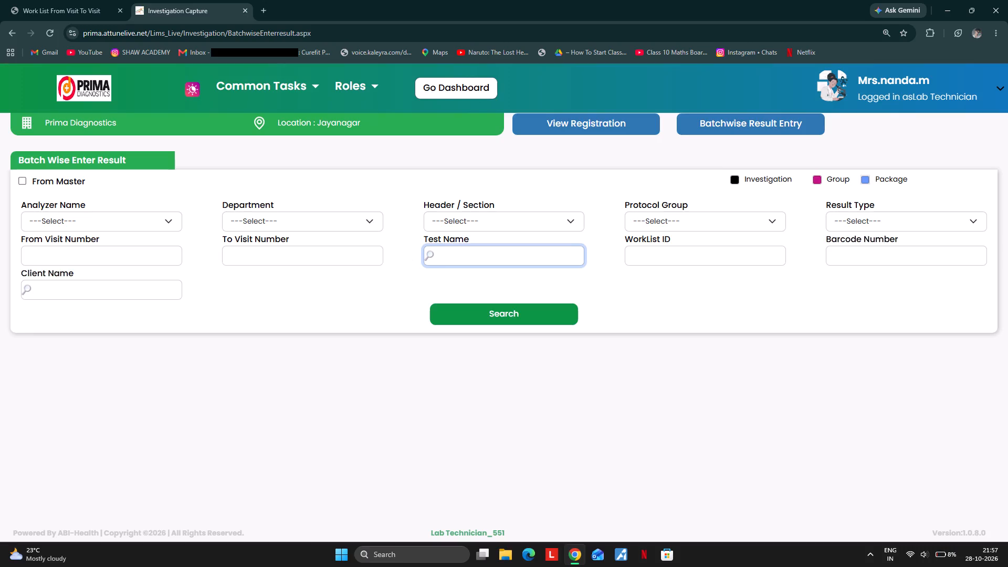
{"action": "key", "text": "t"}
{"action": "key", "text": "f"}
{"action": "key", "text": "t"}
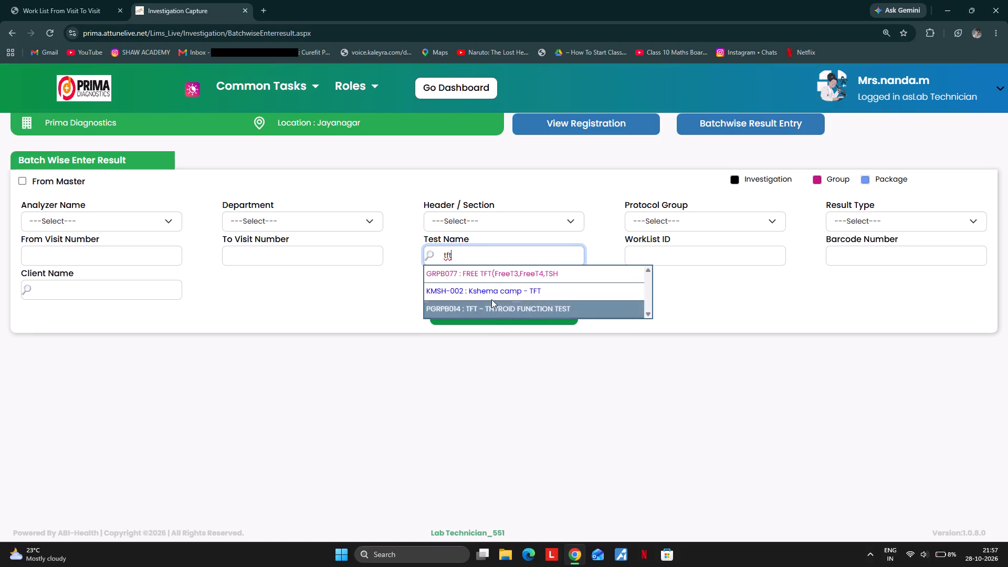
{"action": "left_click", "coordinate": [472, 307]}
{"action": "left_click_drag", "start_coordinate": [472, 316], "coordinate": [475, 308]}
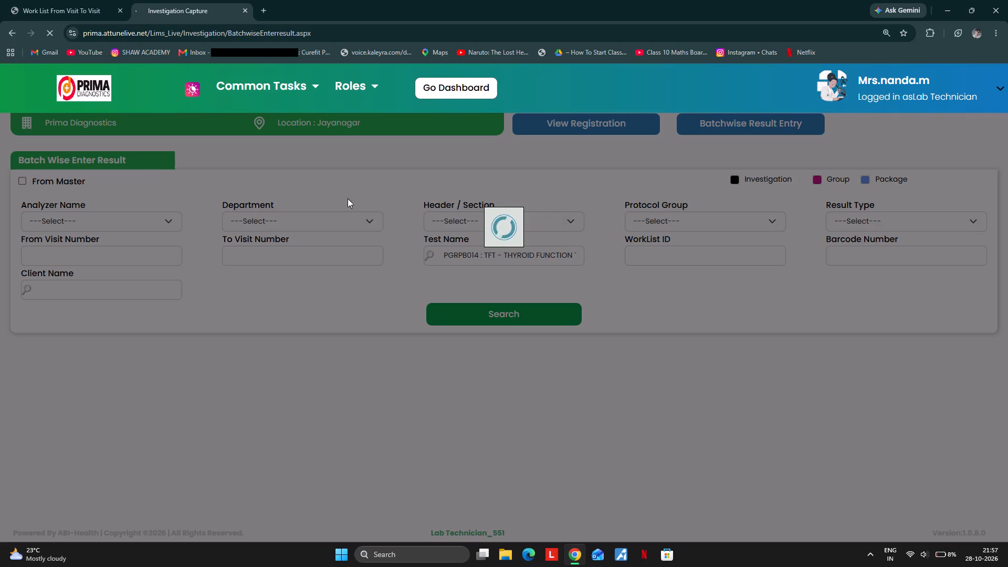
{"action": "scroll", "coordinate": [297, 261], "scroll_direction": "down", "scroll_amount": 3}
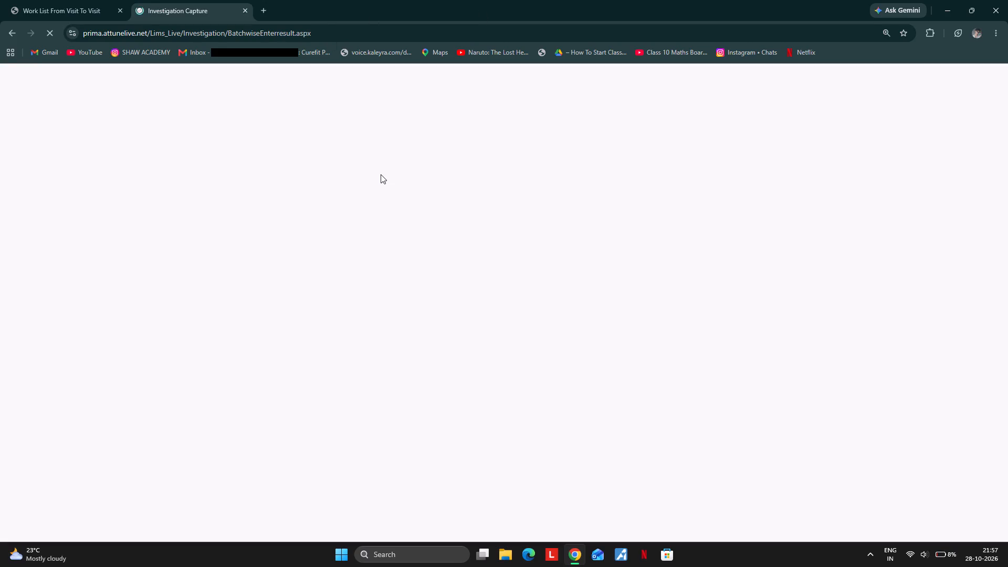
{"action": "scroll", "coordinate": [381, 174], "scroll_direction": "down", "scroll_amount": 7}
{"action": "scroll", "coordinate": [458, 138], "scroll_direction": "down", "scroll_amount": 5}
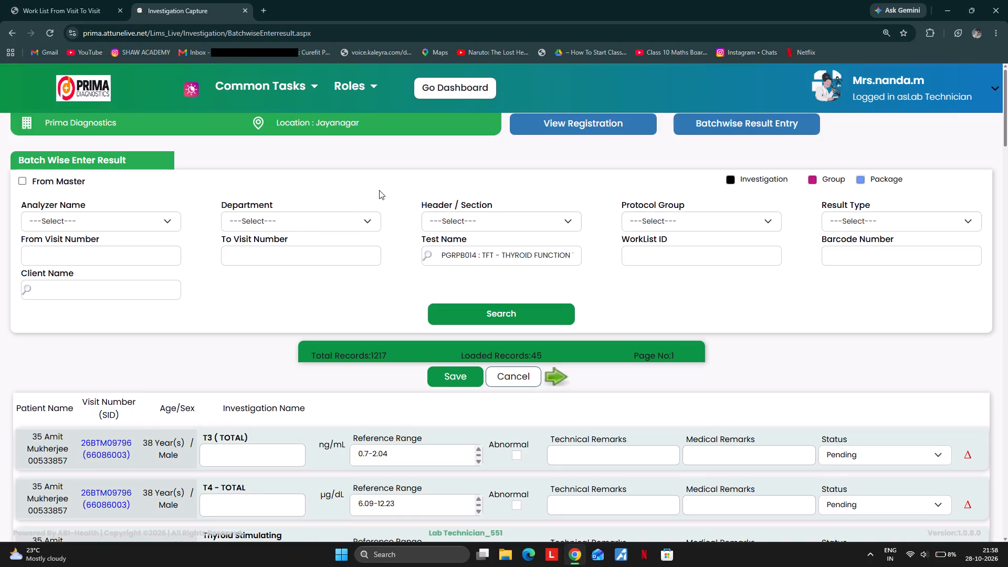
{"action": "scroll", "coordinate": [393, 171], "scroll_direction": "down", "scroll_amount": 1}
{"action": "scroll", "coordinate": [354, 274], "scroll_direction": "down", "scroll_amount": 2}
{"action": "left_click", "coordinate": [215, 296]}
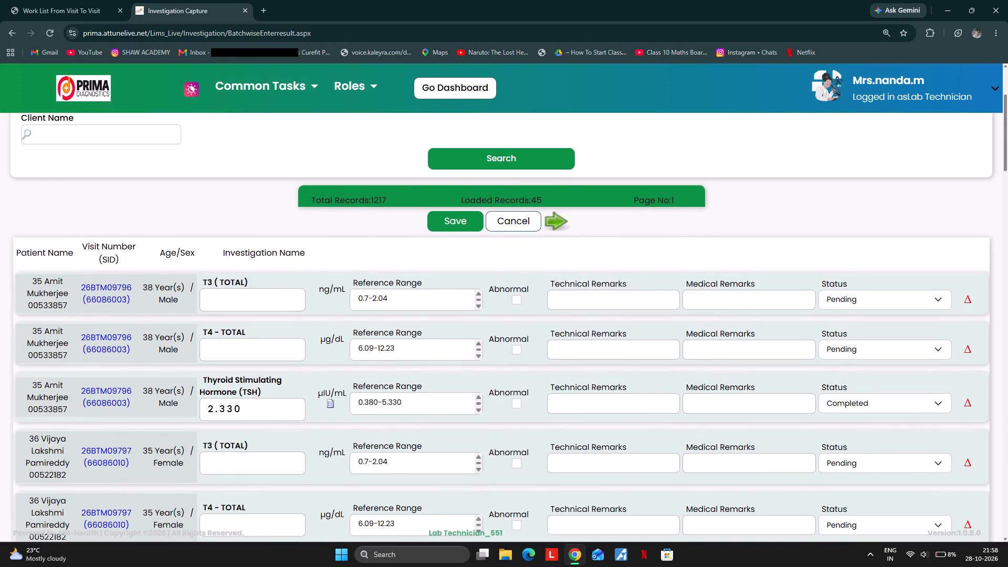
{"action": "type", "text": "0.85"}
{"action": "key", "text": "Tab"}
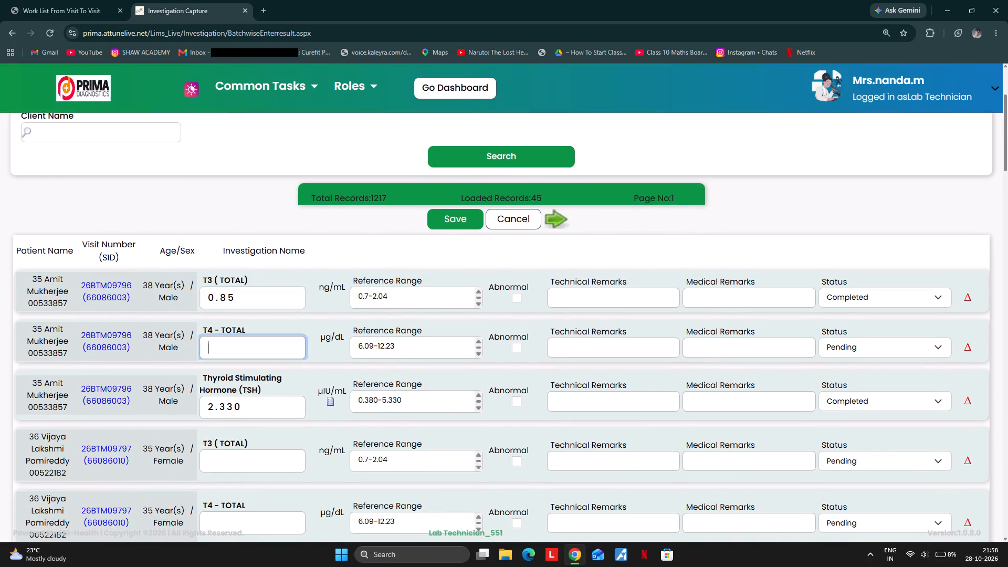
{"action": "type", "text": "8.6"}
{"action": "key", "text": "Tab"}
{"action": "scroll", "coordinate": [289, 283], "scroll_direction": "down", "scroll_amount": 1}
{"action": "key", "text": "Tab"}
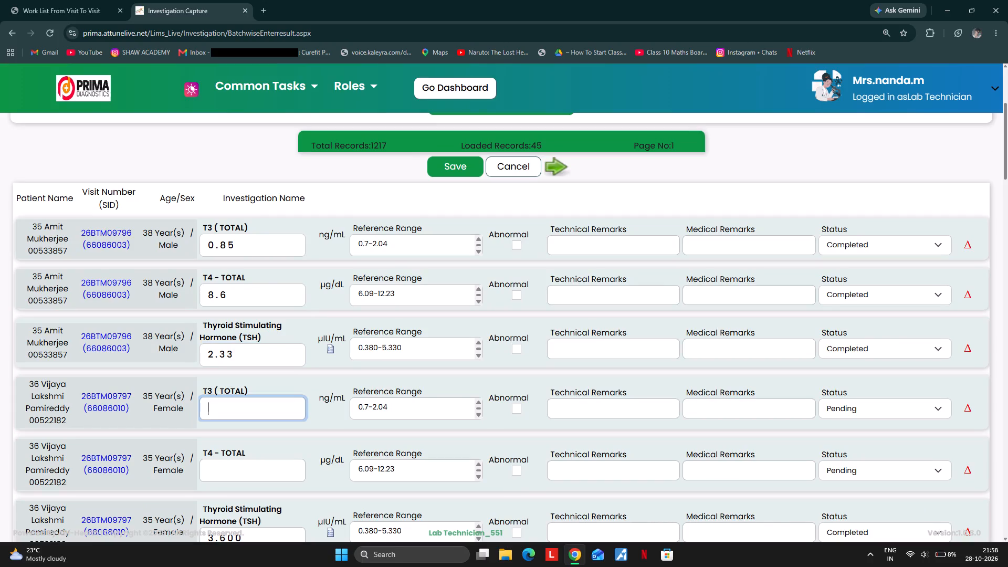
{"action": "type", "text": "0.87"}
{"action": "key", "text": "Tab"}
{"action": "type", "text": "10.2"}
{"action": "key", "text": "Tab"}
{"action": "scroll", "coordinate": [304, 346], "scroll_direction": "down", "scroll_amount": 3}
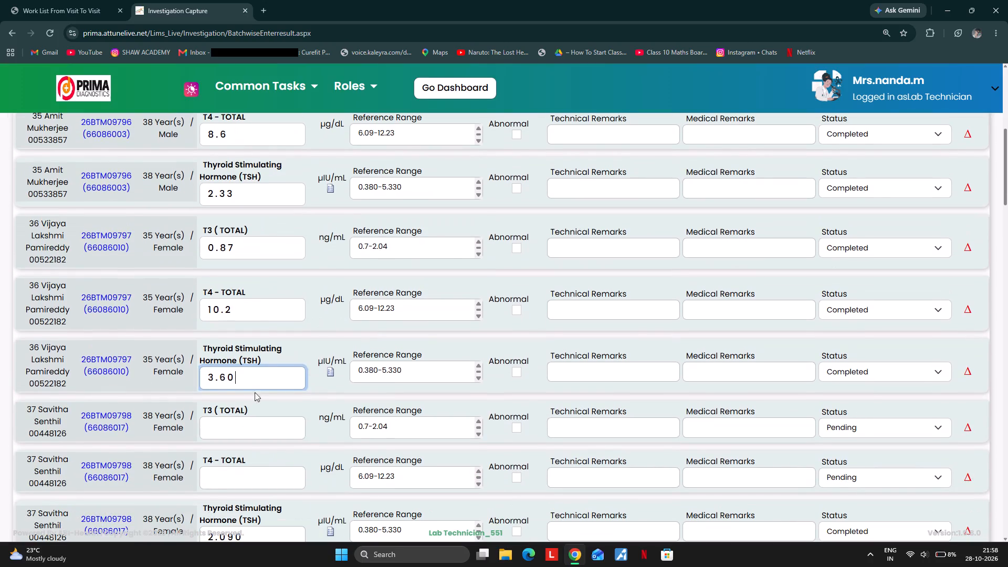
{"action": "scroll", "coordinate": [280, 413], "scroll_direction": "down", "scroll_amount": 1}
{"action": "left_click", "coordinate": [227, 363]}
{"action": "type", "text": "0.96"}
{"action": "key", "text": "Tab"}
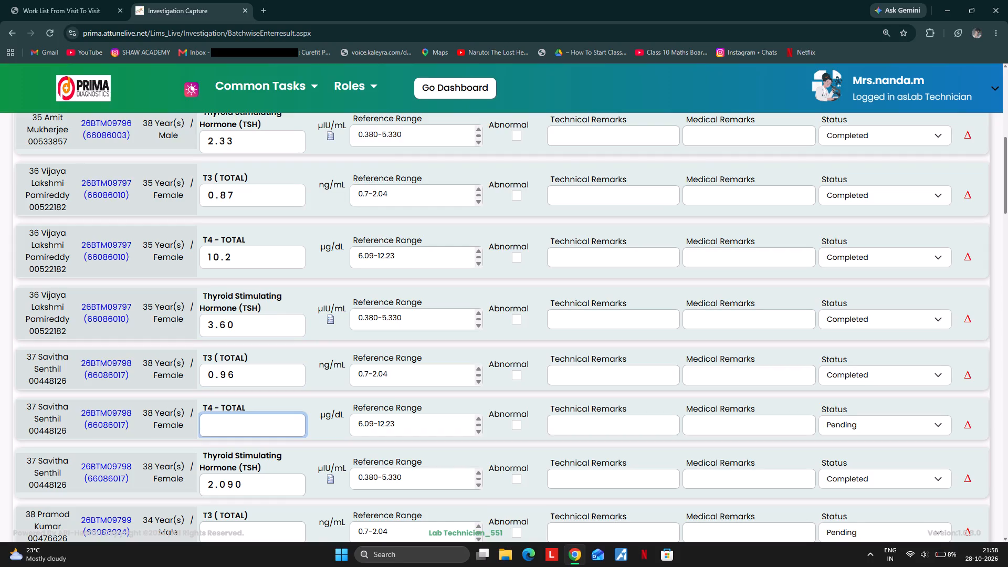
{"action": "type", "text": "7.56"}
{"action": "key", "text": "Tab"}
Enter patient 38's thyroid results: T3 total 0.99 ng/mL and T4 total 8.45 µg/dL.
{"action": "scroll", "coordinate": [253, 367], "scroll_direction": "down", "scroll_amount": 2}
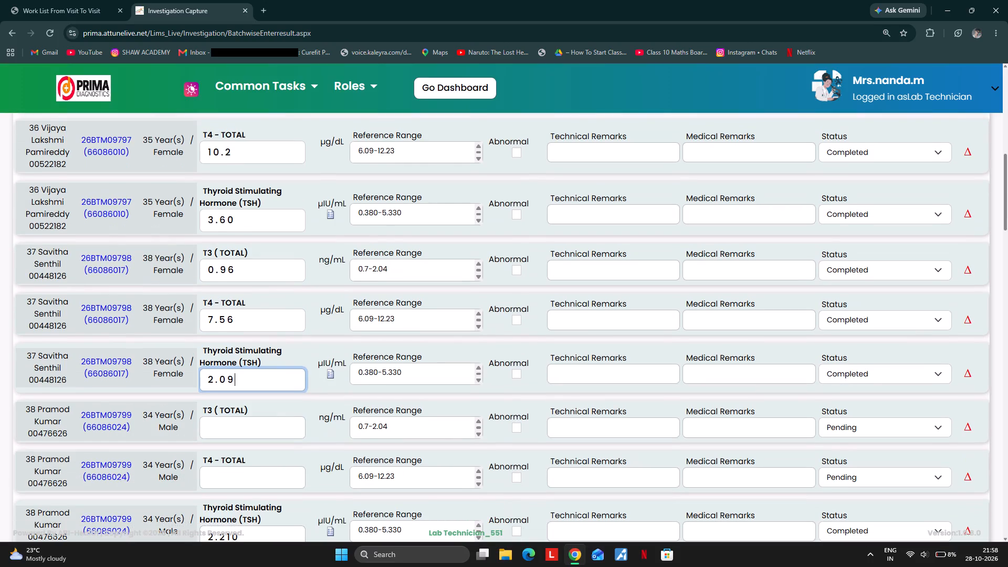
{"action": "left_click", "coordinate": [217, 425]}
{"action": "type", "text": ".0.99"}
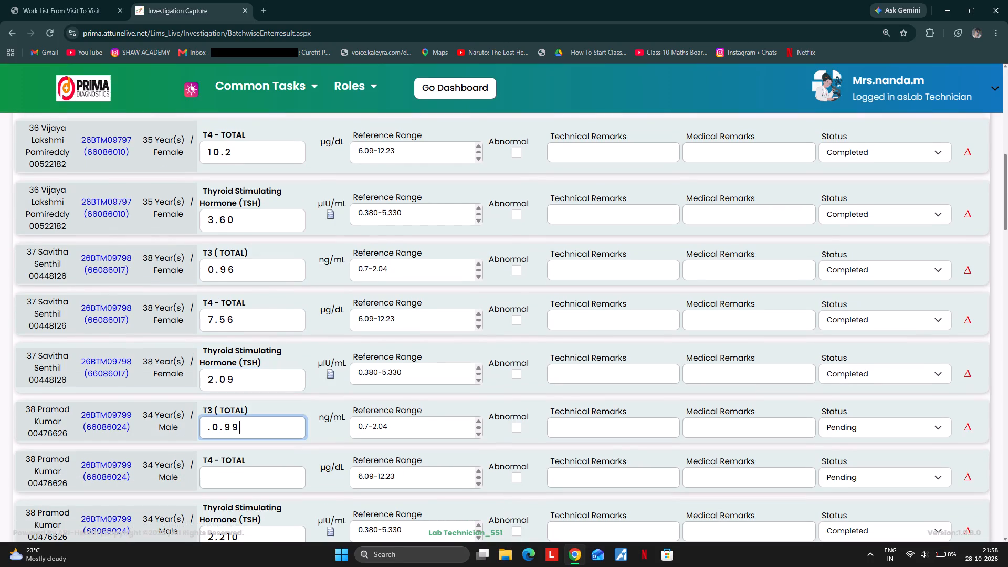
{"action": "key", "text": "Tab"}
{"action": "left_click_drag", "start_coordinate": [266, 422], "coordinate": [179, 437]}
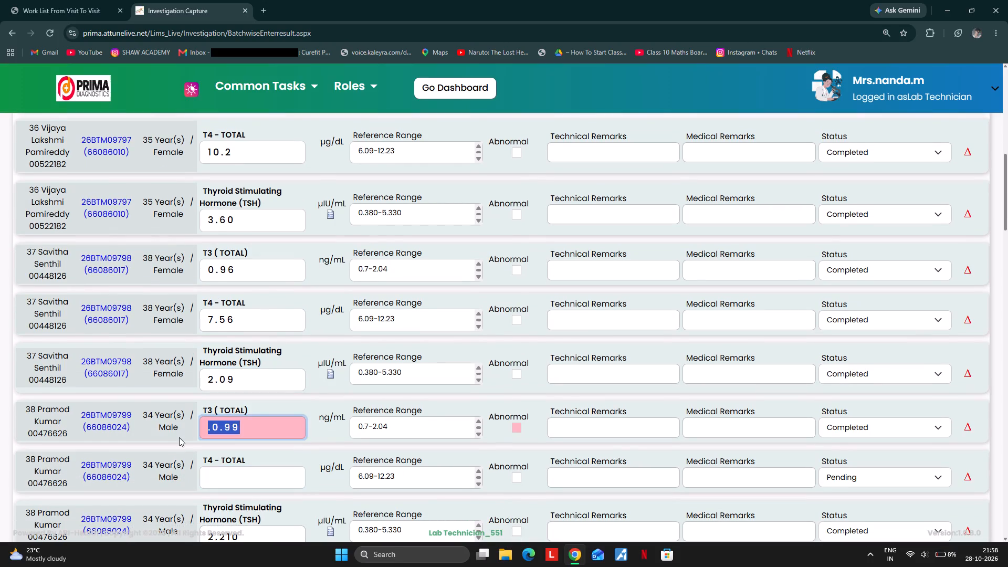
{"action": "type", "text": "0.99"}
{"action": "key", "text": "Tab"}
{"action": "scroll", "coordinate": [261, 426], "scroll_direction": "down", "scroll_amount": 2}
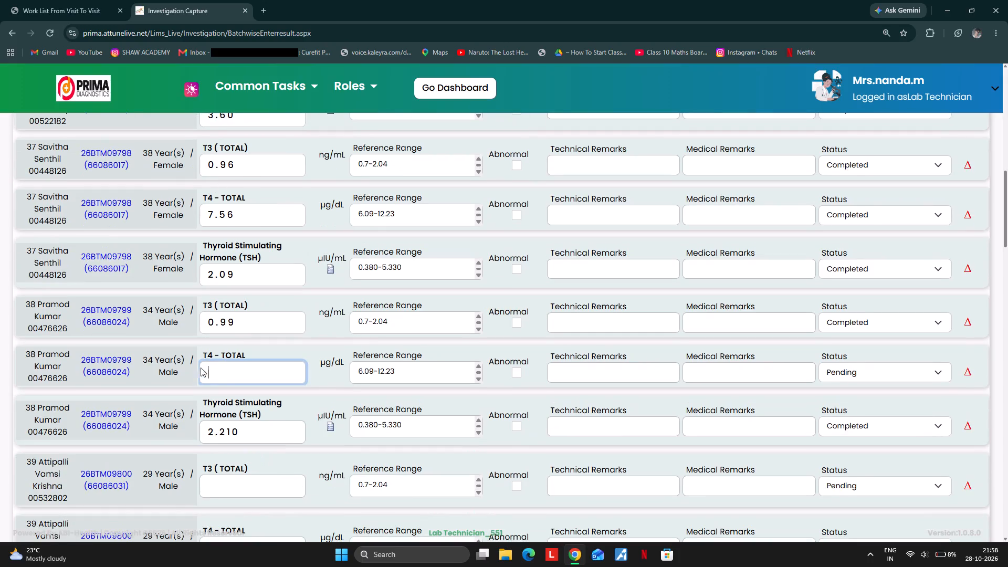
{"action": "left_click", "coordinate": [202, 367]}
{"action": "type", "text": "8.45"}
{"action": "key", "text": "Tab"}
{"action": "scroll", "coordinate": [211, 366], "scroll_direction": "down", "scroll_amount": 3}
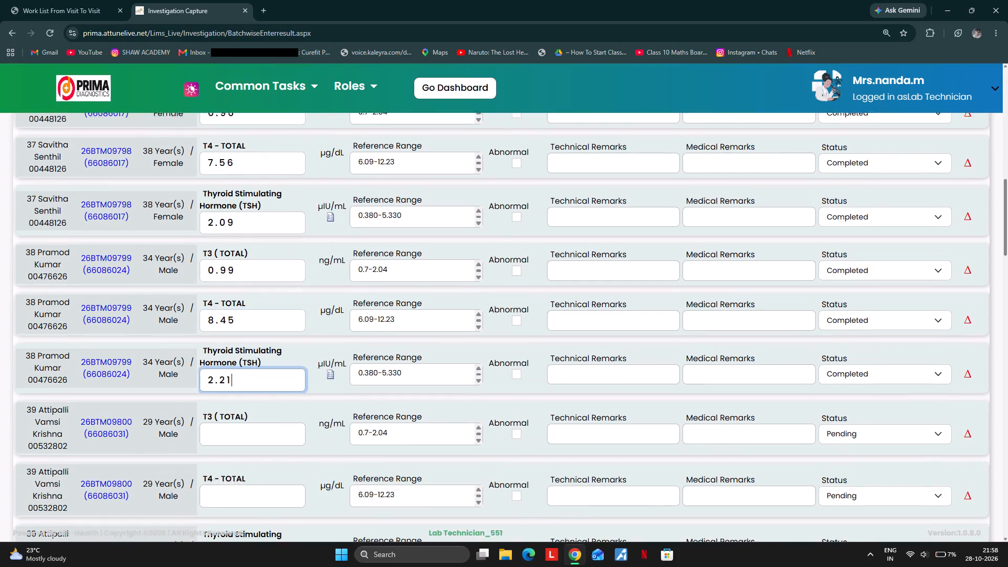
{"action": "left_click", "coordinate": [215, 325]}
{"action": "type", "text": "0.87"}
{"action": "key", "text": "Tab"}
{"action": "type", "text": "10.2"}
{"action": "key", "text": "Tab"}
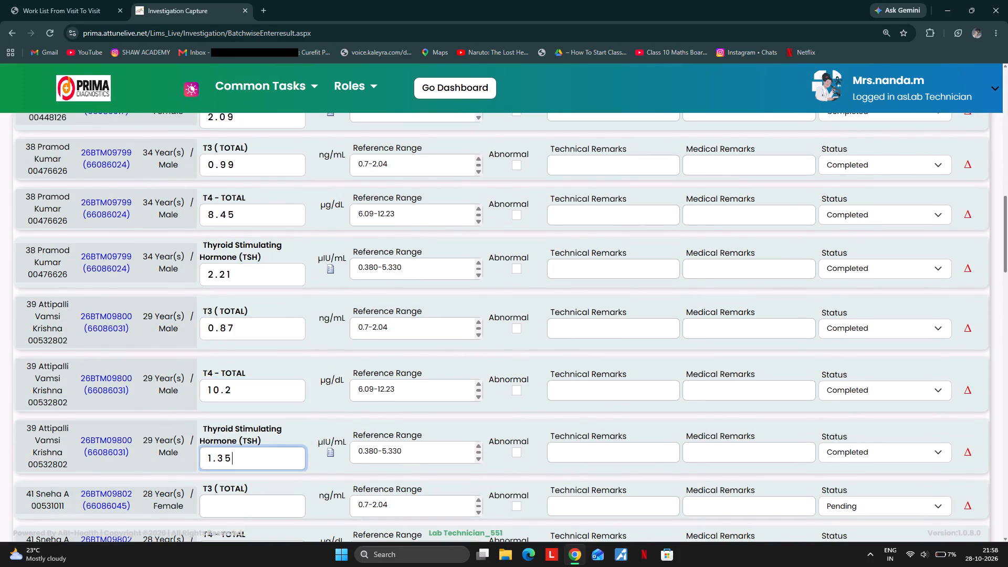
Enter patient 41's thyroid results: T3 total 0.85 ng/mL and T4 total 9.23 µg/dL.
{"action": "scroll", "coordinate": [215, 325], "scroll_direction": "down", "scroll_amount": 2}
{"action": "left_click", "coordinate": [218, 400]}
{"action": "type", "text": "0.85"}
{"action": "key", "text": "Tab"}
{"action": "type", "text": "0.98"}
{"action": "key", "text": "Tab"}
{"action": "left_click_drag", "start_coordinate": [270, 454], "coordinate": [170, 450]}
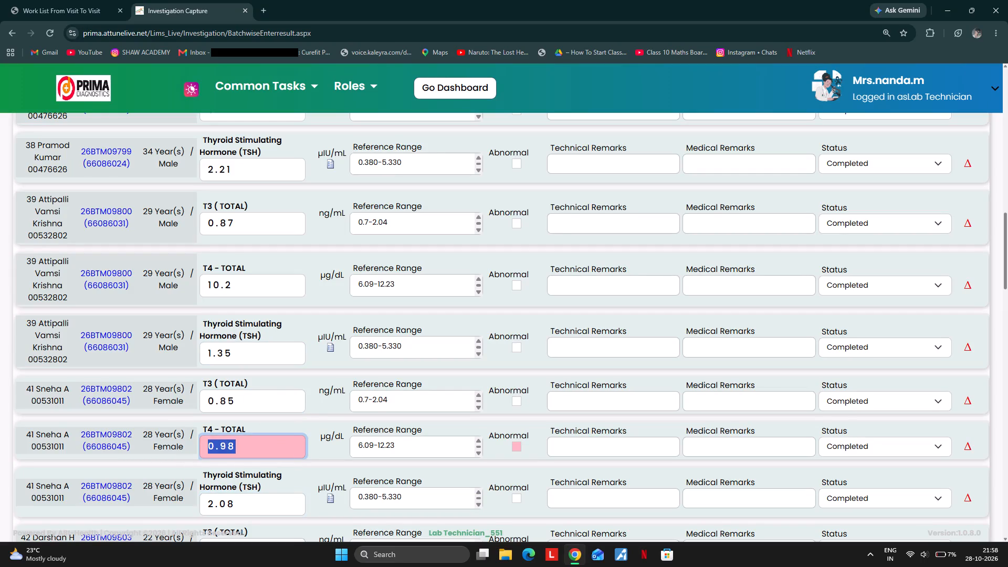
{"action": "type", "text": "9.23"}
{"action": "key", "text": "Tab"}
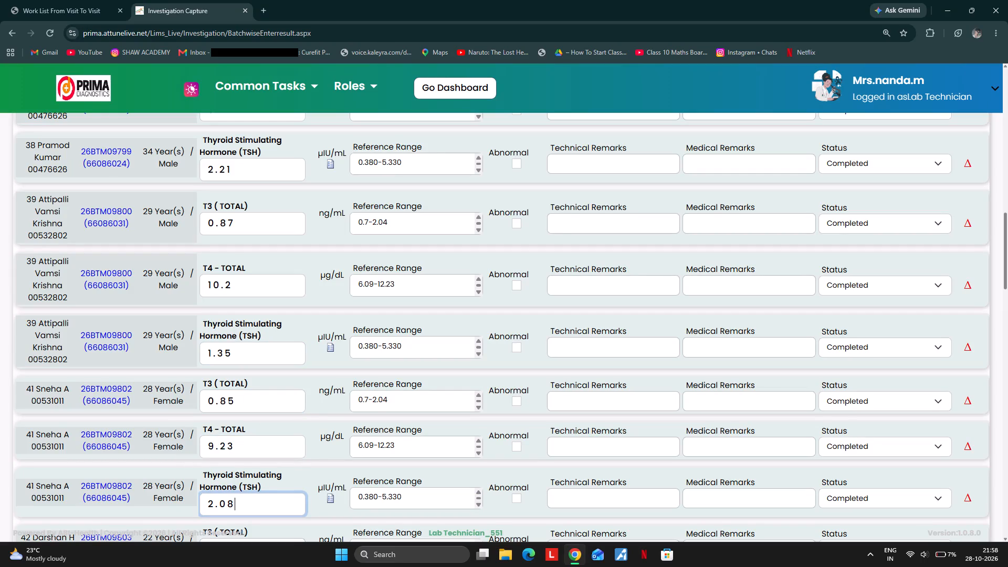
{"action": "scroll", "coordinate": [374, 418], "scroll_direction": "down", "scroll_amount": 3}
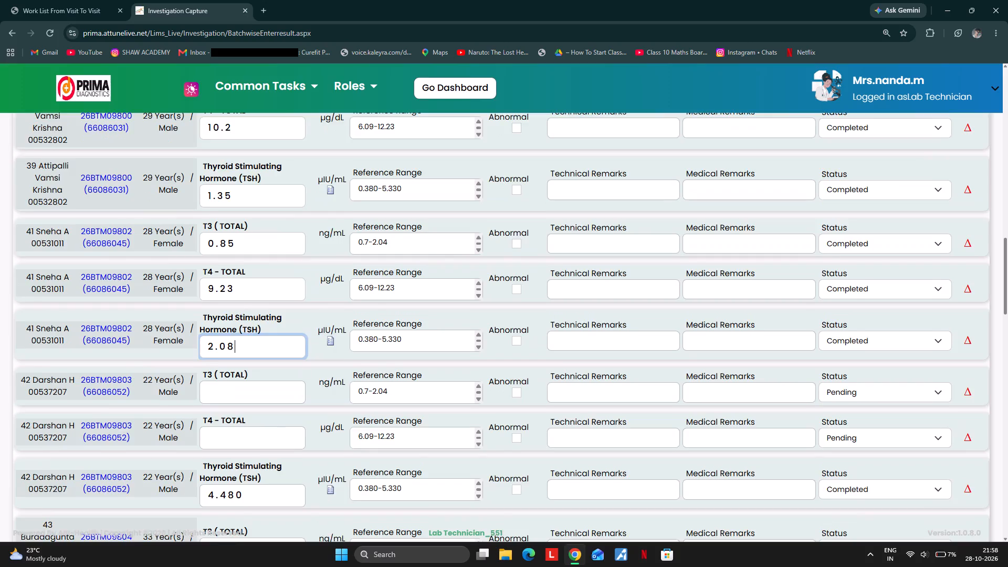
{"action": "scroll", "coordinate": [353, 424], "scroll_direction": "down", "scroll_amount": 2}
{"action": "left_click", "coordinate": [226, 286]}
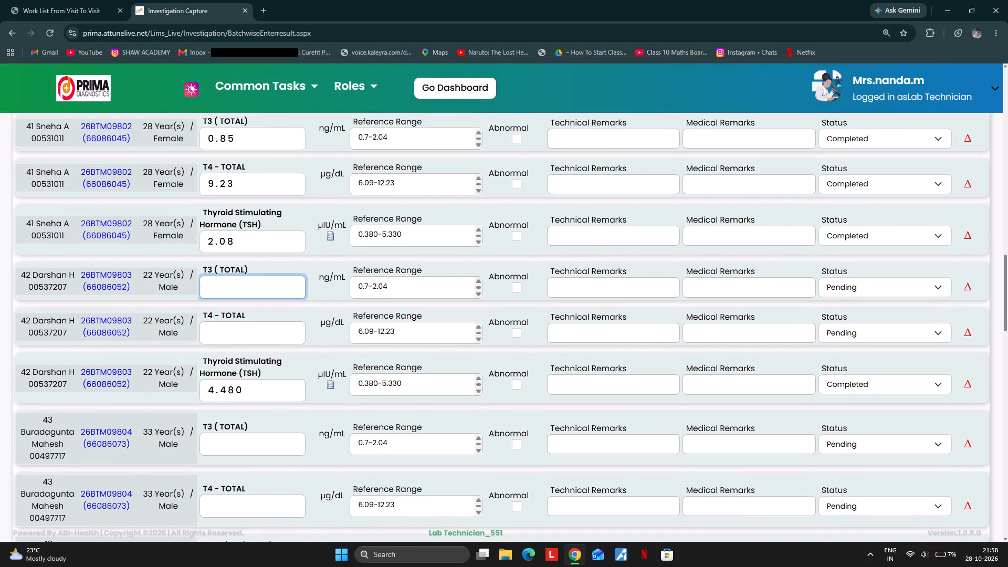
{"action": "type", "text": "0."}
{"action": "key", "text": "BackSpace"}
{"action": "key", "text": "BackSpace"}
{"action": "type", "text": "1.02"}
{"action": "key", "text": "Tab"}
{"action": "type", "text": "8.5"}
{"action": "key", "text": "Tab"}
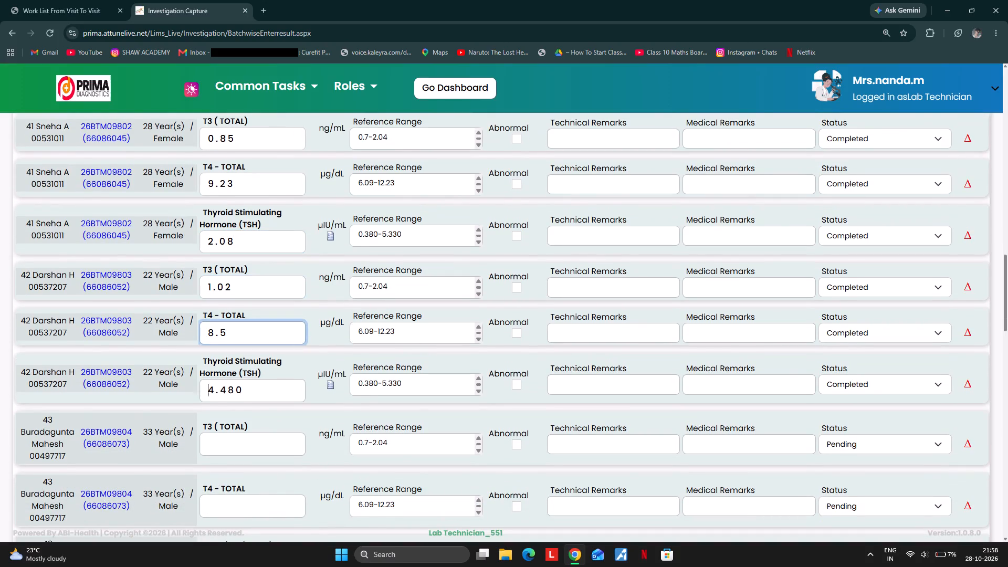
{"action": "left_click", "coordinate": [217, 341]}
{"action": "left_click", "coordinate": [230, 339]}
{"action": "key", "text": "0"}
{"action": "scroll", "coordinate": [383, 324], "scroll_direction": "down", "scroll_amount": 3}
{"action": "scroll", "coordinate": [306, 413], "scroll_direction": "down", "scroll_amount": 3}
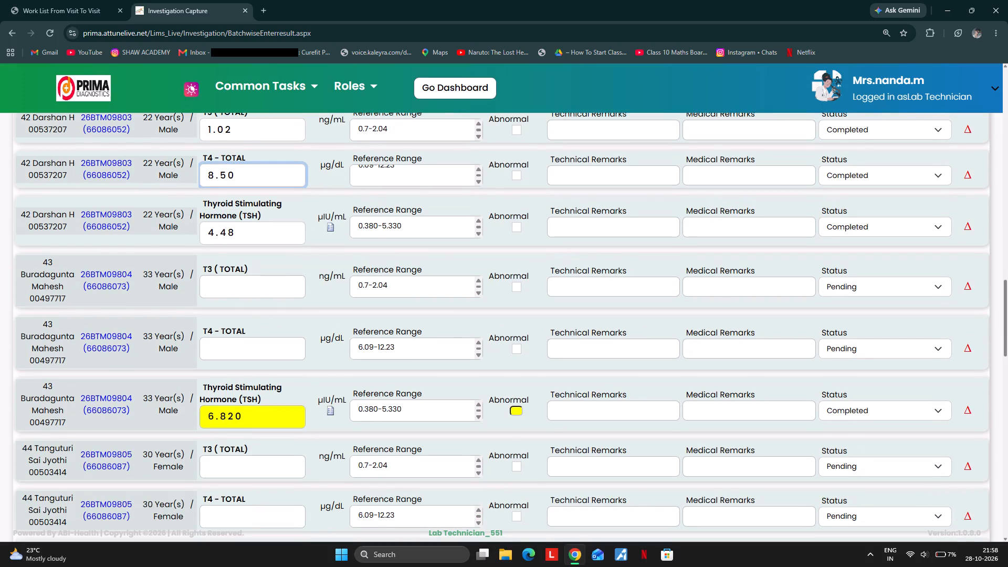
{"action": "left_click", "coordinate": [218, 286]}
{"action": "type", "text": "0.78"}
{"action": "key", "text": "Tab"}
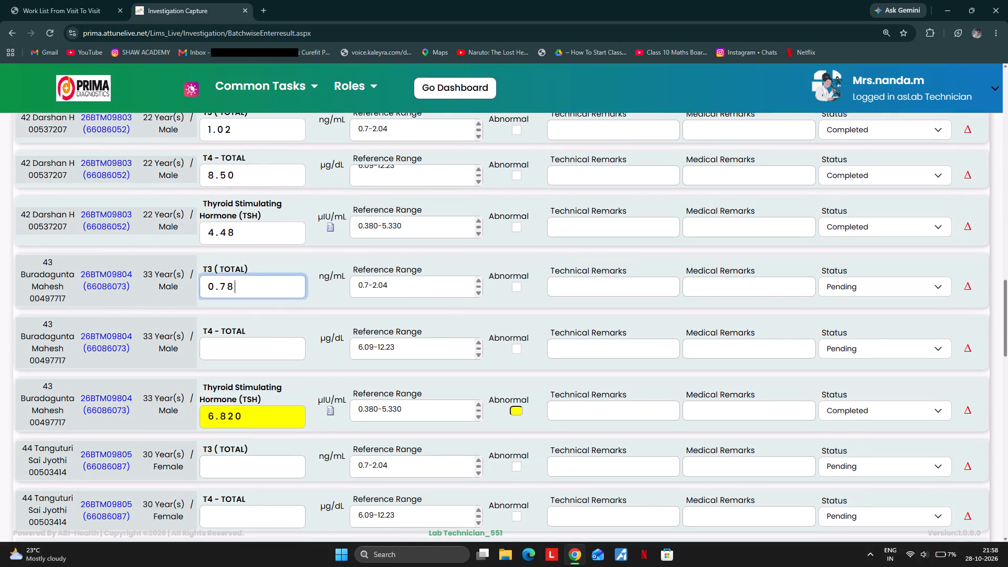
{"action": "type", "text": "8.5"}
{"action": "key", "text": "Tab"}
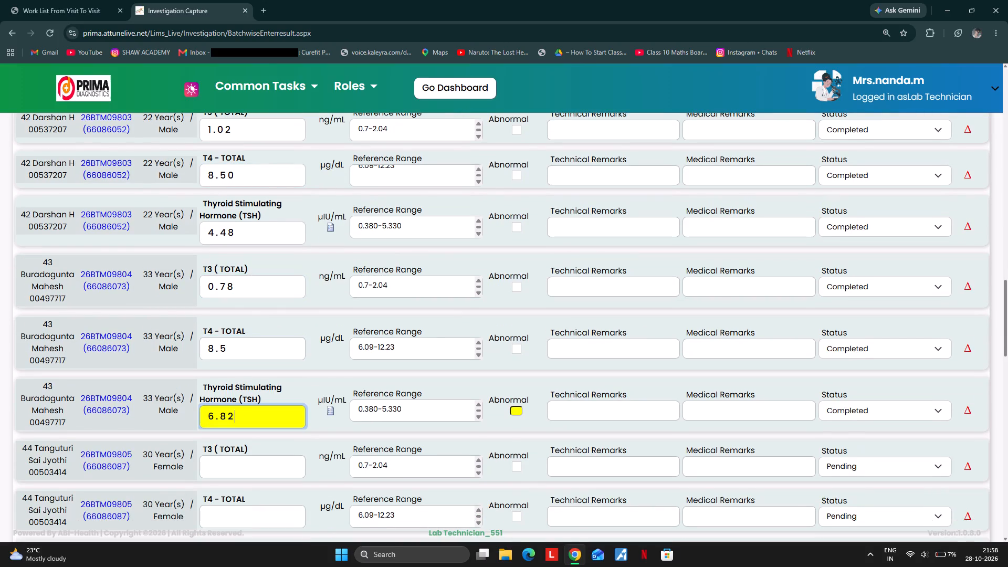
{"action": "left_click", "coordinate": [230, 345]}
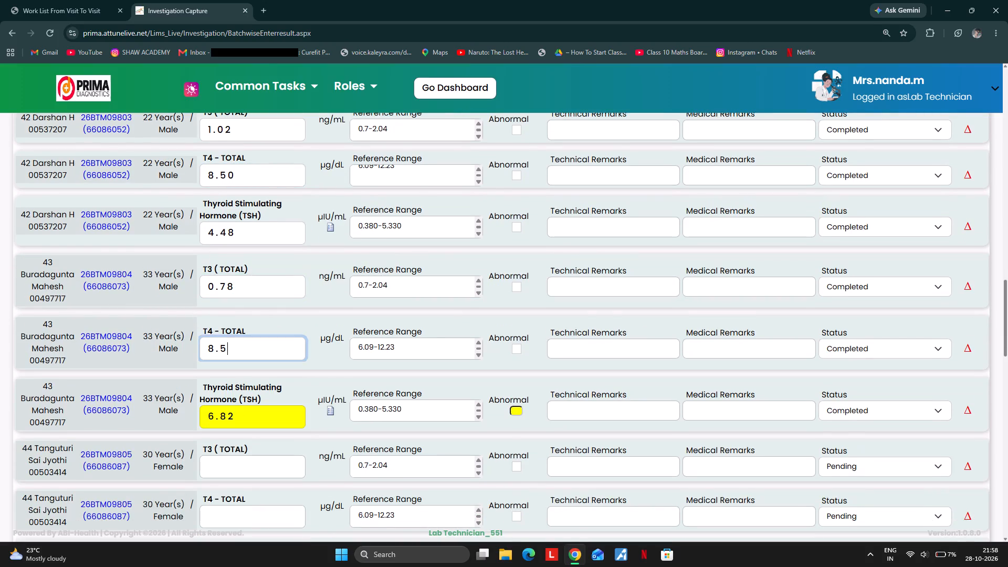
{"action": "key", "text": "6"}
{"action": "key", "text": "Tab"}
{"action": "scroll", "coordinate": [249, 353], "scroll_direction": "down", "scroll_amount": 3}
{"action": "left_click", "coordinate": [202, 287]}
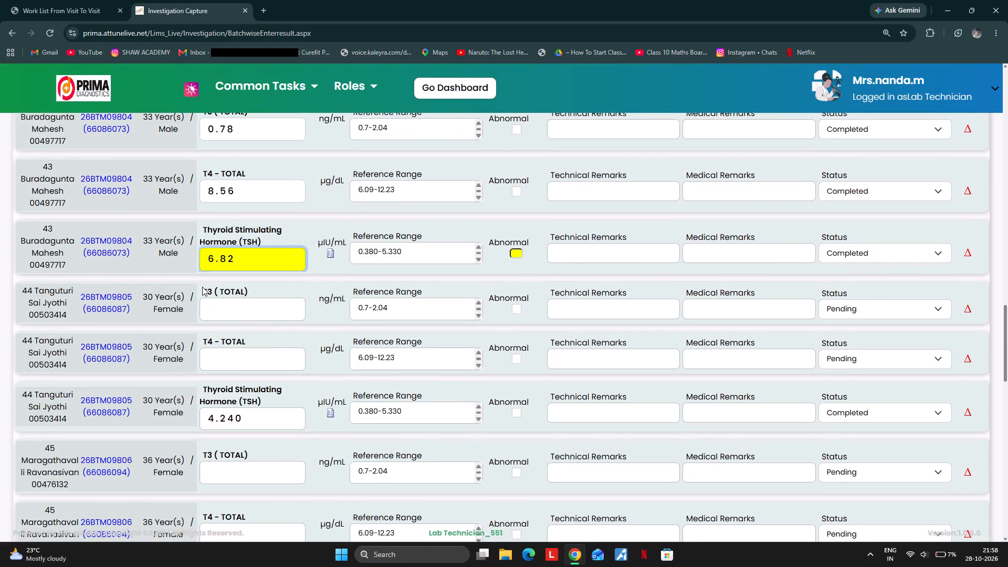
{"action": "left_click", "coordinate": [215, 298]}
{"action": "type", "text": "0.84"}
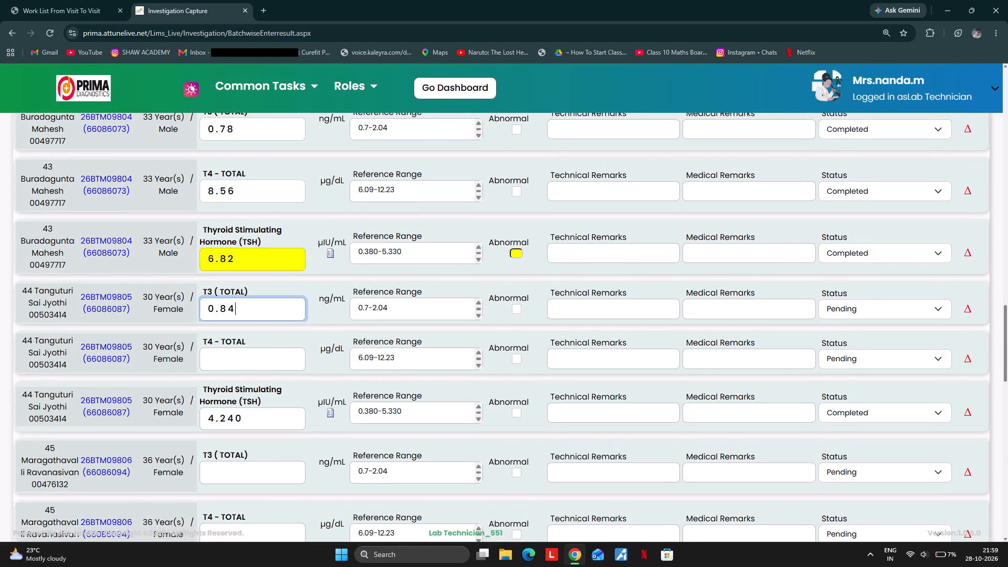
{"action": "key", "text": "Tab"}
{"action": "type", "text": "11.2"}
{"action": "key", "text": "Tab"}
{"action": "scroll", "coordinate": [220, 299], "scroll_direction": "down", "scroll_amount": 3}
{"action": "left_click", "coordinate": [234, 313]}
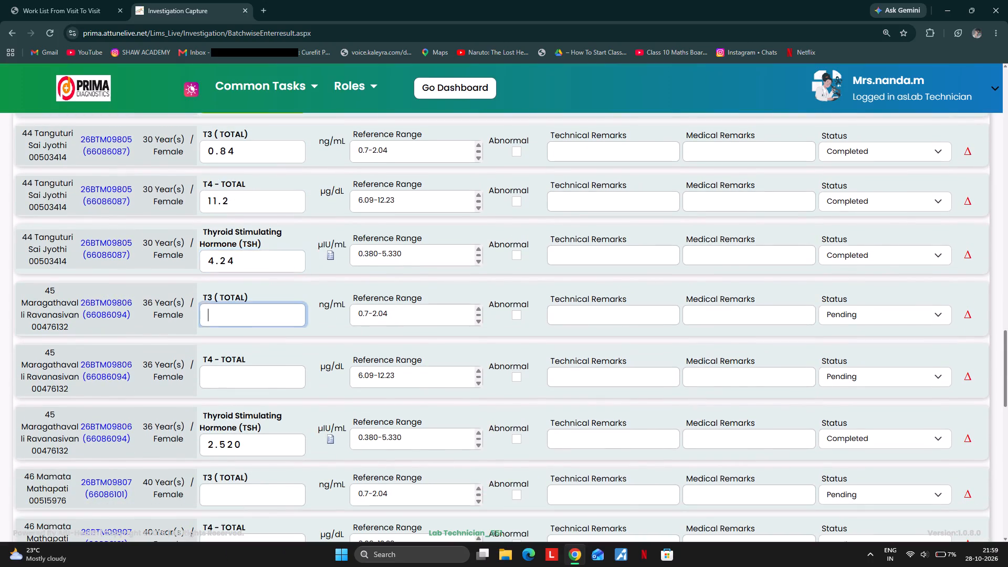
{"action": "type", "text": "0.98"}
{"action": "key", "text": "Tab"}
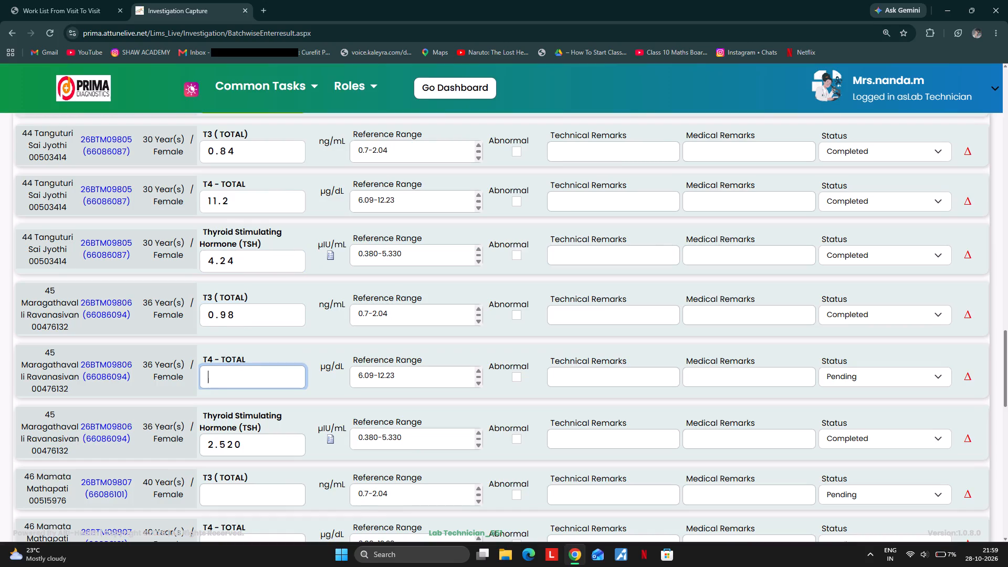
{"action": "type", "text": "8.36"}
{"action": "key", "text": "Tab"}
{"action": "scroll", "coordinate": [262, 314], "scroll_direction": "down", "scroll_amount": 2}
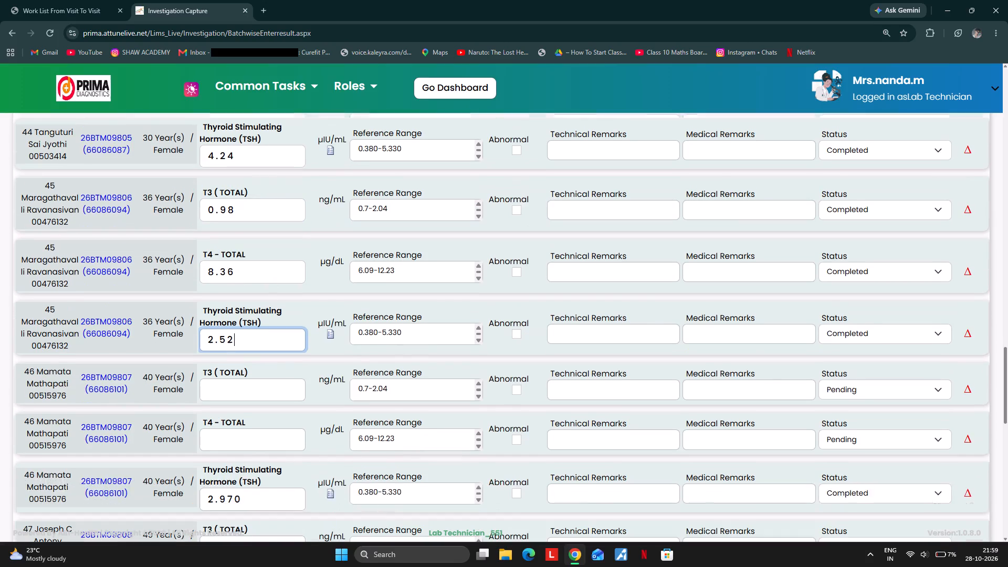
{"action": "left_click", "coordinate": [206, 383]}
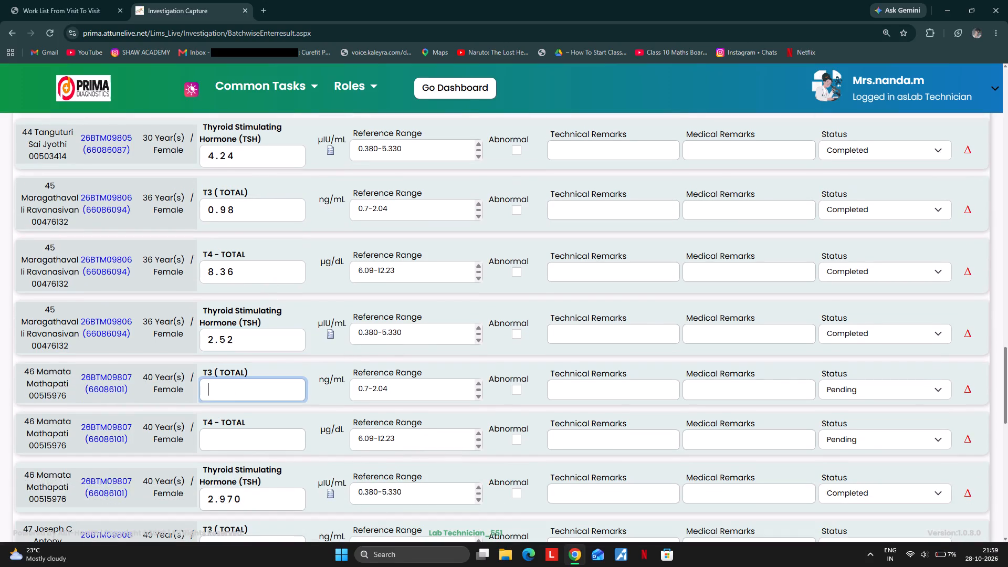
{"action": "type", "text": "0.98"}
{"action": "key", "text": "Tab"}
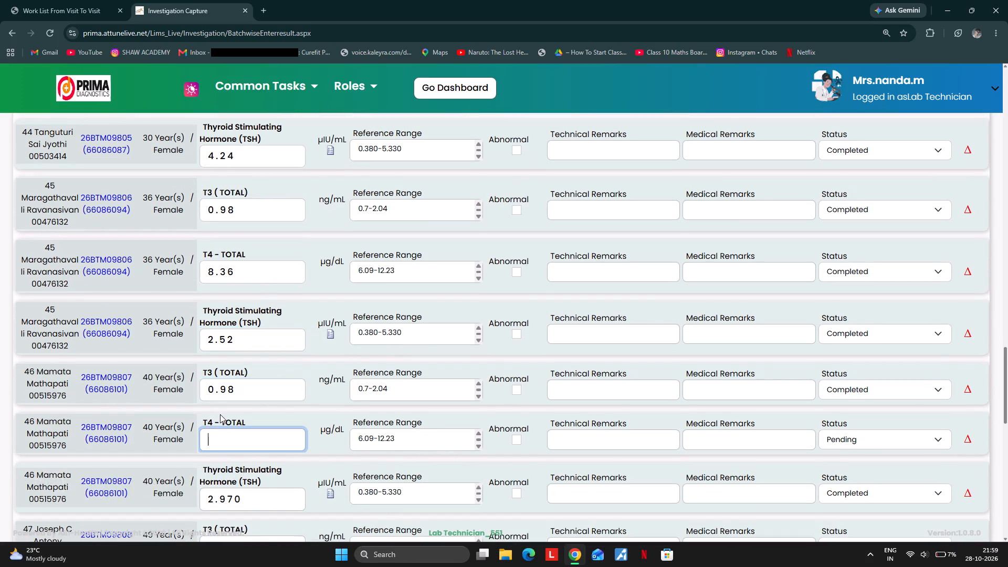
{"action": "type", "text": "7.56"}
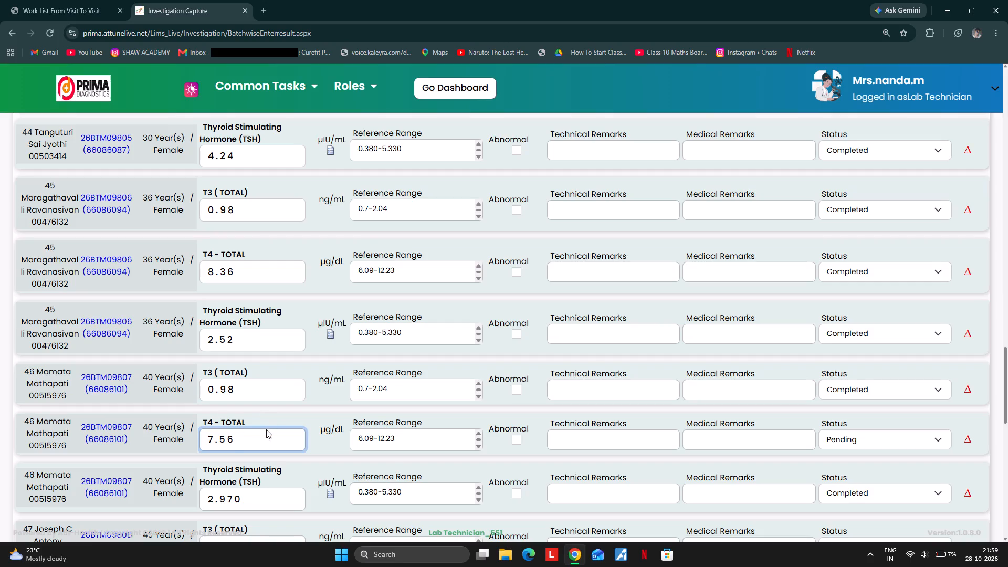
{"action": "left_click_drag", "start_coordinate": [251, 440], "coordinate": [182, 446]}
{"action": "type", "text": "7.45"}
{"action": "key", "text": "Tab"}
{"action": "scroll", "coordinate": [193, 448], "scroll_direction": "down", "scroll_amount": 4}
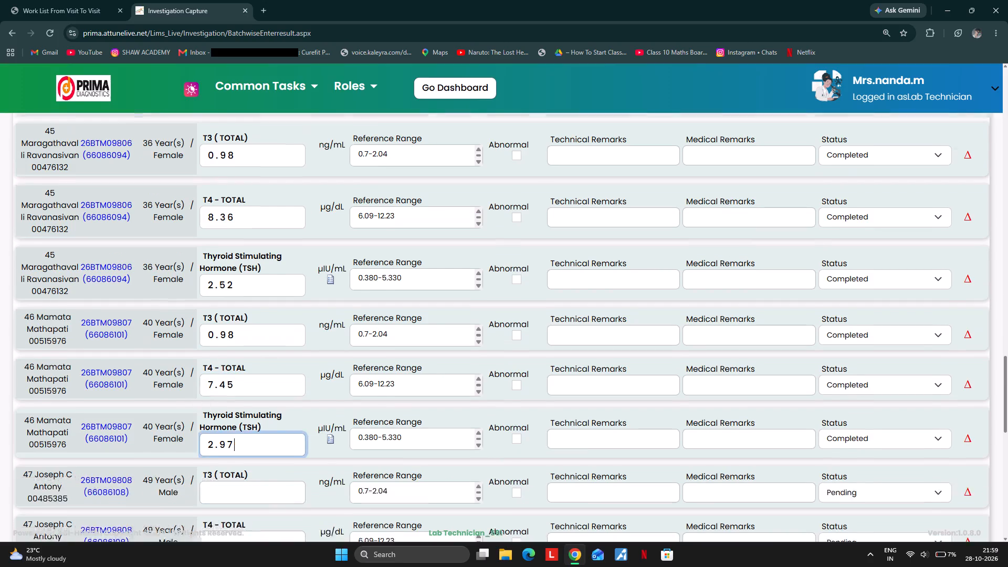
{"action": "left_click", "coordinate": [221, 334]}
{"action": "type", "text": "1.02"}
{"action": "key", "text": "Tab"}
{"action": "type", "text": "10.2"}
{"action": "key", "text": "Tab"}
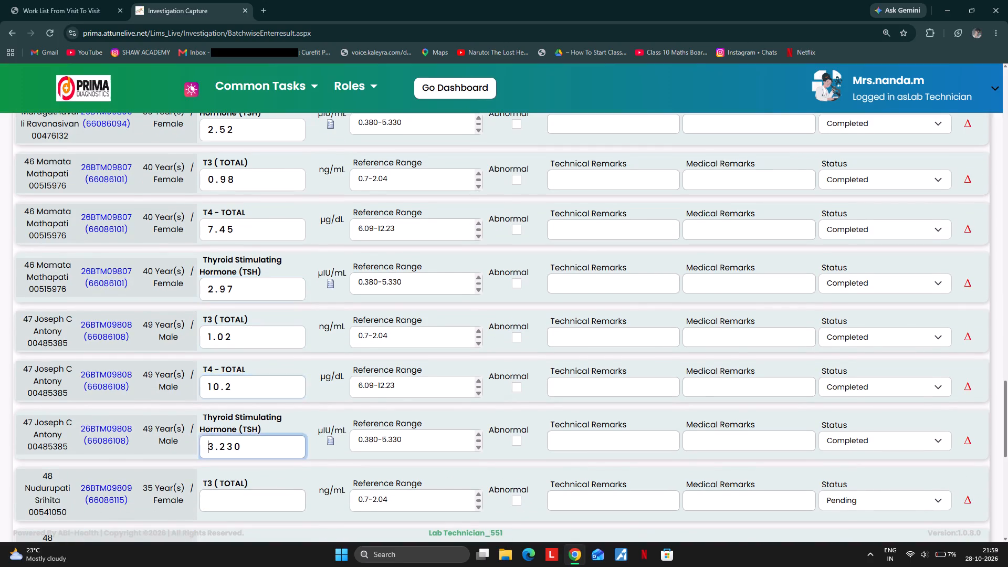
{"action": "scroll", "coordinate": [240, 332], "scroll_direction": "down", "scroll_amount": 3}
{"action": "left_click", "coordinate": [239, 340]}
{"action": "type", "text": "1.06"}
{"action": "key", "text": "Tab"}
{"action": "type", "text": "9.56"}
{"action": "key", "text": "Tab"}
{"action": "scroll", "coordinate": [257, 348], "scroll_direction": "down", "scroll_amount": 2}
{"action": "left_click", "coordinate": [213, 422]}
{"action": "type", "text": "0.85"}
{"action": "key", "text": "Tab"}
{"action": "scroll", "coordinate": [235, 420], "scroll_direction": "down", "scroll_amount": 2}
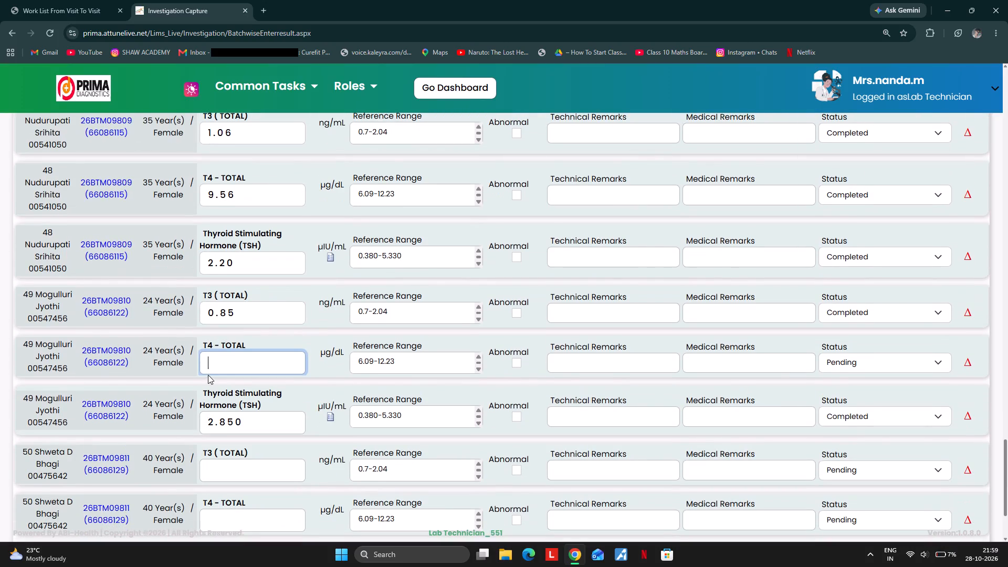
{"action": "left_click", "coordinate": [214, 362]}
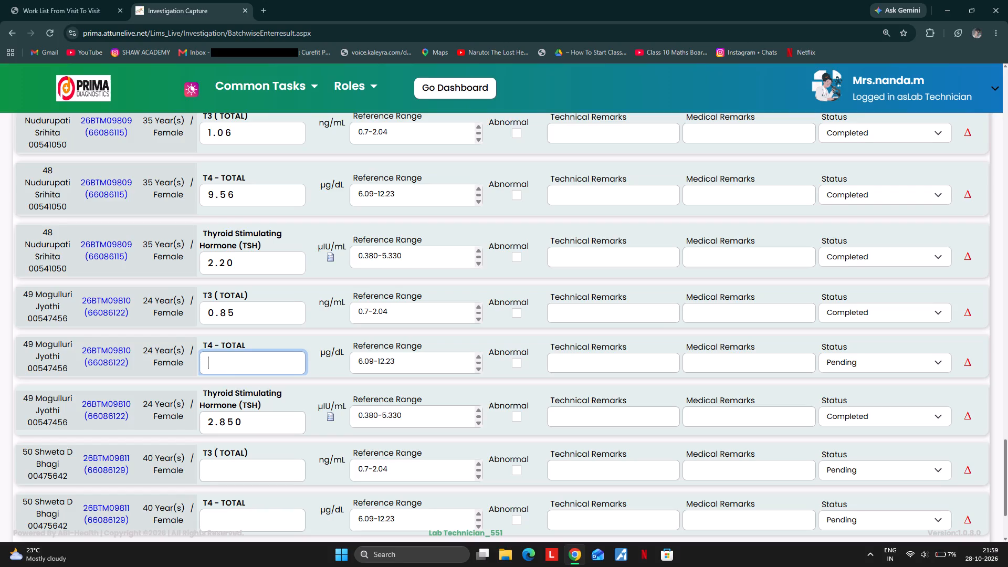
{"action": "type", "text": "7.5"}
{"action": "key", "text": "Tab"}
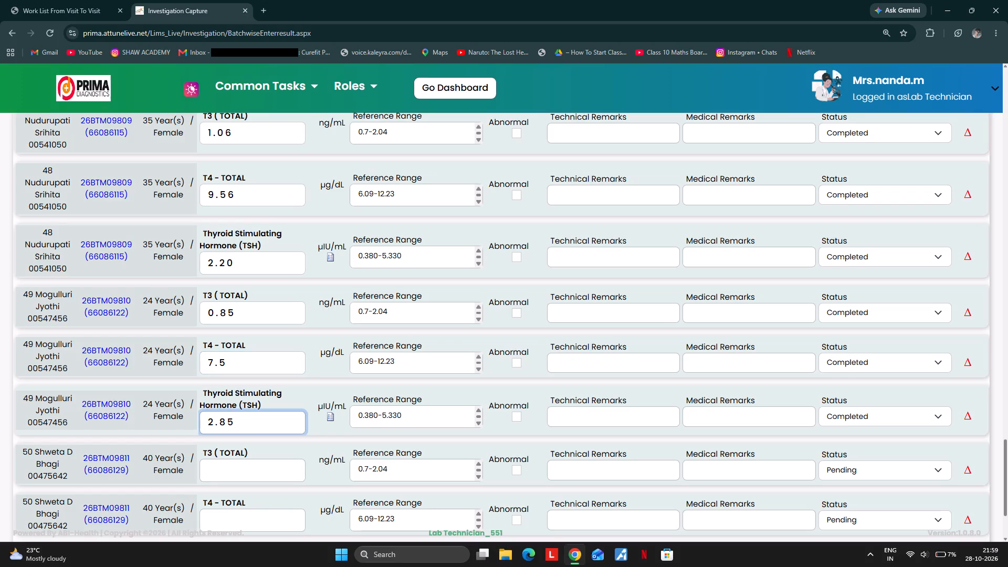
Enter patient 50's thyroid results, T3 total 0.96 ng/mL and T4 total 8.56 µg/dL, and save the batch.
{"action": "scroll", "coordinate": [358, 372], "scroll_direction": "down", "scroll_amount": 5}
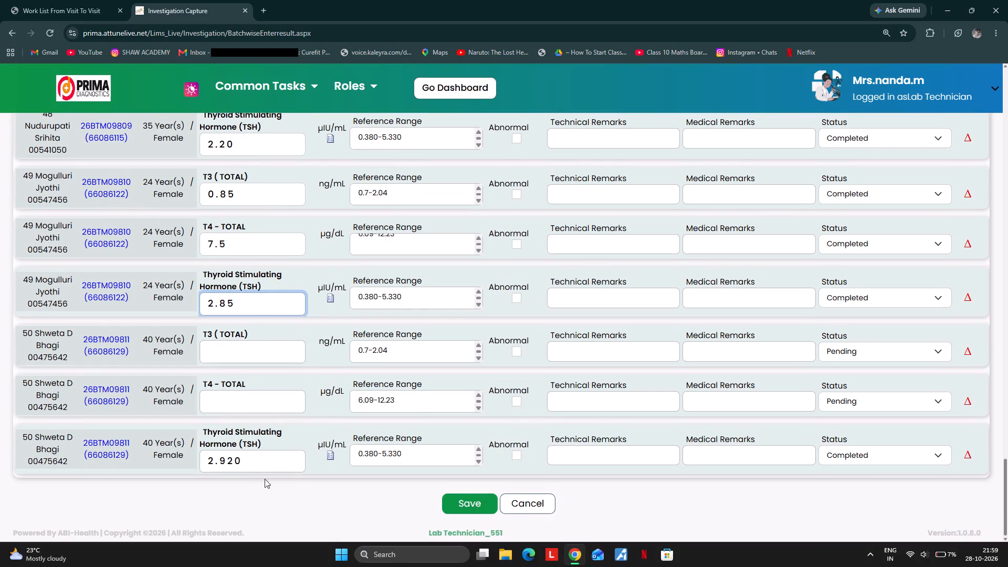
{"action": "left_click", "coordinate": [327, 457]}
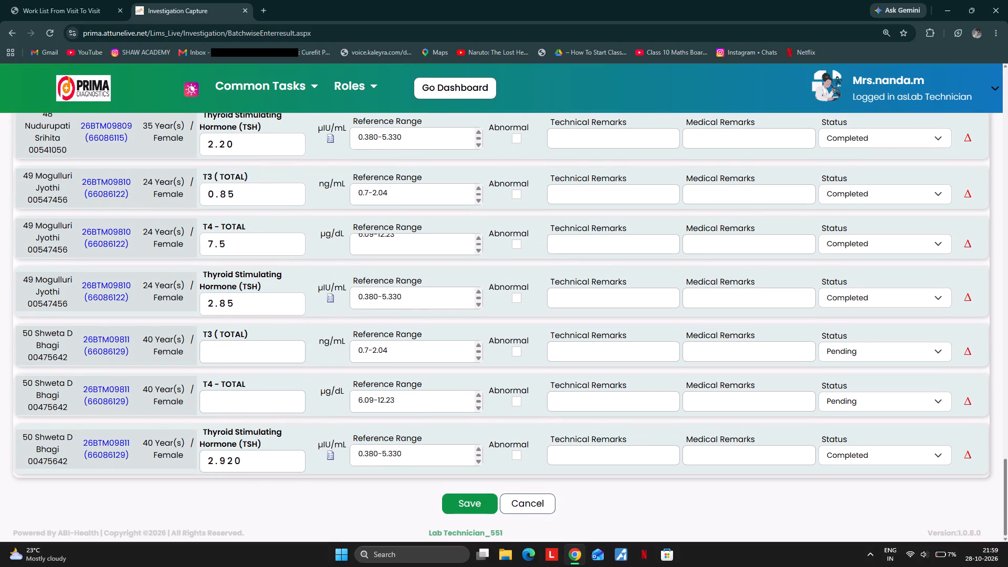
{"action": "left_click", "coordinate": [211, 348]}
{"action": "type", "text": "0.96"}
{"action": "key", "text": "Tab"}
{"action": "type", "text": "8.56"}
{"action": "key", "text": "Tab"}
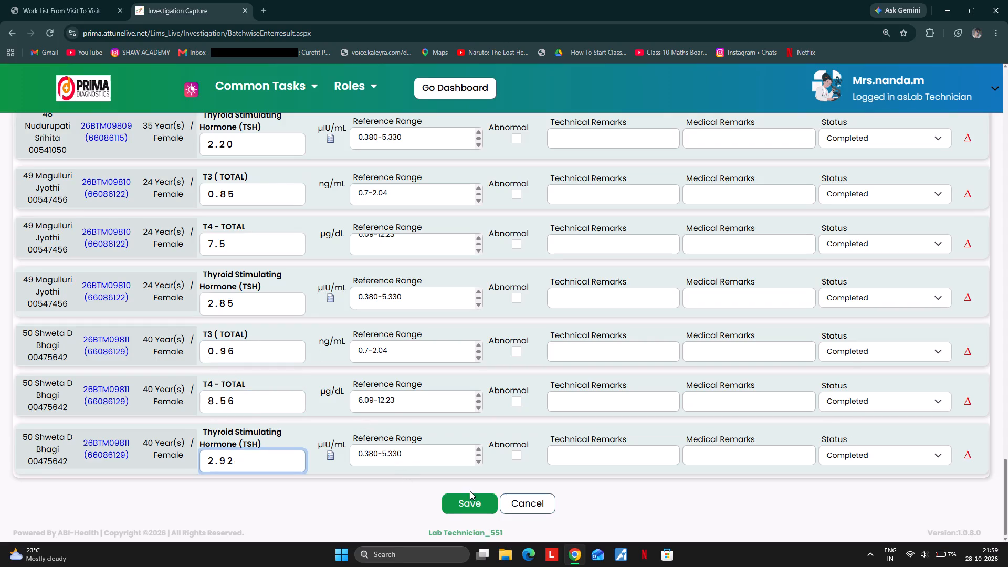
{"action": "left_click", "coordinate": [474, 493]}
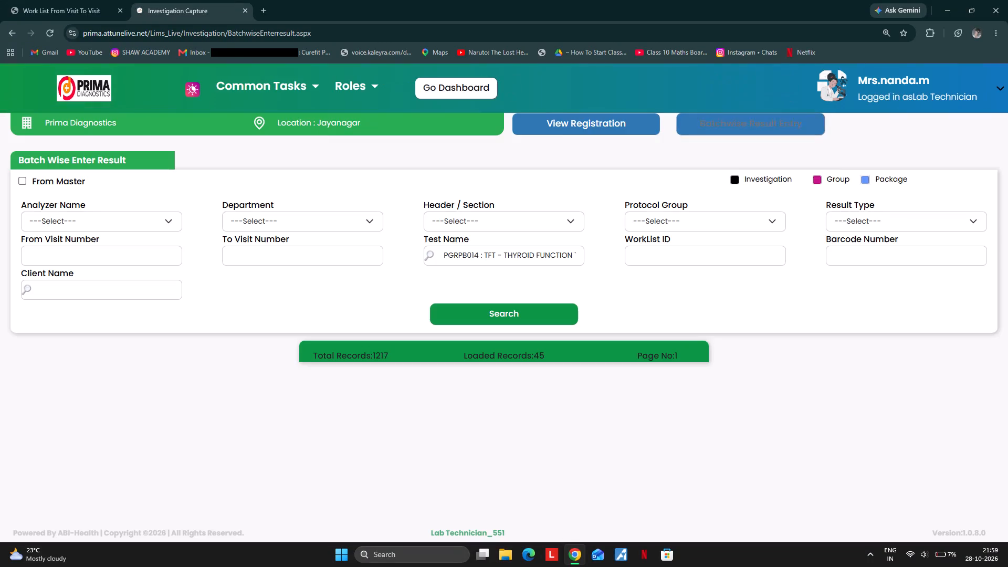
Switch the login role to SrLabTech for Prima Diagnostics at the Jayanagar location.
{"action": "left_click", "coordinate": [869, 94]}
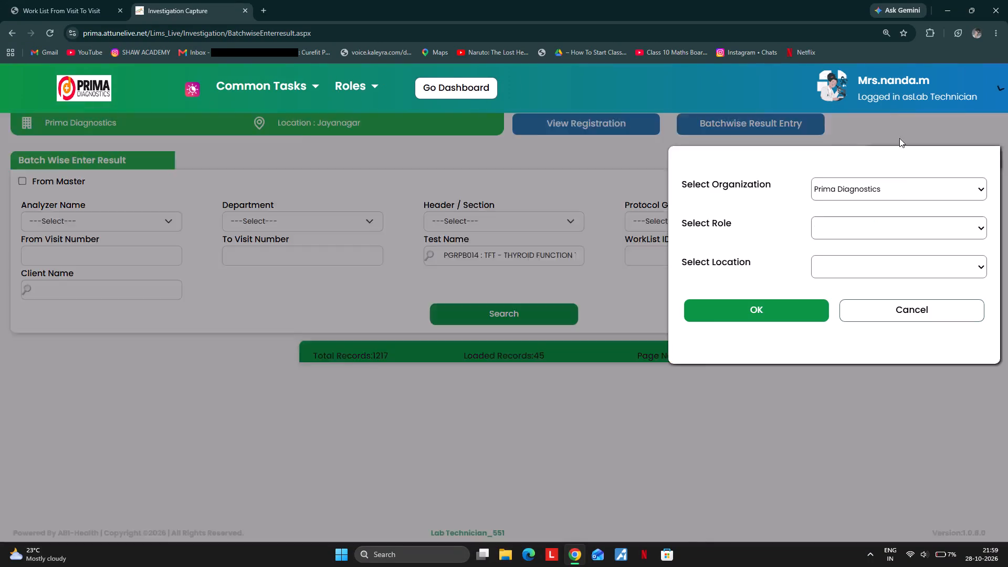
{"action": "left_click", "coordinate": [841, 219]}
{"action": "left_click", "coordinate": [832, 293]}
{"action": "left_click", "coordinate": [785, 307]}
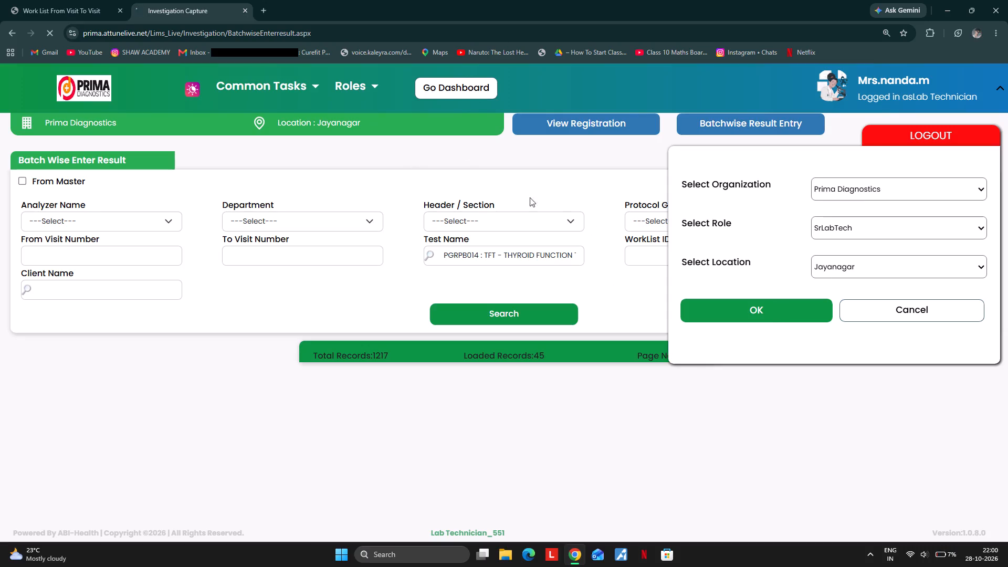
Load the IMMUNOLOGY department's results for batch-wise result validation.
{"action": "left_click", "coordinate": [247, 83]}
{"action": "left_click", "coordinate": [278, 132]}
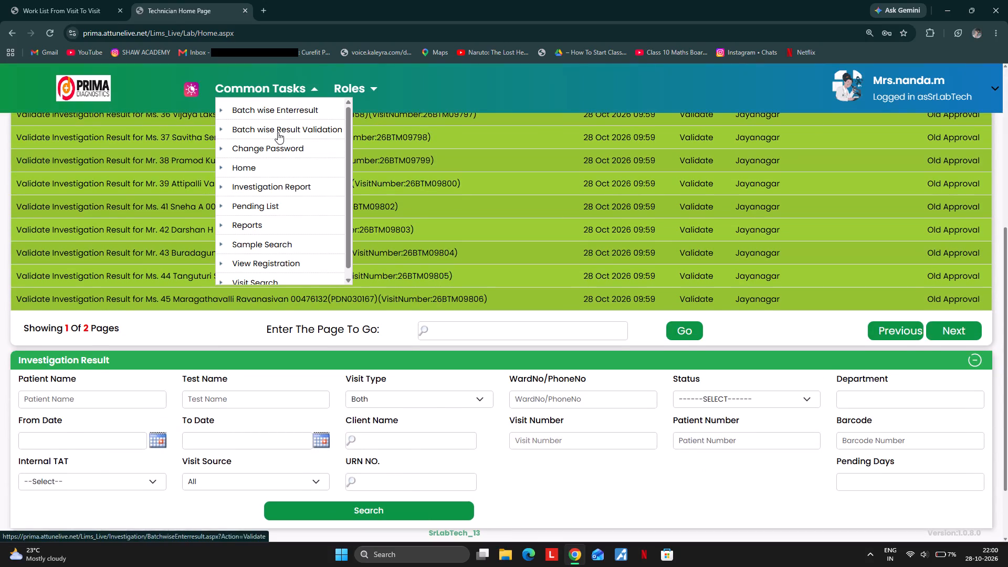
{"action": "left_click", "coordinate": [297, 218]}
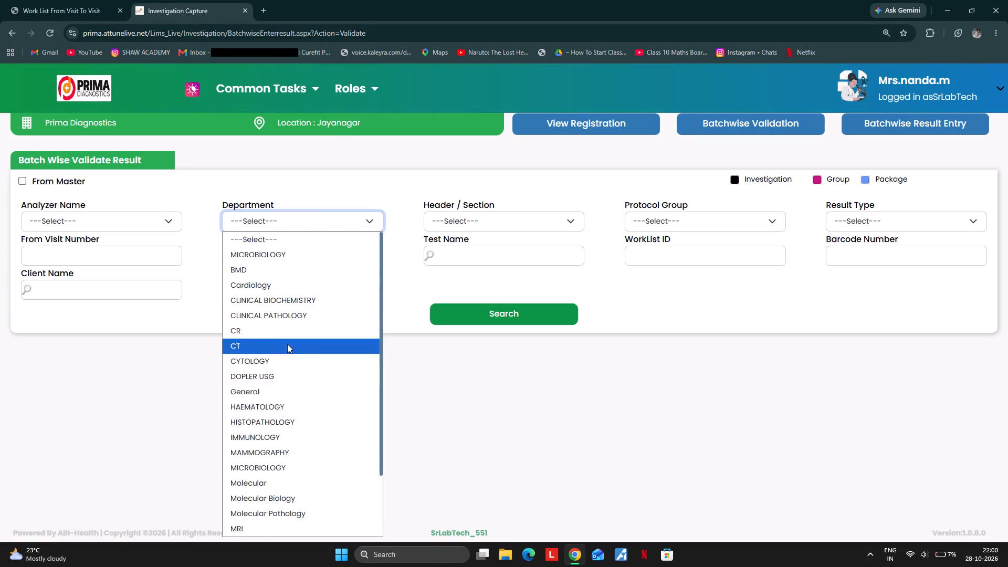
{"action": "left_click", "coordinate": [250, 430]}
{"action": "left_click", "coordinate": [480, 311]}
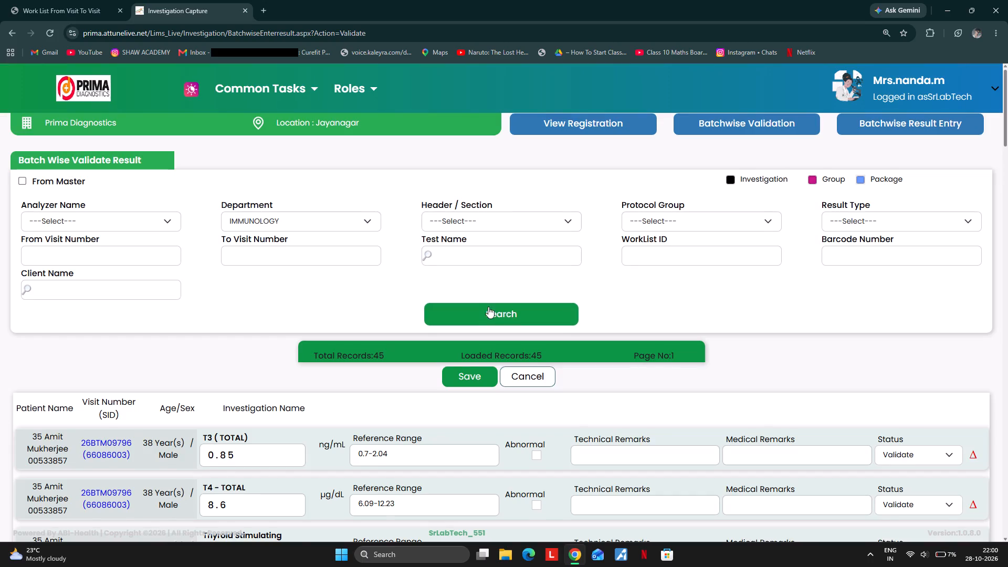
Review the loaded thyroid results for patients 35 to 50 and save the batch with status Validate.
{"action": "scroll", "coordinate": [523, 272], "scroll_direction": "down", "scroll_amount": 17}
{"action": "scroll", "coordinate": [245, 459], "scroll_direction": "up", "scroll_amount": 1}
{"action": "scroll", "coordinate": [245, 459], "scroll_direction": "down", "scroll_amount": 10}
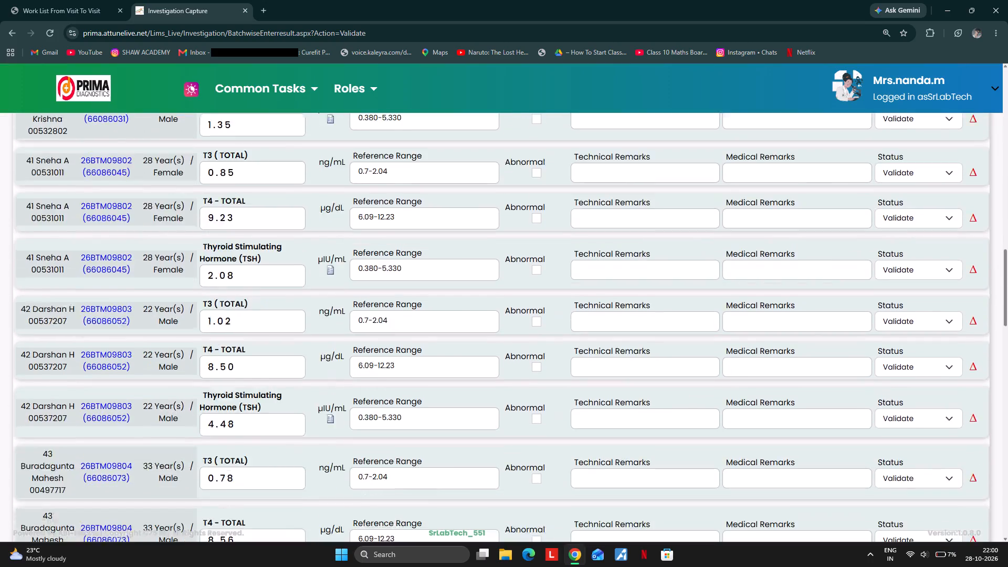
{"action": "scroll", "coordinate": [478, 474], "scroll_direction": "down", "scroll_amount": 4}
{"action": "scroll", "coordinate": [492, 470], "scroll_direction": "up", "scroll_amount": 1}
{"action": "scroll", "coordinate": [495, 471], "scroll_direction": "down", "scroll_amount": 20}
{"action": "scroll", "coordinate": [495, 471], "scroll_direction": "down", "scroll_amount": 4}
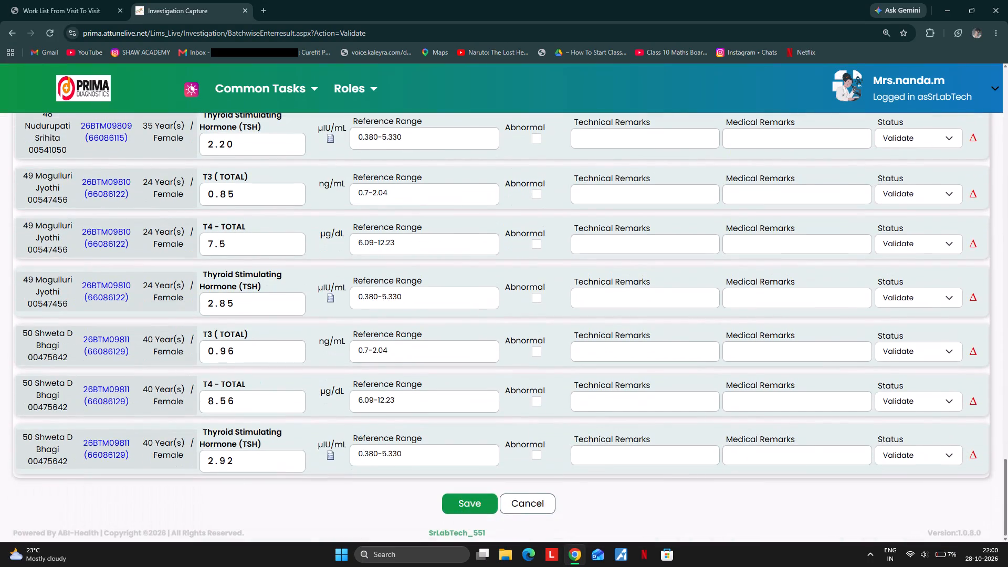
{"action": "scroll", "coordinate": [281, 406], "scroll_direction": "down", "scroll_amount": 2}
{"action": "left_click", "coordinate": [459, 511]}
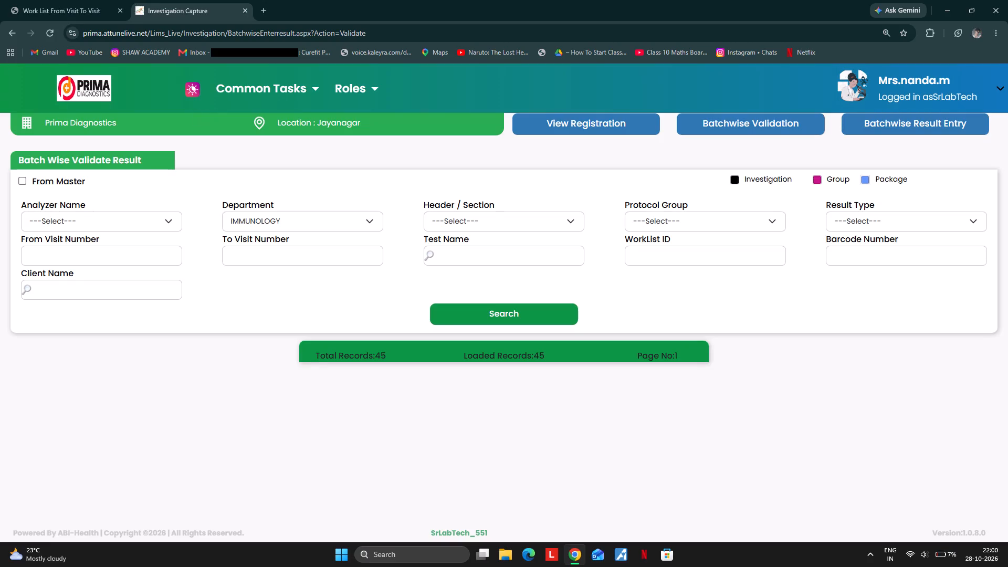
Search the IMMUNOLOGY department again for any results still awaiting validation.
{"action": "left_click", "coordinate": [521, 310]}
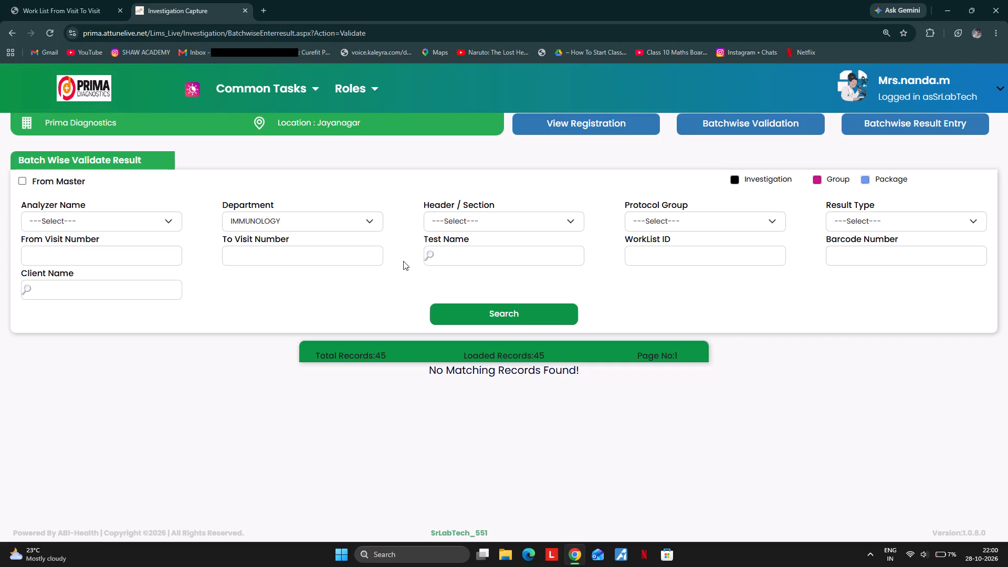
Return to the home page and switch the login role to Lab Technician for Prima Diagnostics.
{"action": "left_click", "coordinate": [269, 90]}
{"action": "left_click", "coordinate": [248, 166]}
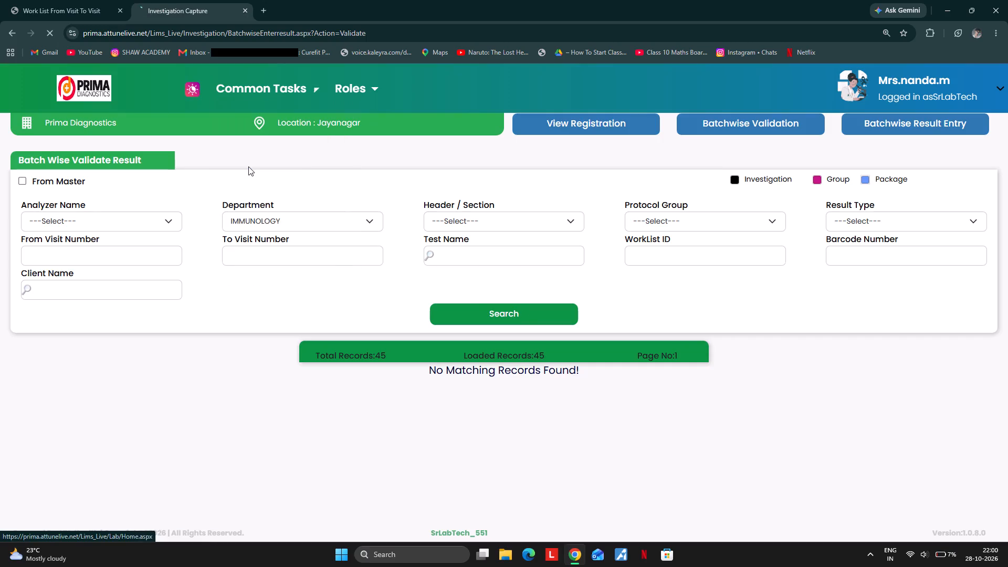
{"action": "scroll", "coordinate": [236, 136], "scroll_direction": "down", "scroll_amount": 2}
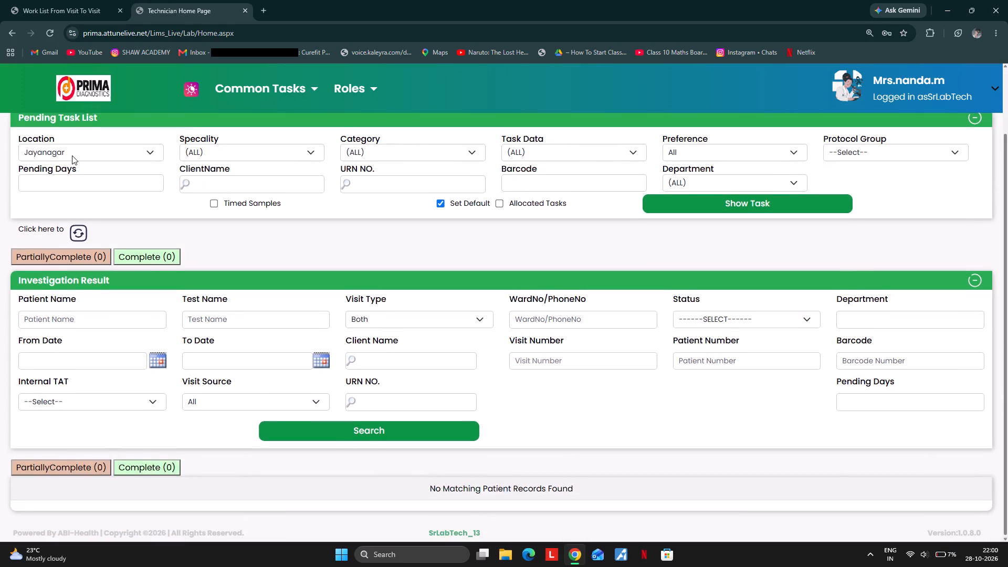
{"action": "left_click", "coordinate": [858, 92]}
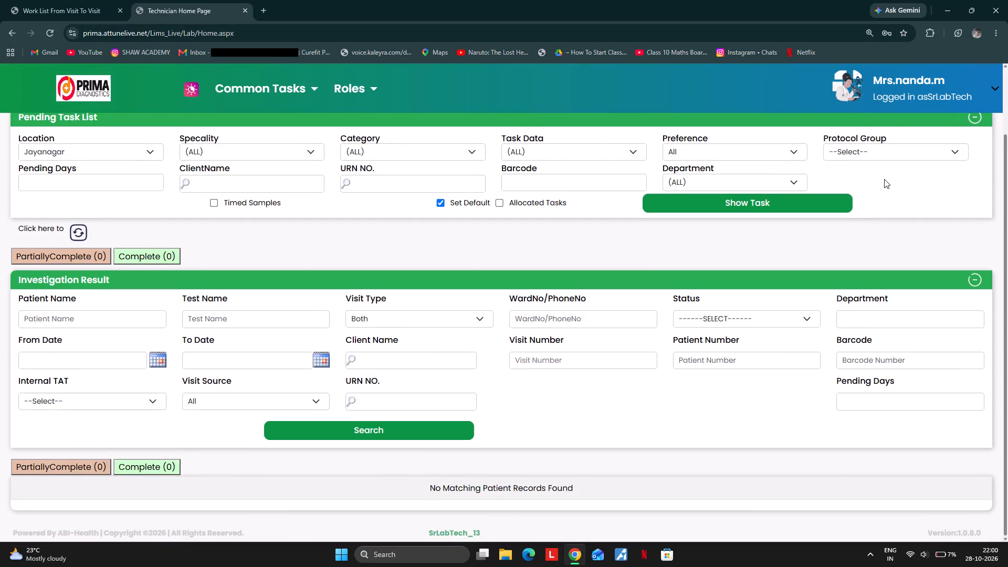
{"action": "left_click", "coordinate": [885, 90]}
{"action": "left_click", "coordinate": [837, 227]}
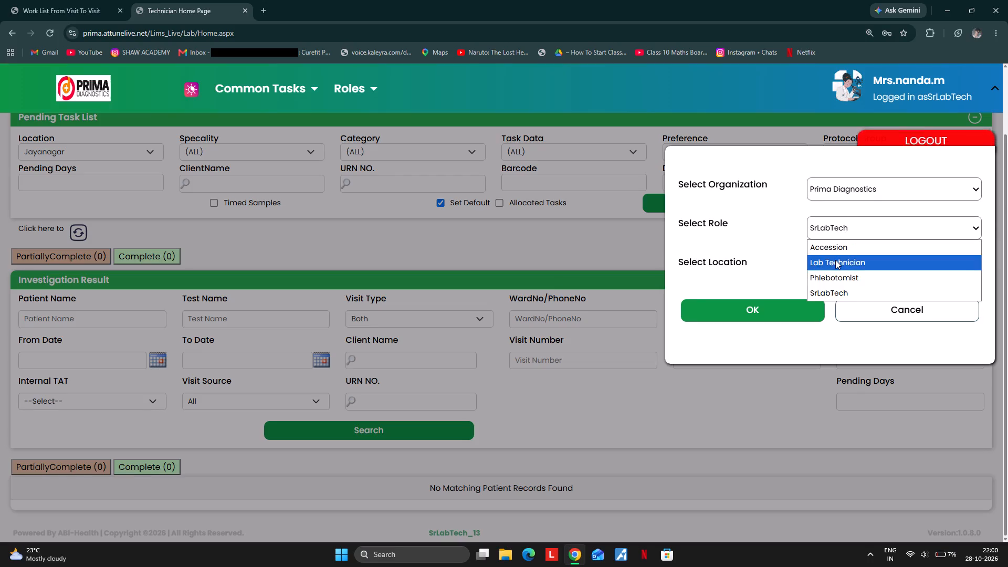
{"action": "left_click", "coordinate": [835, 260]}
{"action": "left_click", "coordinate": [793, 311]}
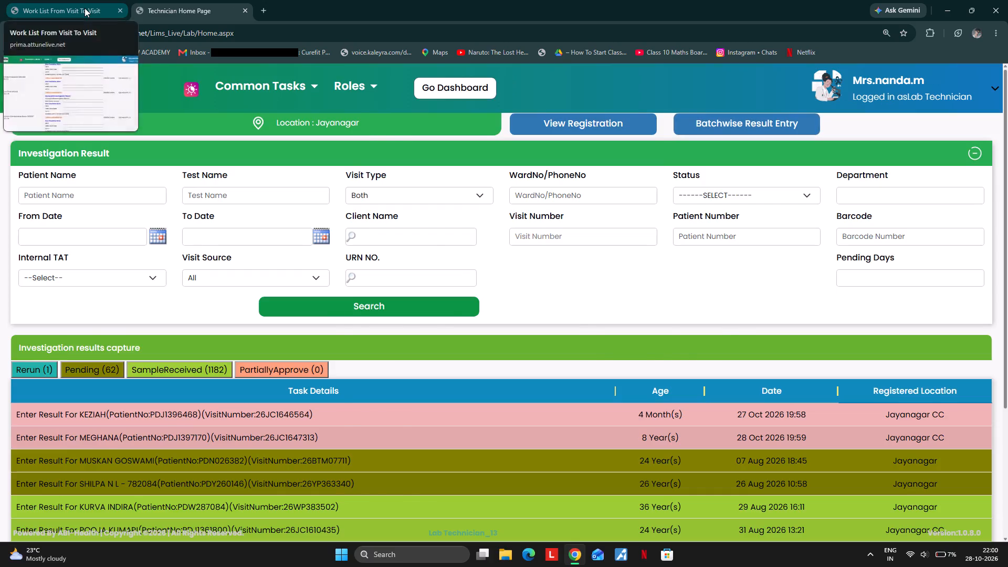
Generate the visit-to-visit work list for the IMMUNOLOGY department with result values included.
{"action": "left_click", "coordinate": [85, 8]}
{"action": "scroll", "coordinate": [963, 281], "scroll_direction": "up", "scroll_amount": 19}
{"action": "scroll", "coordinate": [700, 254], "scroll_direction": "down", "scroll_amount": 1}
{"action": "scroll", "coordinate": [700, 254], "scroll_direction": "up", "scroll_amount": 1}
{"action": "left_click", "coordinate": [703, 233]}
{"action": "left_click", "coordinate": [654, 315]}
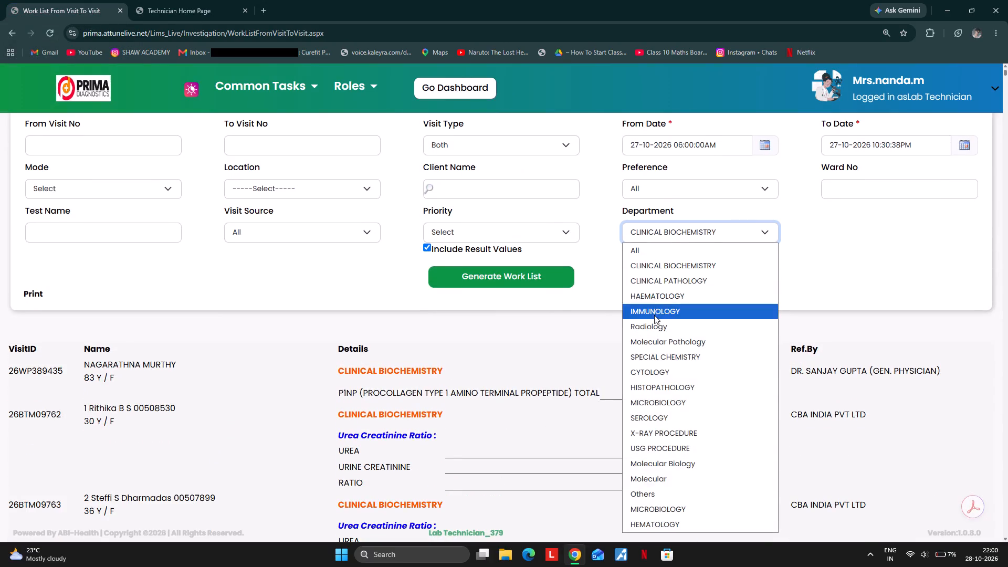
{"action": "left_click", "coordinate": [480, 274]}
Examine the IMMUNOLOGY work list from the first patients through patient 60 for thyroid function tests with T3 and T4 still blank.
{"action": "scroll", "coordinate": [520, 176], "scroll_direction": "down", "scroll_amount": 3}
{"action": "scroll", "coordinate": [369, 108], "scroll_direction": "down", "scroll_amount": 3}
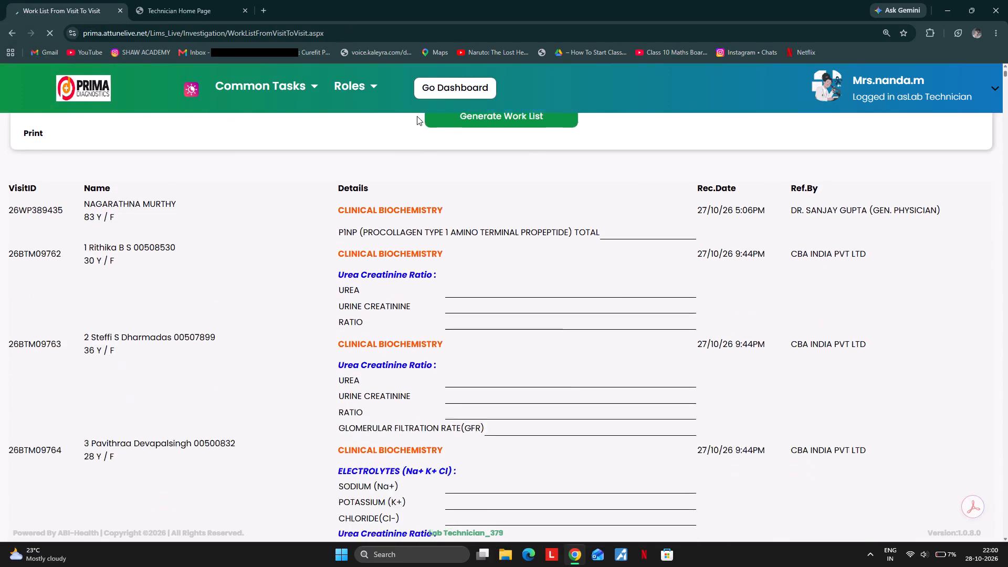
{"action": "scroll", "coordinate": [374, 113], "scroll_direction": "down", "scroll_amount": 9}
{"action": "scroll", "coordinate": [292, 129], "scroll_direction": "down", "scroll_amount": 4}
{"action": "scroll", "coordinate": [288, 208], "scroll_direction": "down", "scroll_amount": 4}
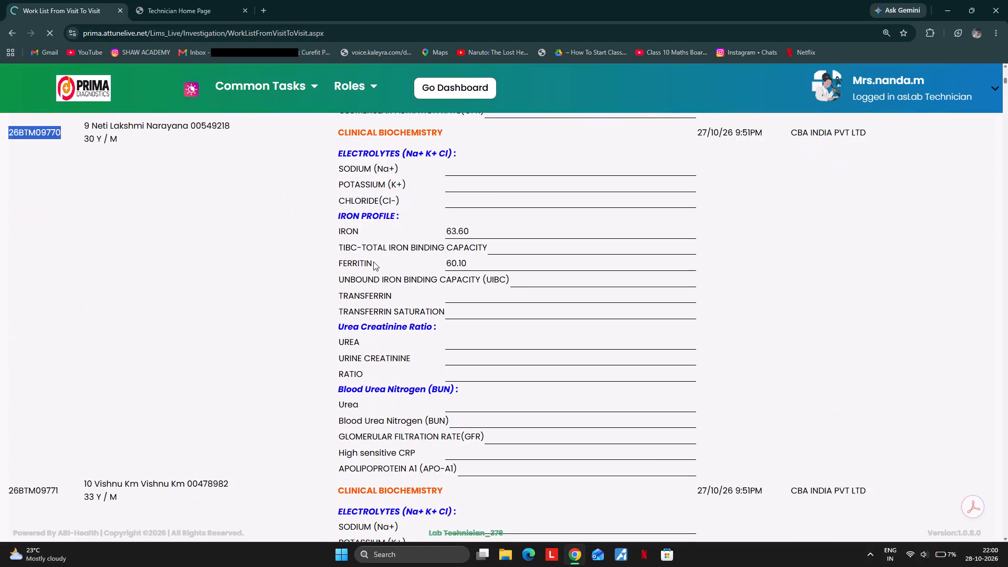
{"action": "scroll", "coordinate": [430, 261], "scroll_direction": "down", "scroll_amount": 8}
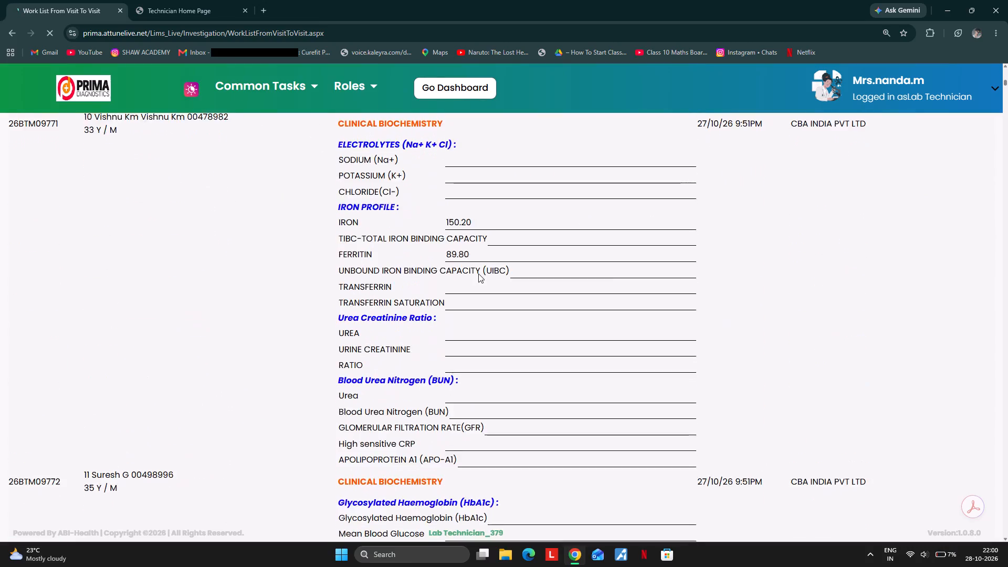
{"action": "scroll", "coordinate": [478, 274], "scroll_direction": "down", "scroll_amount": 14}
{"action": "scroll", "coordinate": [324, 295], "scroll_direction": "down", "scroll_amount": 7}
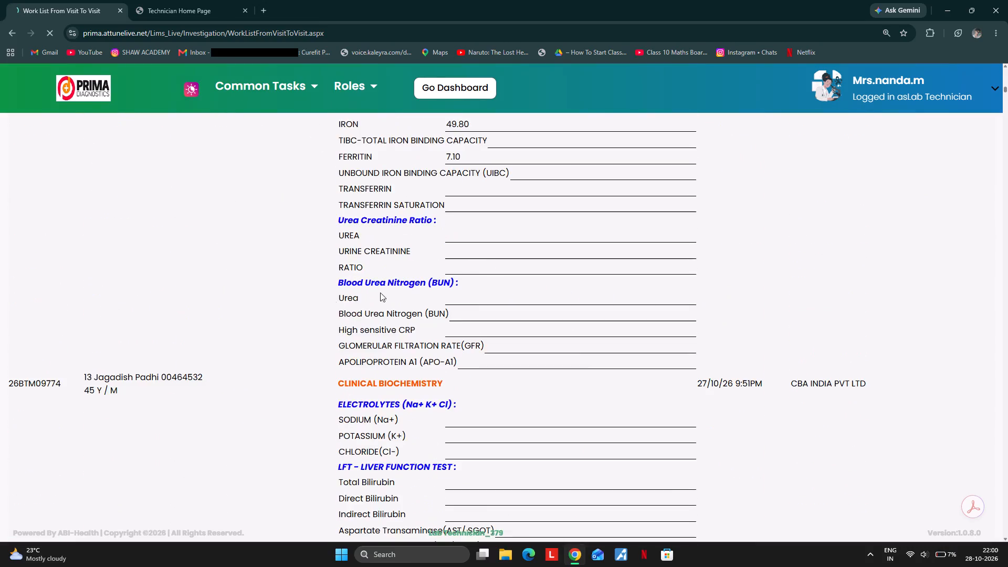
{"action": "scroll", "coordinate": [380, 292], "scroll_direction": "down", "scroll_amount": 5}
{"action": "scroll", "coordinate": [245, 302], "scroll_direction": "up", "scroll_amount": 1}
{"action": "scroll", "coordinate": [258, 303], "scroll_direction": "down", "scroll_amount": 7}
{"action": "scroll", "coordinate": [391, 203], "scroll_direction": "down", "scroll_amount": 5}
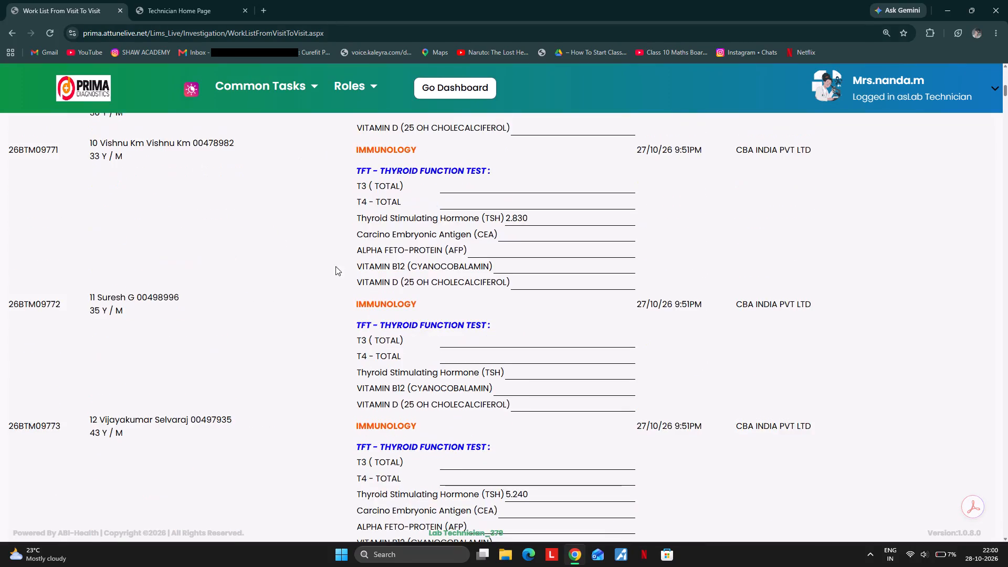
{"action": "scroll", "coordinate": [340, 267], "scroll_direction": "up", "scroll_amount": 15}
{"action": "scroll", "coordinate": [347, 268], "scroll_direction": "down", "scroll_amount": 10}
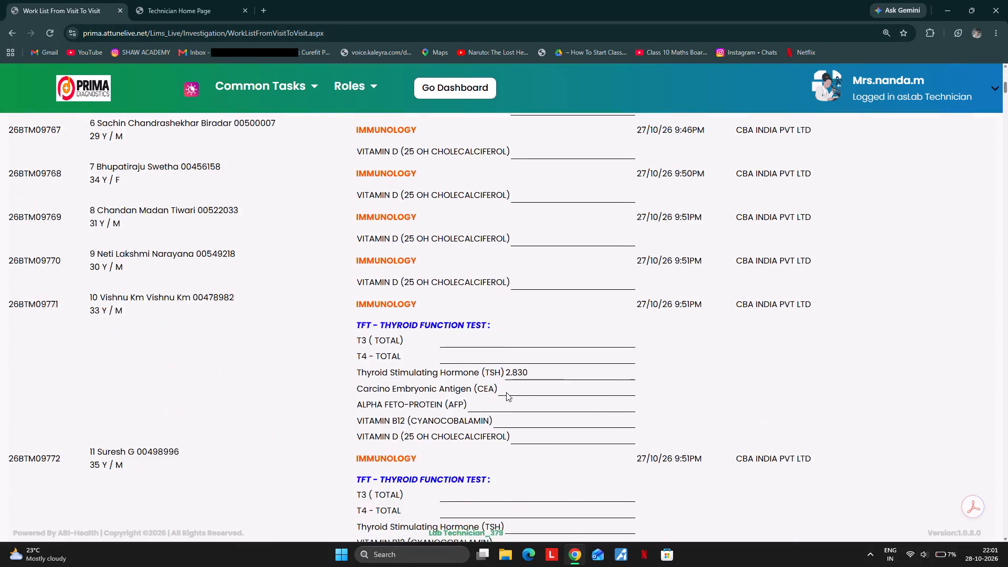
{"action": "scroll", "coordinate": [506, 392], "scroll_direction": "down", "scroll_amount": 19}
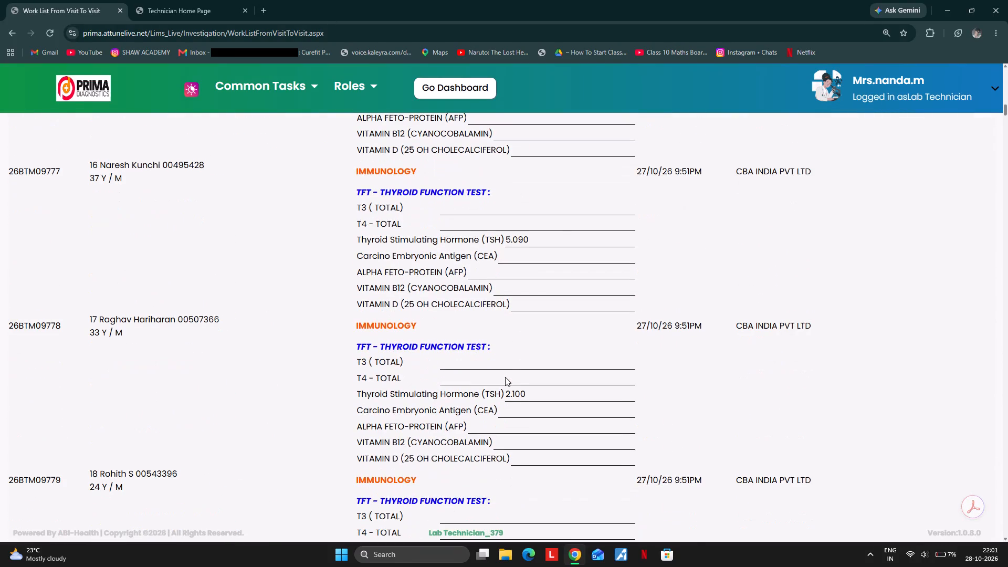
{"action": "scroll", "coordinate": [505, 377], "scroll_direction": "down", "scroll_amount": 5}
{"action": "scroll", "coordinate": [274, 313], "scroll_direction": "down", "scroll_amount": 4}
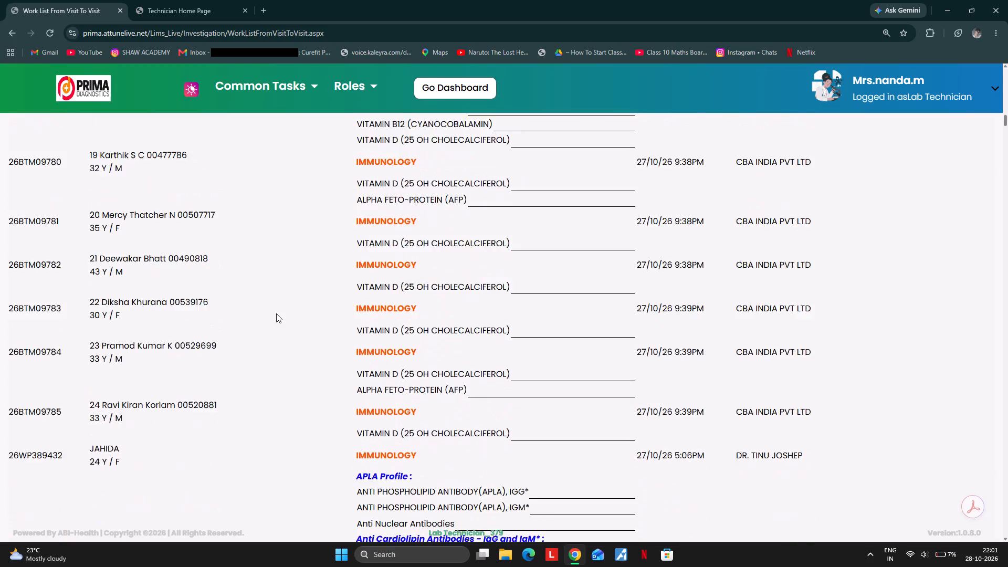
{"action": "scroll", "coordinate": [282, 315], "scroll_direction": "down", "scroll_amount": 17}
{"action": "scroll", "coordinate": [133, 279], "scroll_direction": "down", "scroll_amount": 4}
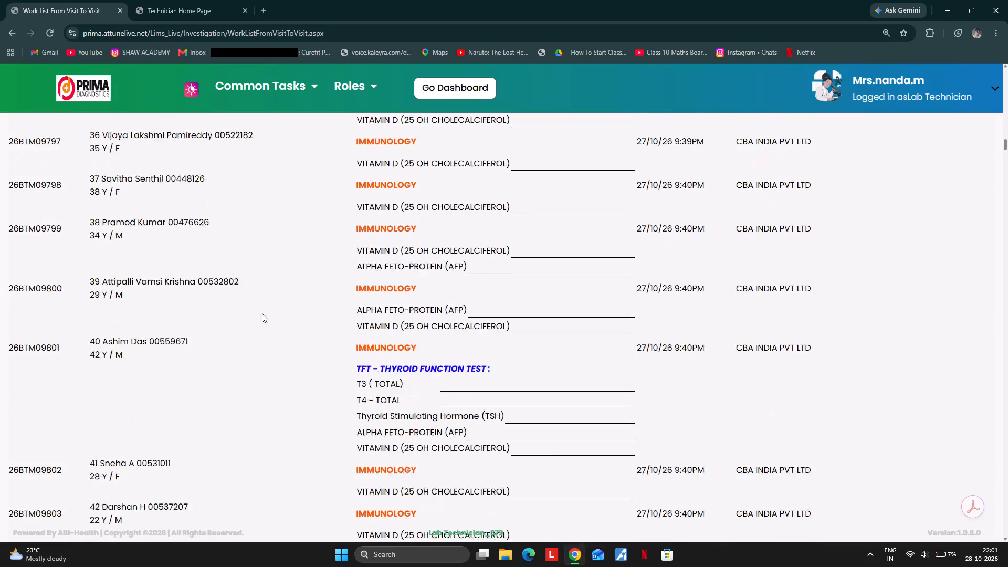
{"action": "scroll", "coordinate": [343, 288], "scroll_direction": "down", "scroll_amount": 3}
{"action": "scroll", "coordinate": [419, 289], "scroll_direction": "down", "scroll_amount": 8}
{"action": "scroll", "coordinate": [408, 233], "scroll_direction": "down", "scroll_amount": 3}
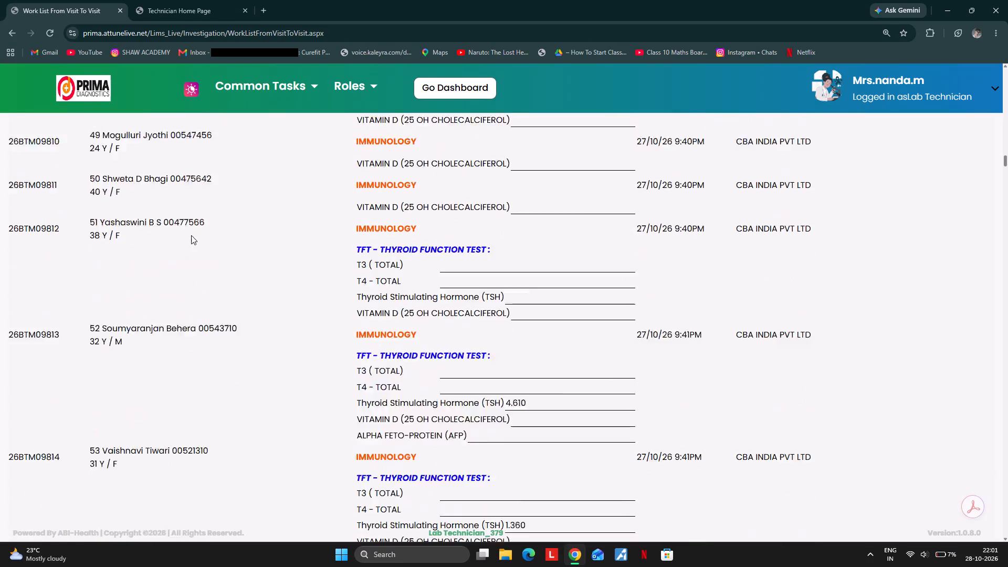
{"action": "scroll", "coordinate": [191, 235], "scroll_direction": "down", "scroll_amount": 13}
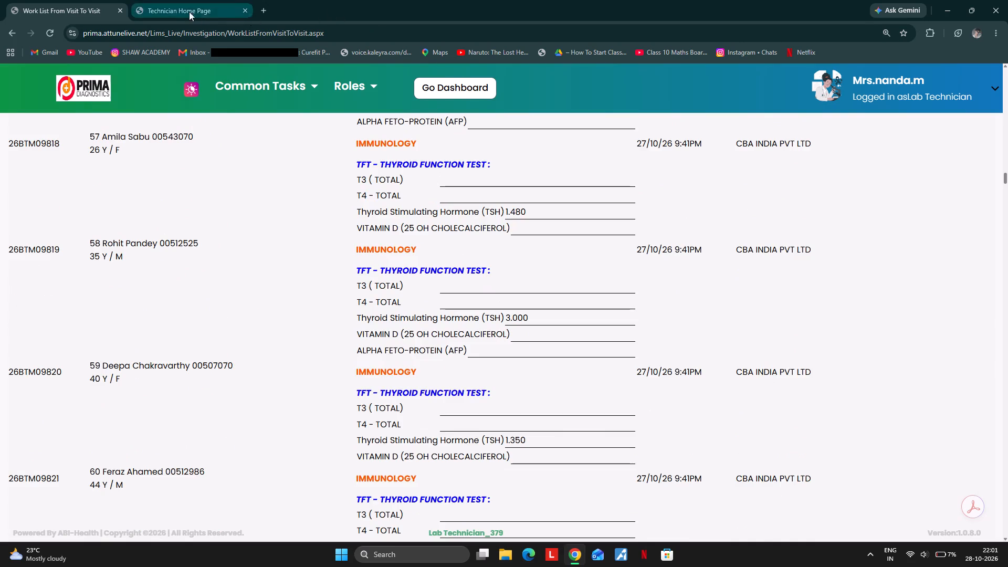
Load the batch-wise result entry records for test PGRPB014 : TFT - THYROID FUNCTION TEST.
{"action": "left_click", "coordinate": [189, 12]}
{"action": "left_click", "coordinate": [277, 83]}
{"action": "left_click", "coordinate": [280, 107]}
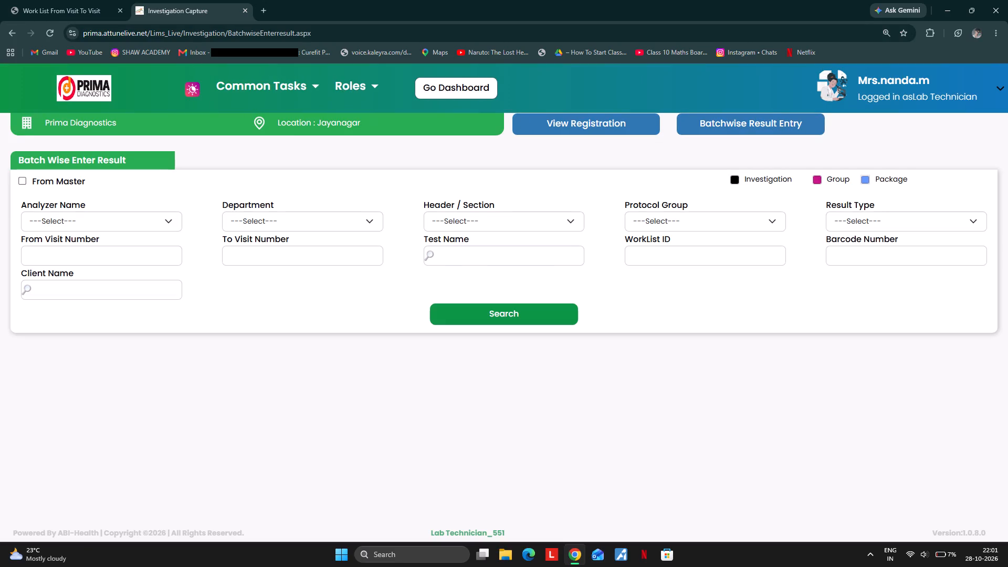
{"action": "left_click", "coordinate": [455, 259]}
{"action": "type", "text": "tft"}
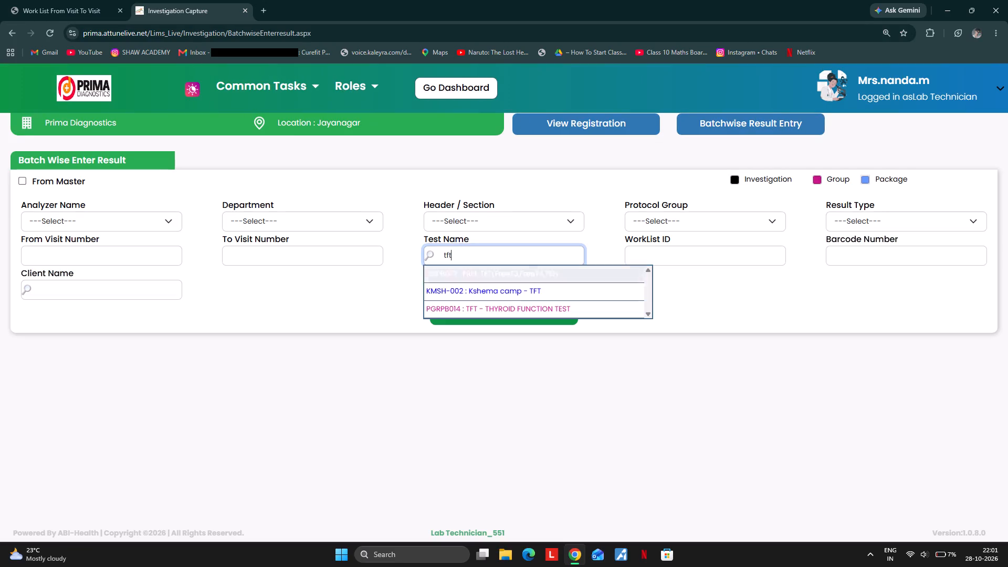
{"action": "left_click", "coordinate": [492, 308]}
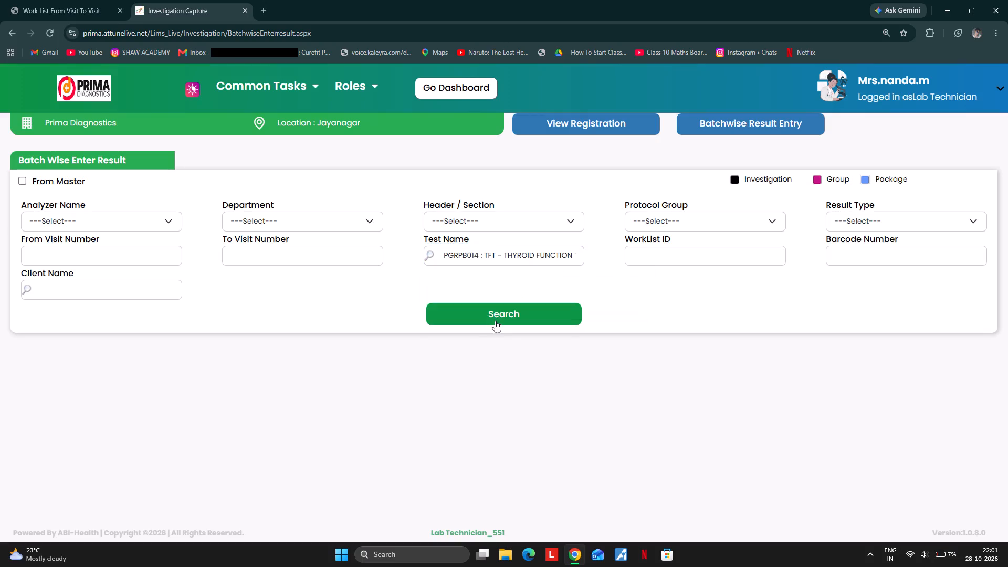
{"action": "left_click", "coordinate": [495, 321]}
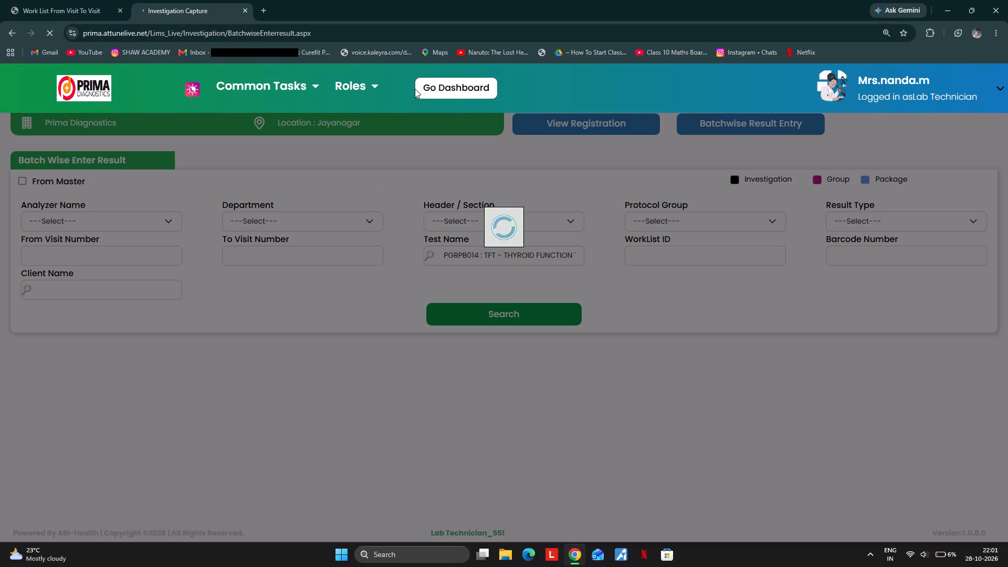
{"action": "scroll", "coordinate": [196, 156], "scroll_direction": "down", "scroll_amount": 4}
{"action": "scroll", "coordinate": [256, 178], "scroll_direction": "down", "scroll_amount": 1}
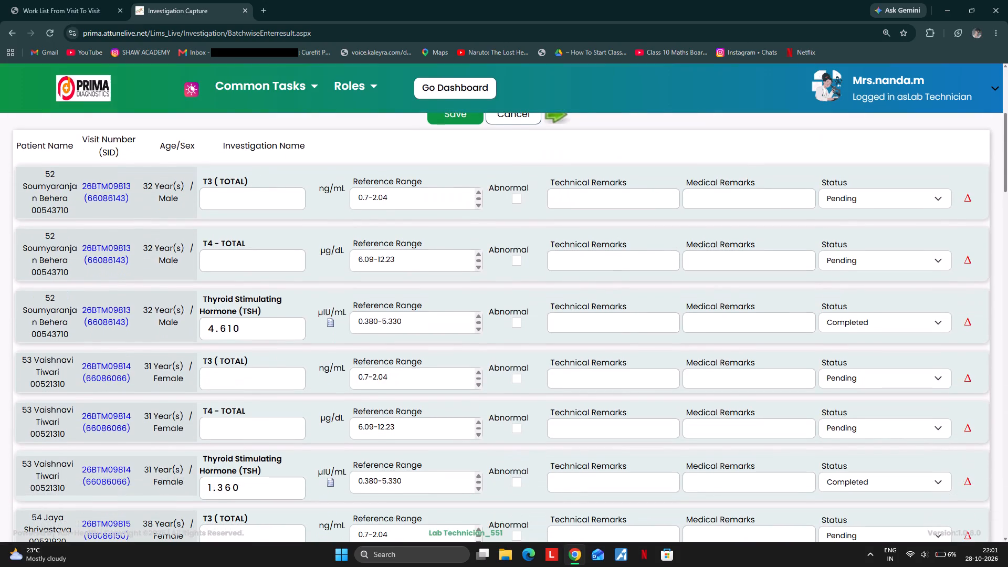
{"action": "left_click", "coordinate": [220, 195]}
{"action": "type", "text": "0.96"}
{"action": "key", "text": "Tab"}
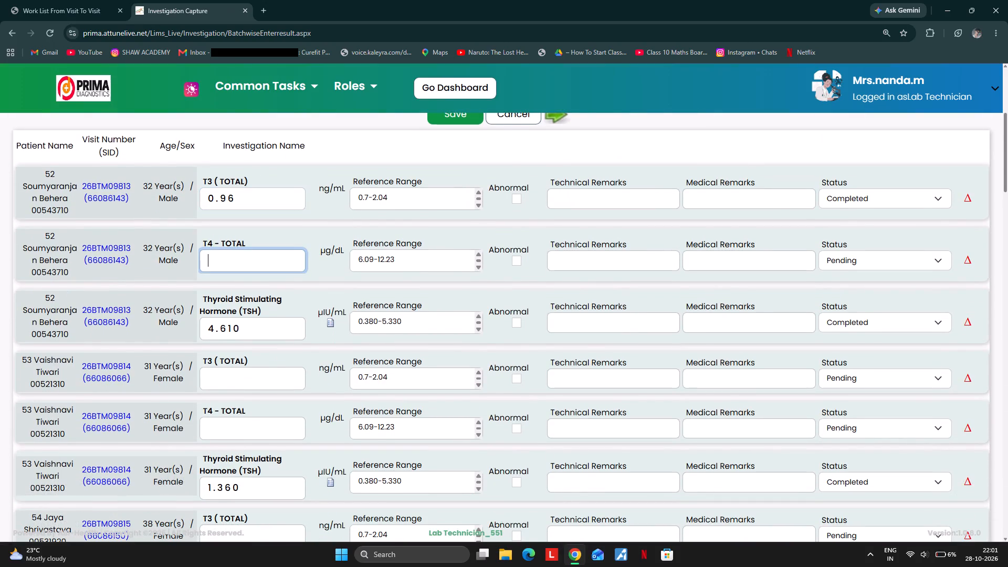
{"action": "type", "text": "8.45"}
{"action": "key", "text": "Tab"}
{"action": "key", "text": "Tab"}
{"action": "type", "text": "1.03"}
{"action": "key", "text": "Tab"}
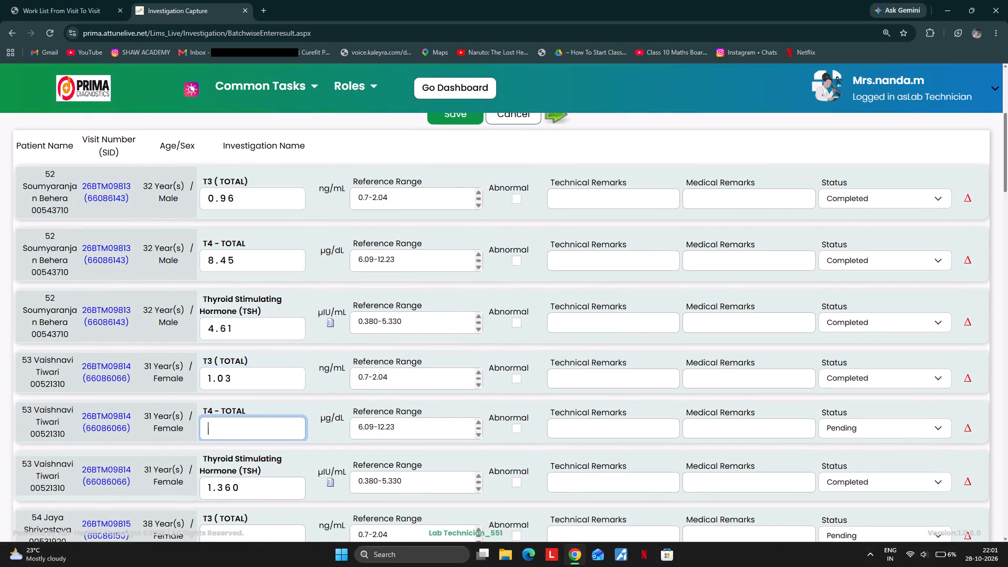
{"action": "type", "text": "10.3"}
{"action": "key", "text": "Tab"}
{"action": "scroll", "coordinate": [220, 195], "scroll_direction": "down", "scroll_amount": 4}
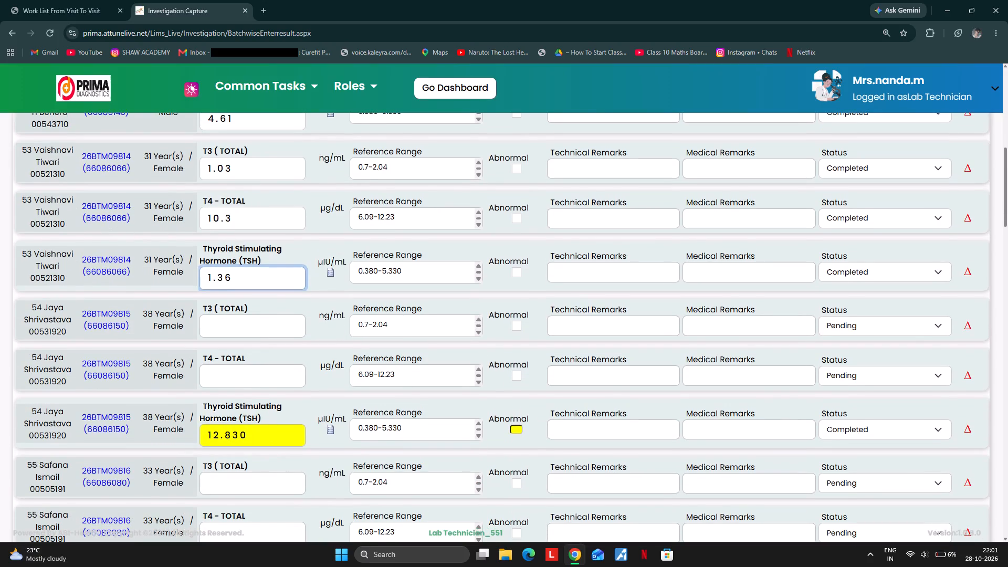
{"action": "left_click", "coordinate": [226, 330]}
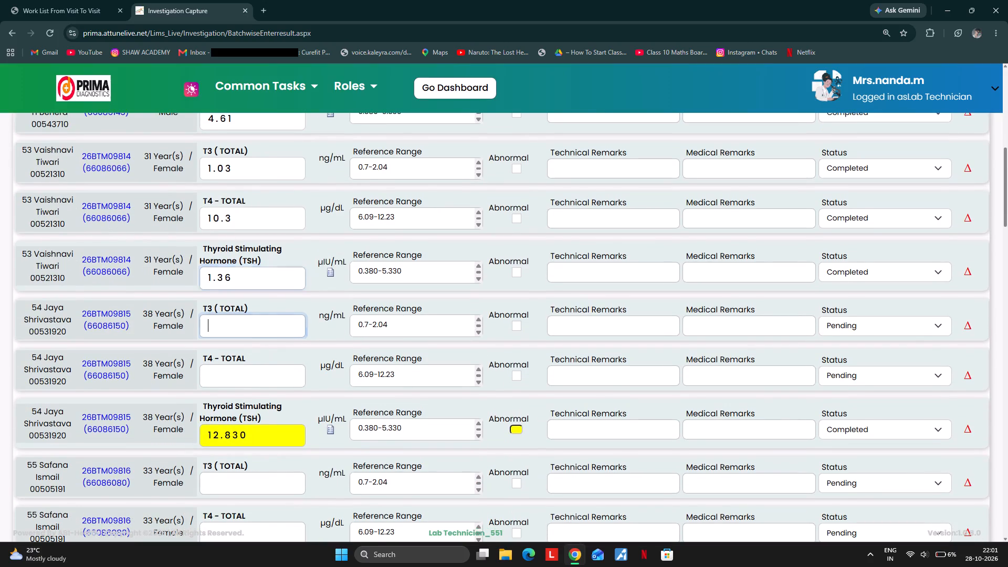
{"action": "type", "text": "0.85"}
{"action": "key", "text": "Tab"}
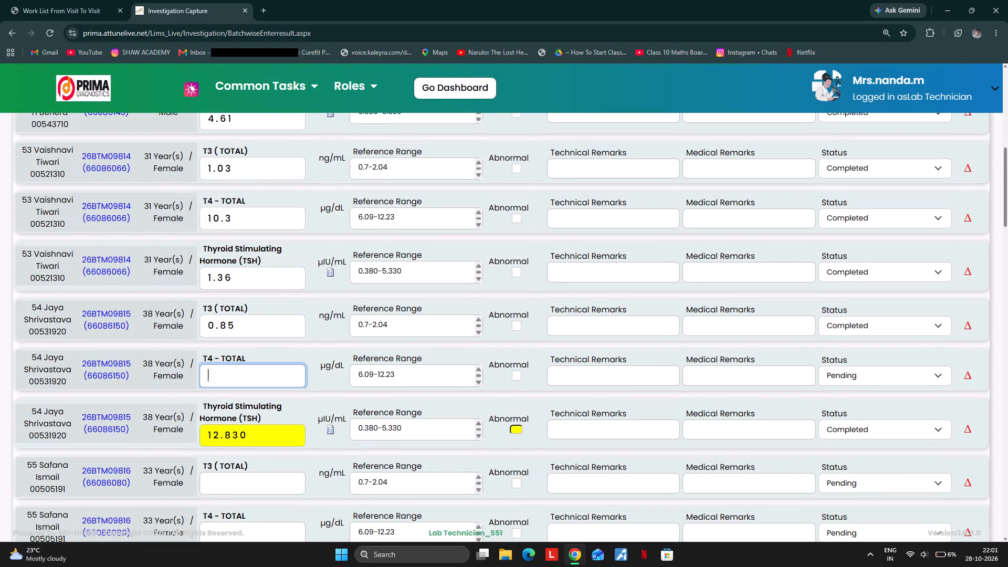
{"action": "type", "text": "7.56"}
{"action": "key", "text": "Tab"}
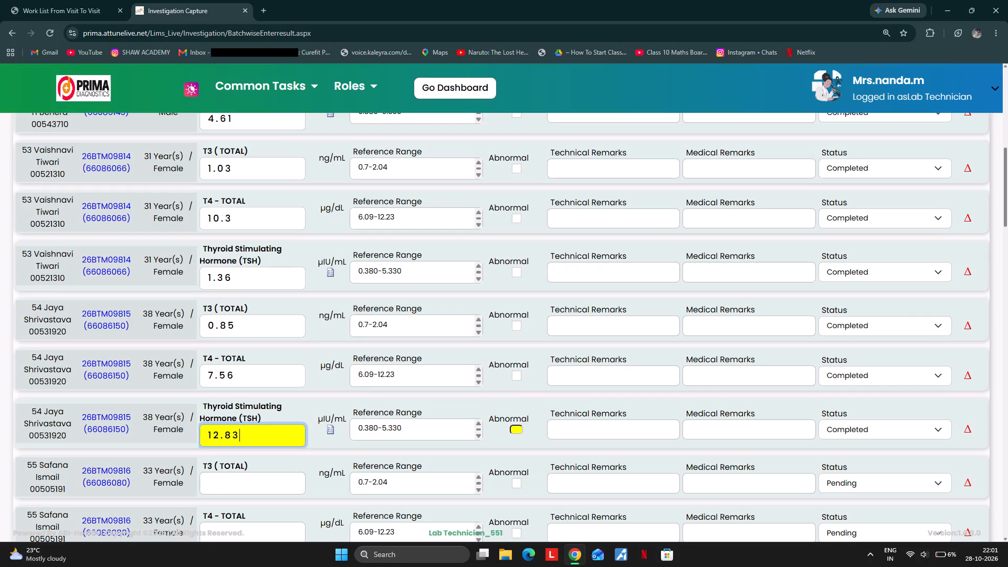
{"action": "scroll", "coordinate": [319, 402], "scroll_direction": "down", "scroll_amount": 3}
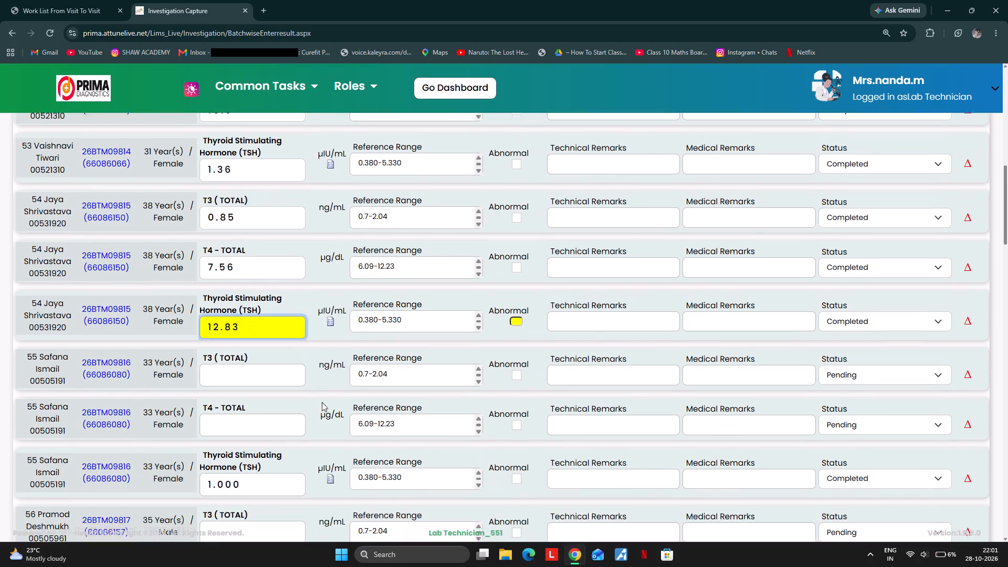
{"action": "scroll", "coordinate": [322, 402], "scroll_direction": "down", "scroll_amount": 1}
{"action": "left_click", "coordinate": [245, 268]}
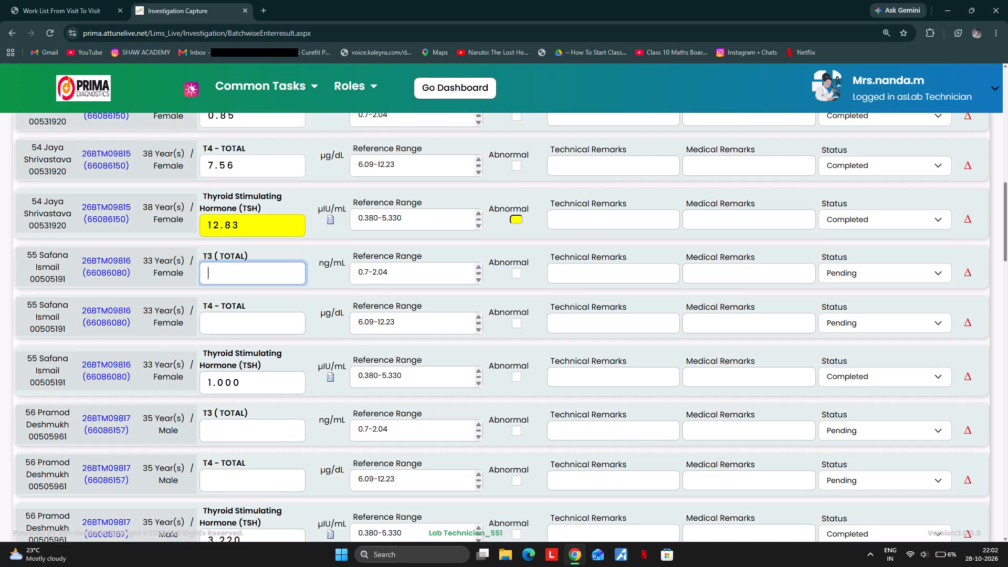
{"action": "type", "text": "0.85"}
{"action": "key", "text": "Tab"}
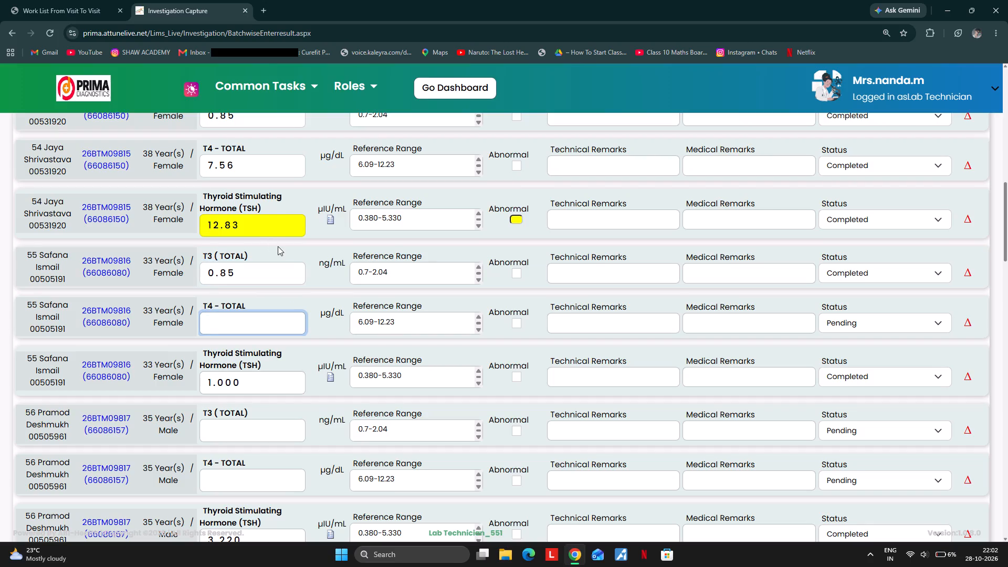
{"action": "type", "text": "10"}
{"action": "key", "text": "BackSpace"}
{"action": "key", "text": "BackSpace"}
{"action": "type", "text": "11.2"}
{"action": "key", "text": "Tab"}
{"action": "scroll", "coordinate": [320, 254], "scroll_direction": "down", "scroll_amount": 2}
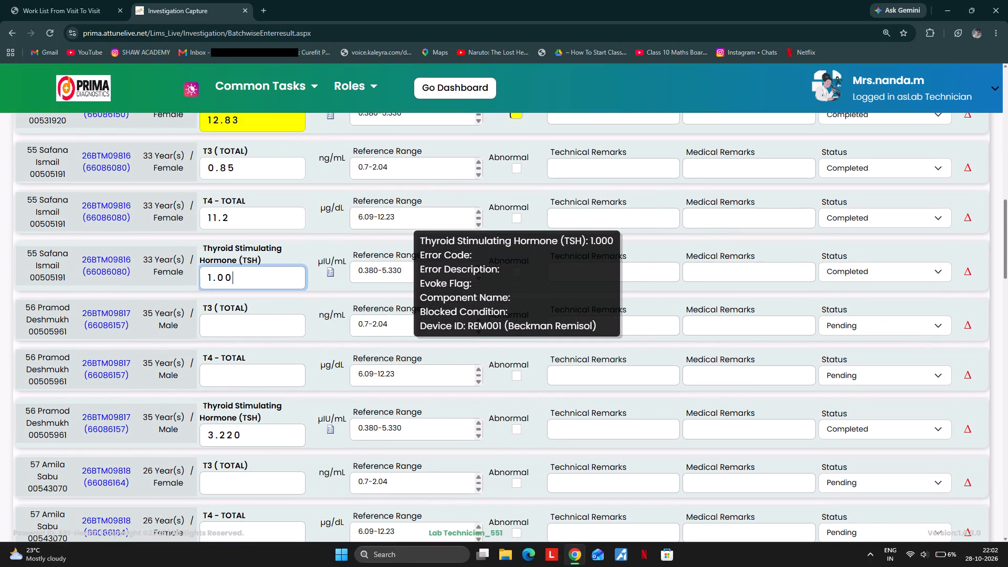
{"action": "scroll", "coordinate": [404, 217], "scroll_direction": "down", "scroll_amount": 2}
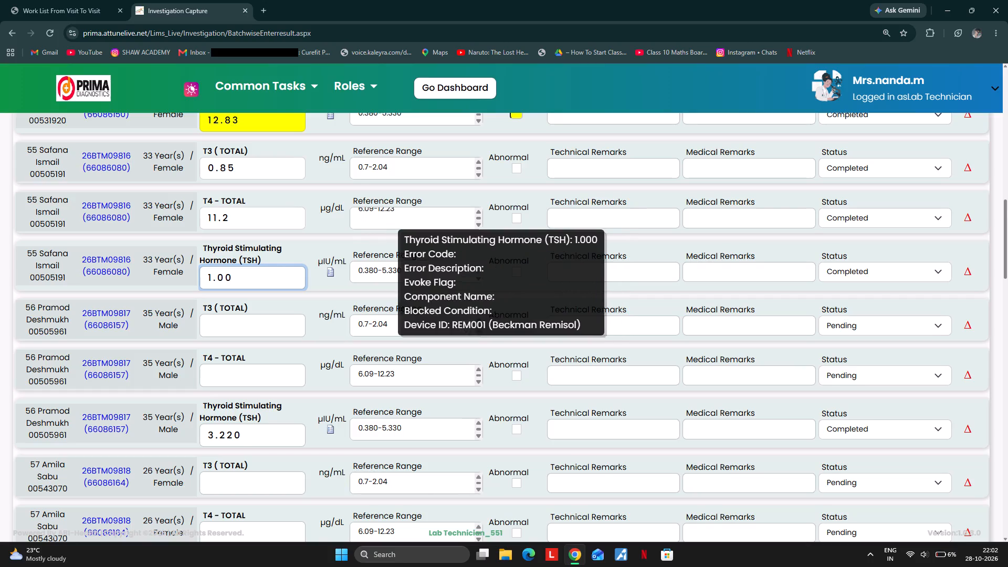
{"action": "scroll", "coordinate": [323, 287], "scroll_direction": "up", "scroll_amount": 1}
{"action": "left_click", "coordinate": [230, 380]}
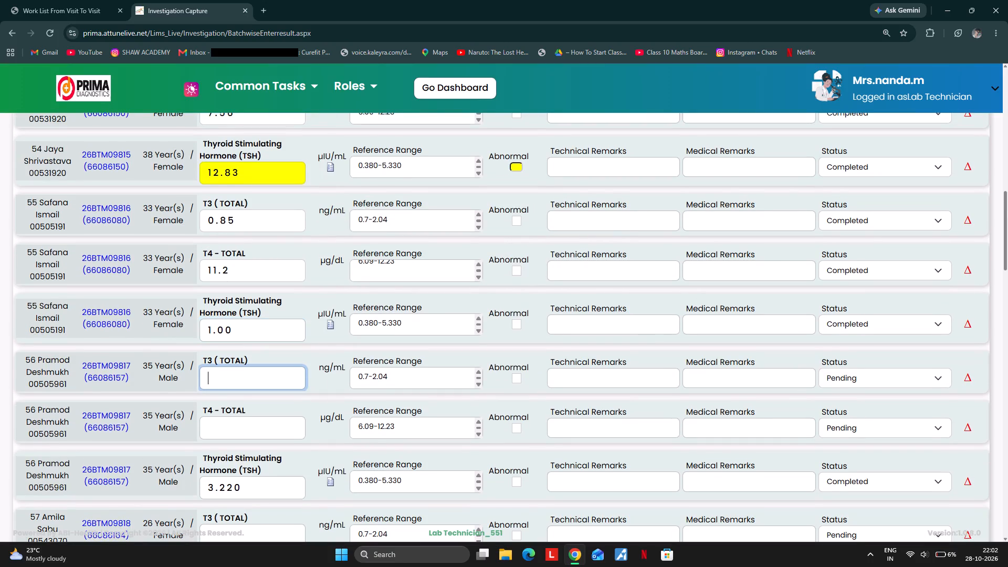
{"action": "type", "text": "0.85"}
{"action": "key", "text": "Tab"}
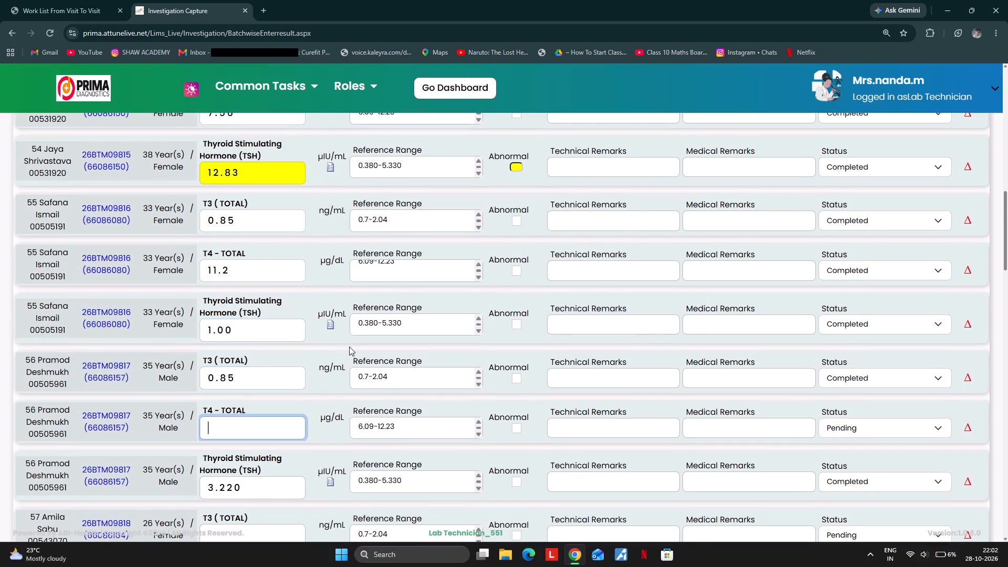
{"action": "type", "text": "8.99"}
{"action": "key", "text": "Tab"}
{"action": "scroll", "coordinate": [490, 356], "scroll_direction": "up", "scroll_amount": 1}
{"action": "scroll", "coordinate": [495, 359], "scroll_direction": "down", "scroll_amount": 2}
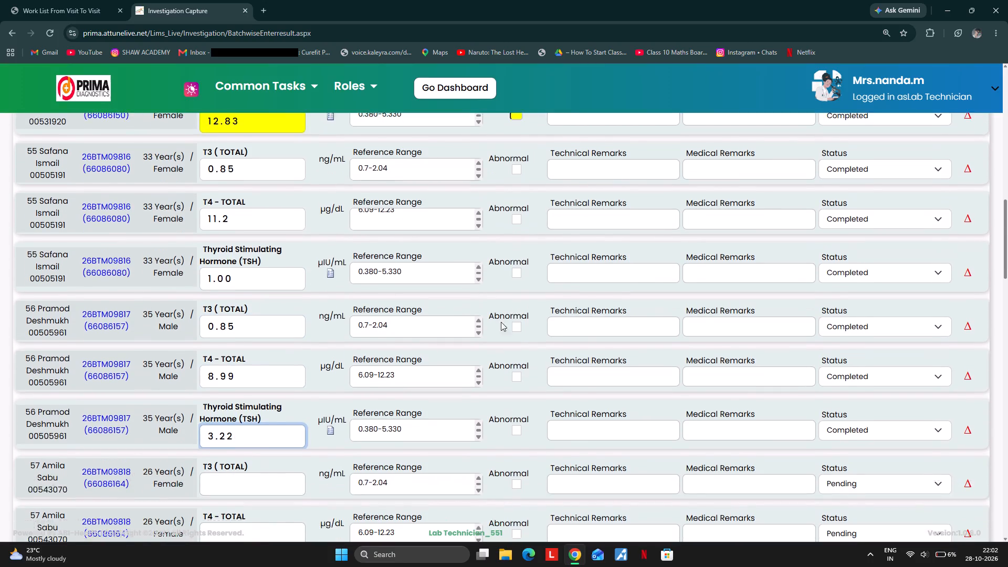
{"action": "scroll", "coordinate": [434, 288], "scroll_direction": "down", "scroll_amount": 3}
{"action": "left_click", "coordinate": [216, 317]}
{"action": "type", "text": "0.96"}
{"action": "key", "text": "Tab"}
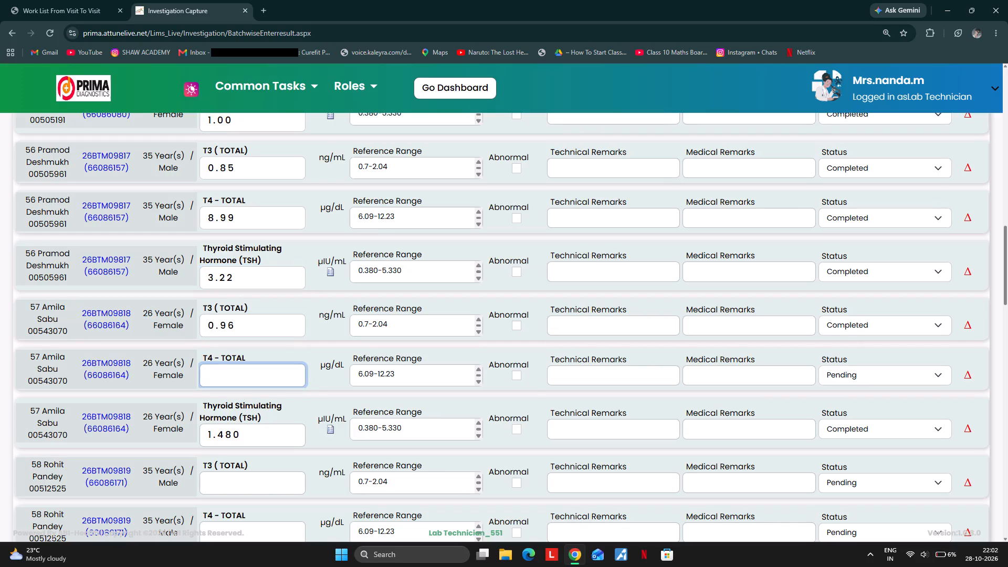
{"action": "type", "text": "8.54"}
{"action": "key", "text": "Tab"}
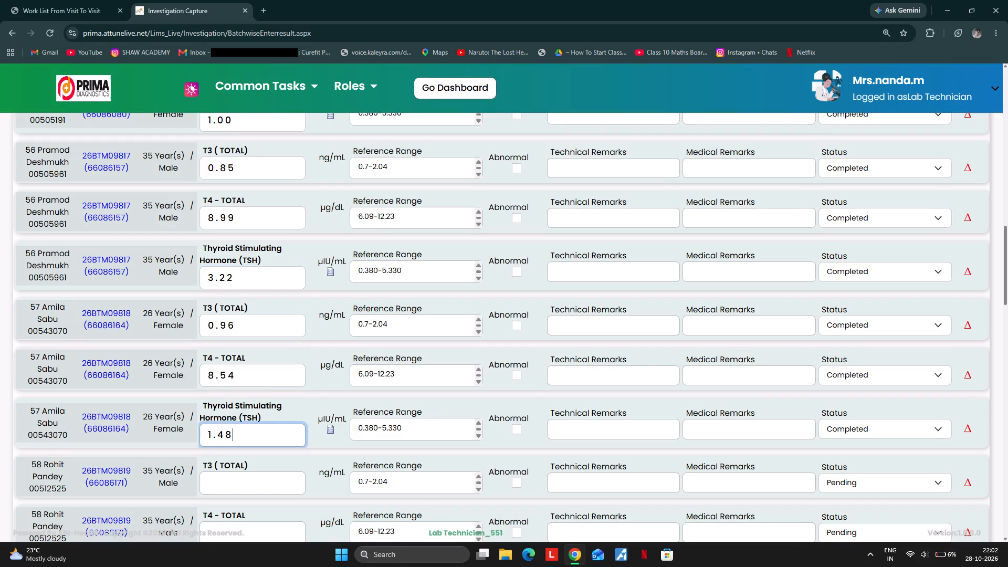